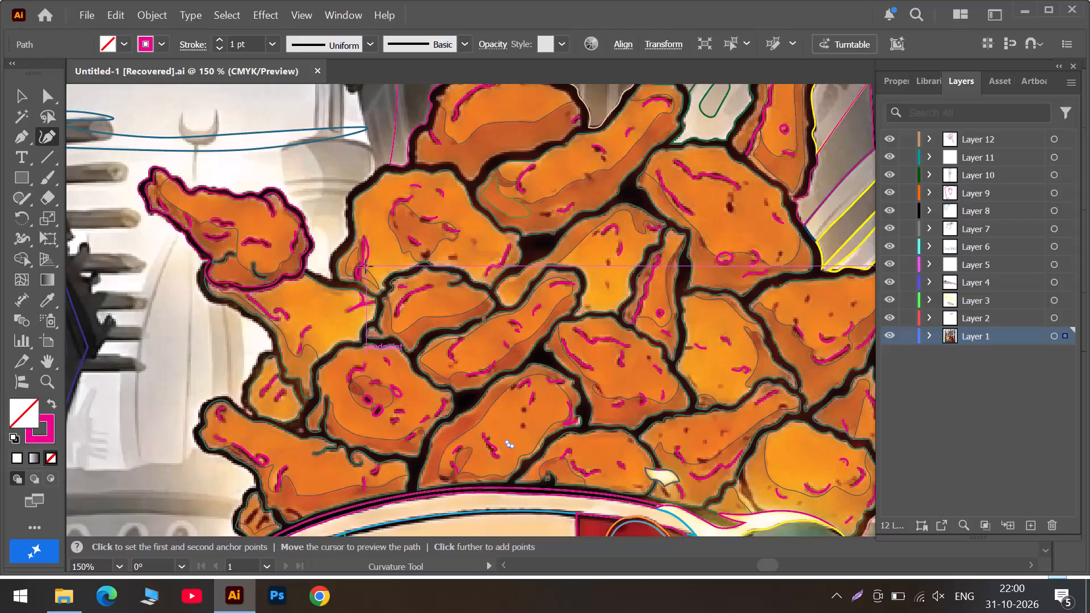
# Start a Curvature path along the outer edge of the dark outline around the large chicken piece's upper-left side, beside the small pink-outlined background shape.
pyautogui.keyDown('alt'); pyautogui.scroll(4, 366, 267); pyautogui.keyUp('alt')
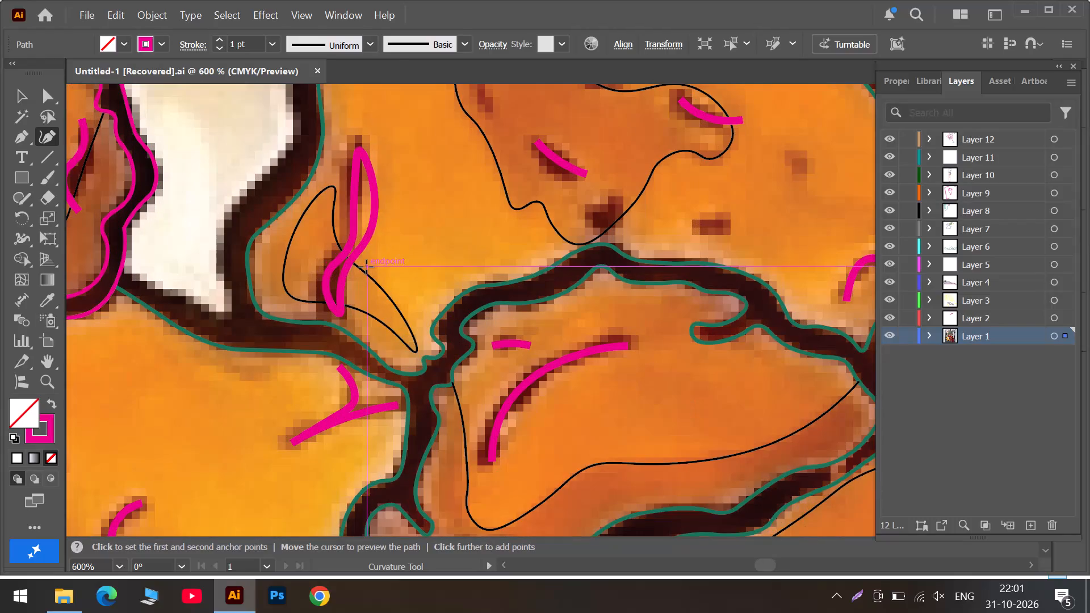
pyautogui.scroll(7, 366, 267)
pyautogui.keyDown('alt'); pyautogui.scroll(-2, 356, 267); pyautogui.keyUp('alt')
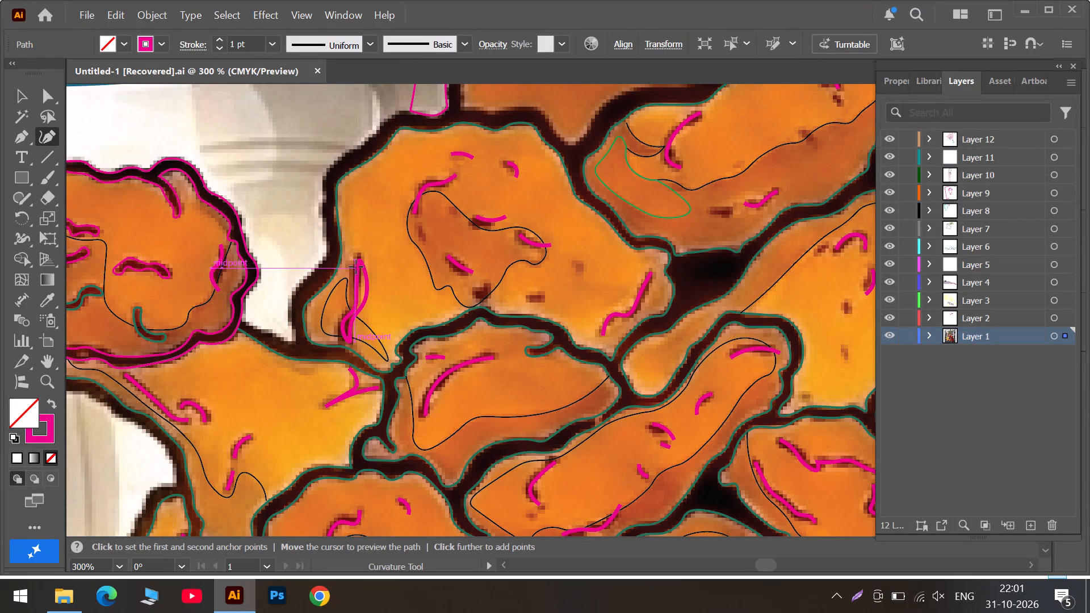
pyautogui.scroll(6, 356, 267)
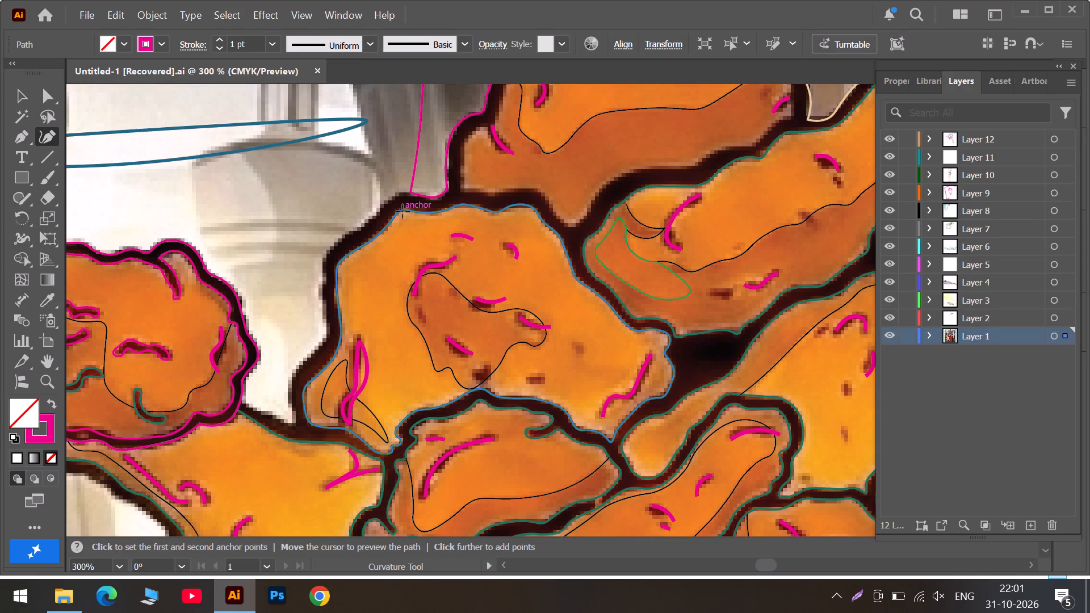
pyautogui.scroll(1, 403, 211)
pyautogui.keyDown('alt'); pyautogui.scroll(3, 403, 211); pyautogui.keyUp('alt')
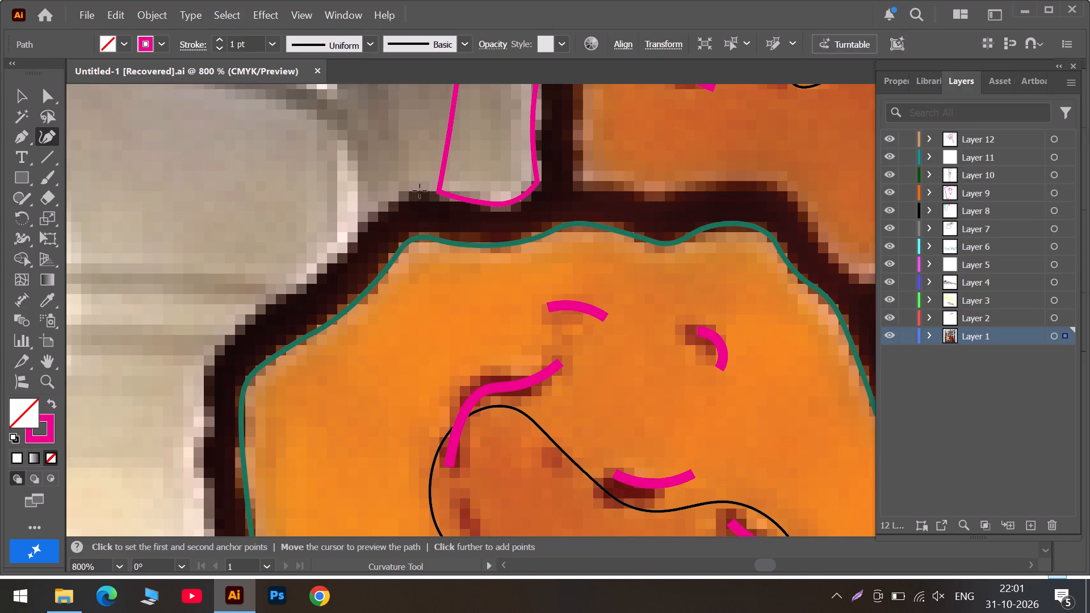
pyautogui.click(425, 192)
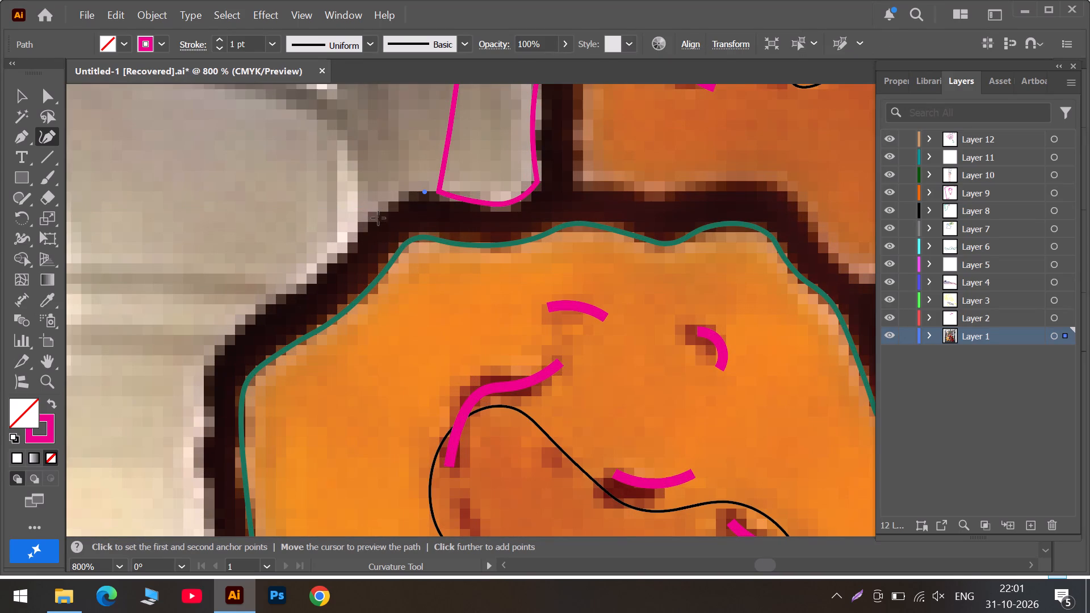
pyautogui.click(378, 218)
pyautogui.click(342, 252)
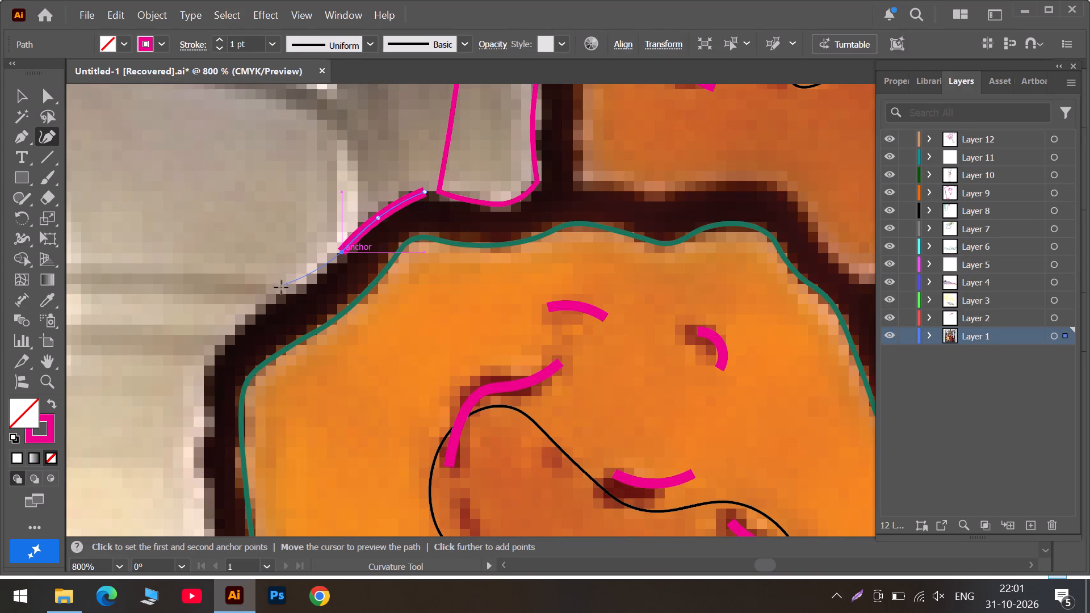
pyautogui.click(272, 299)
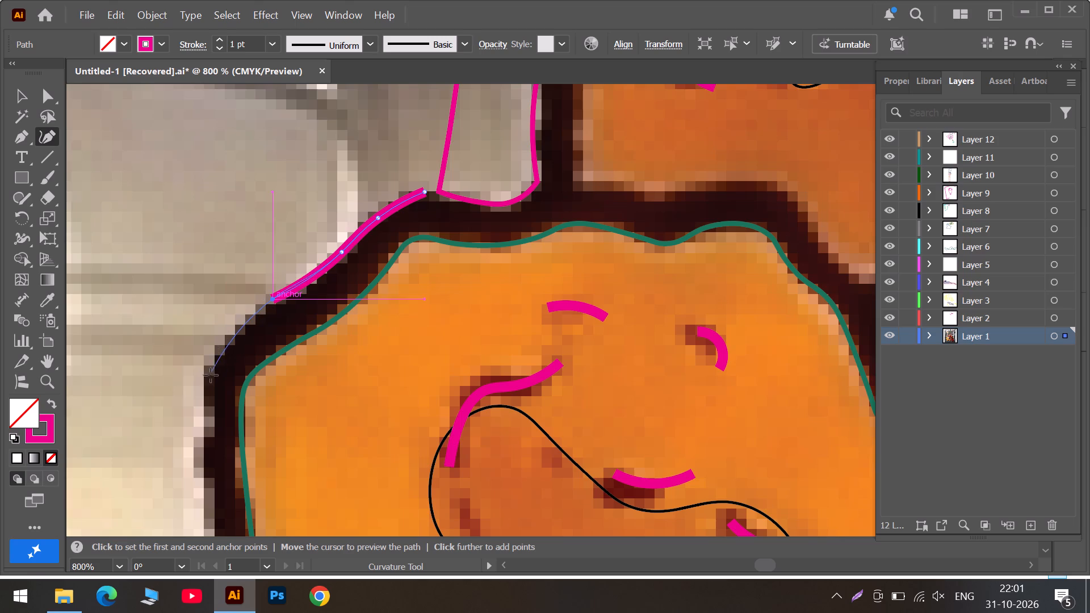
pyautogui.click(211, 375)
pyautogui.click(208, 472)
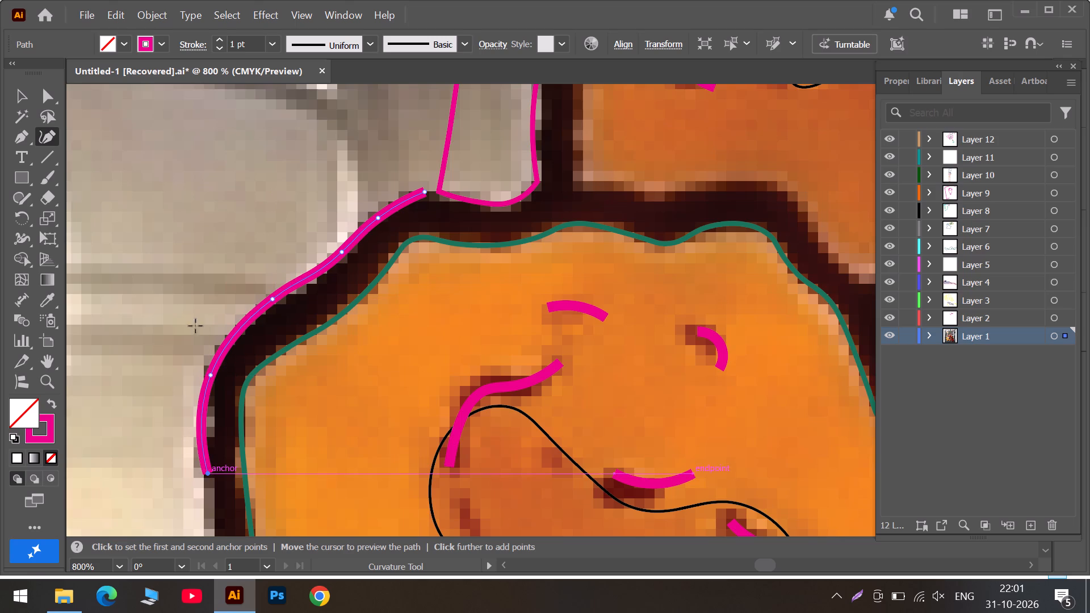
# Set the new path's stroke to yellow with a 0.75 pt weight.
pyautogui.click(161, 47)
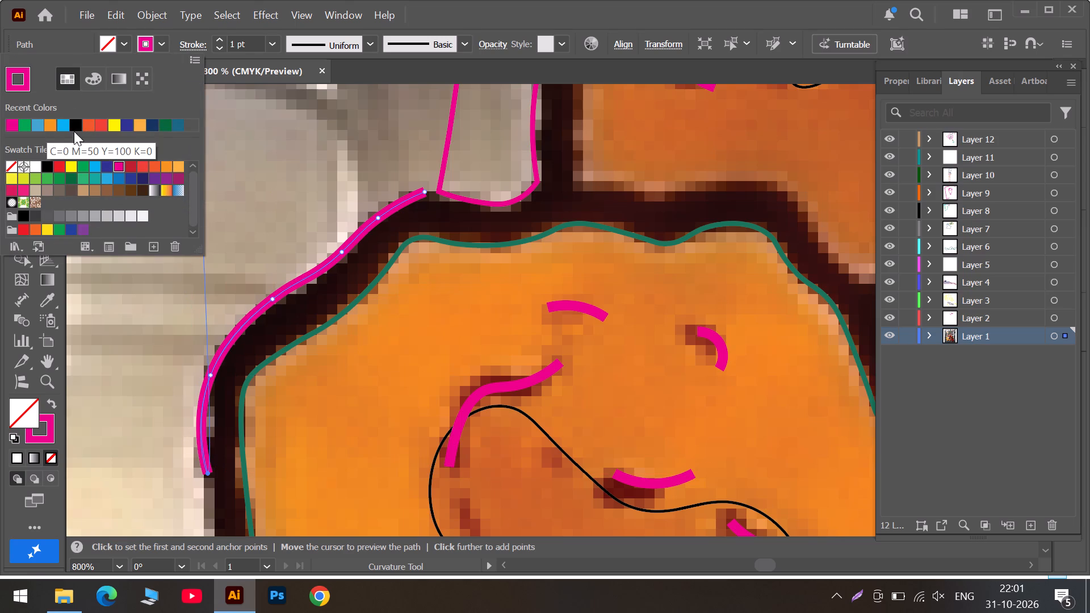
pyautogui.click(115, 132)
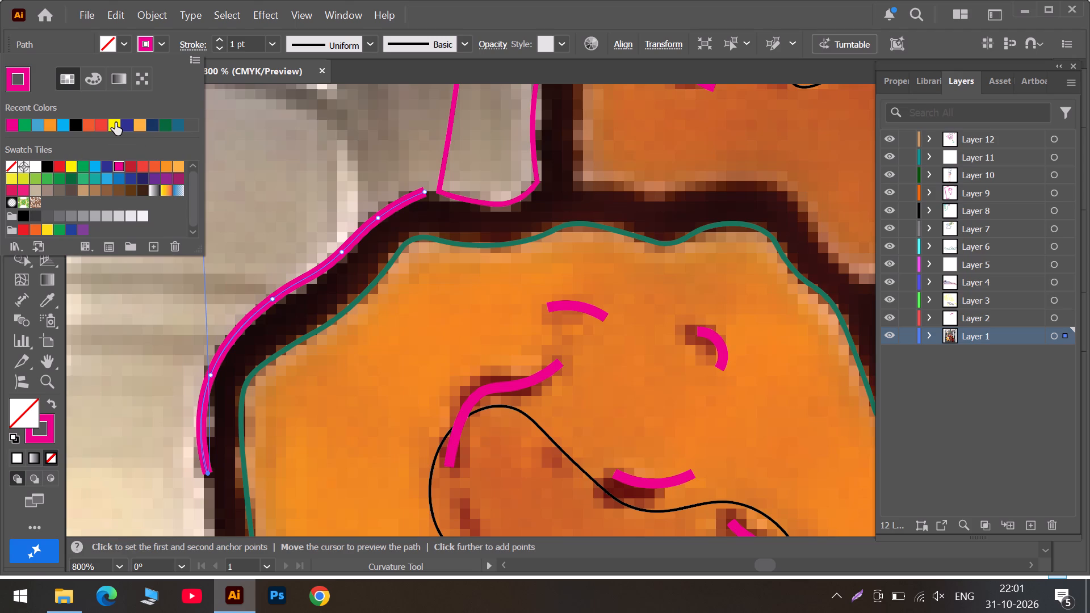
pyautogui.click(115, 125)
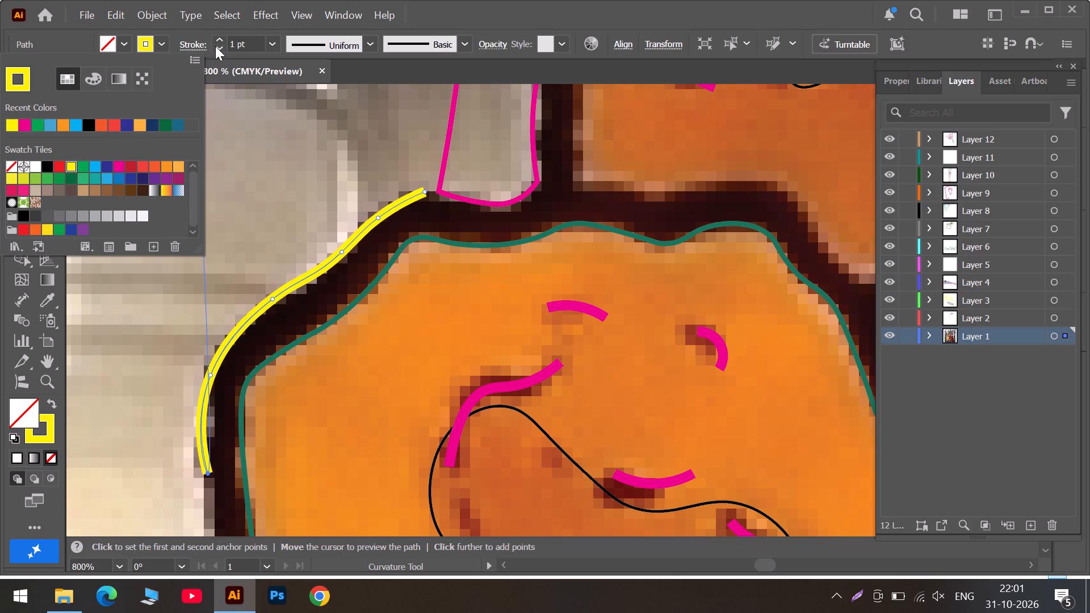
pyautogui.click(215, 46)
pyautogui.click(215, 47)
pyautogui.click(215, 49)
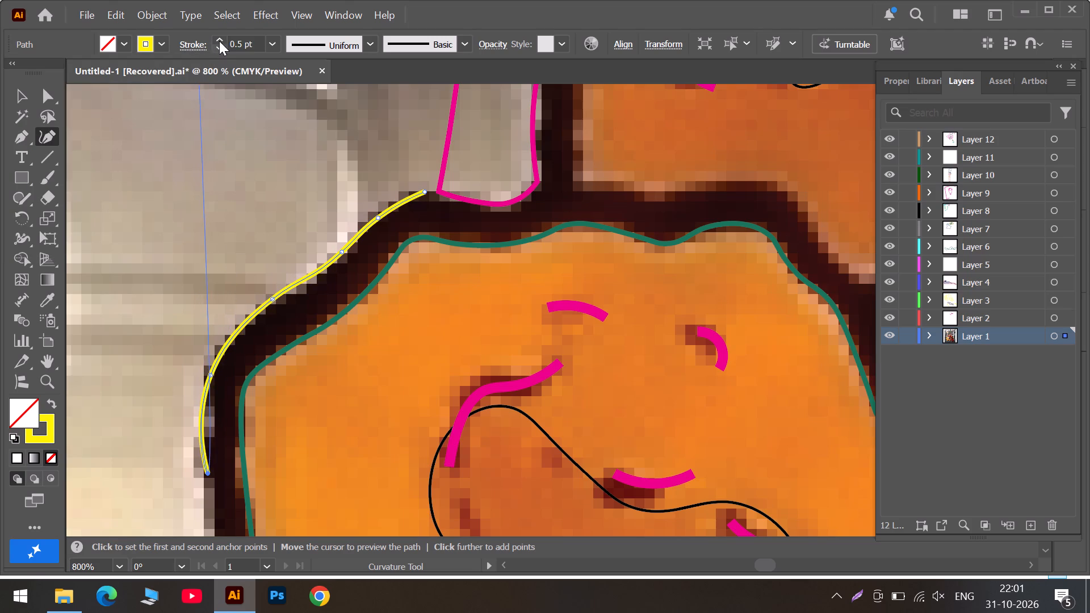
pyautogui.click(219, 41)
# Extend the yellow path down the dark outline's left outer edge and around the bend, moving the bend's anchor onto the edge.
pyautogui.scroll(-6, 206, 388)
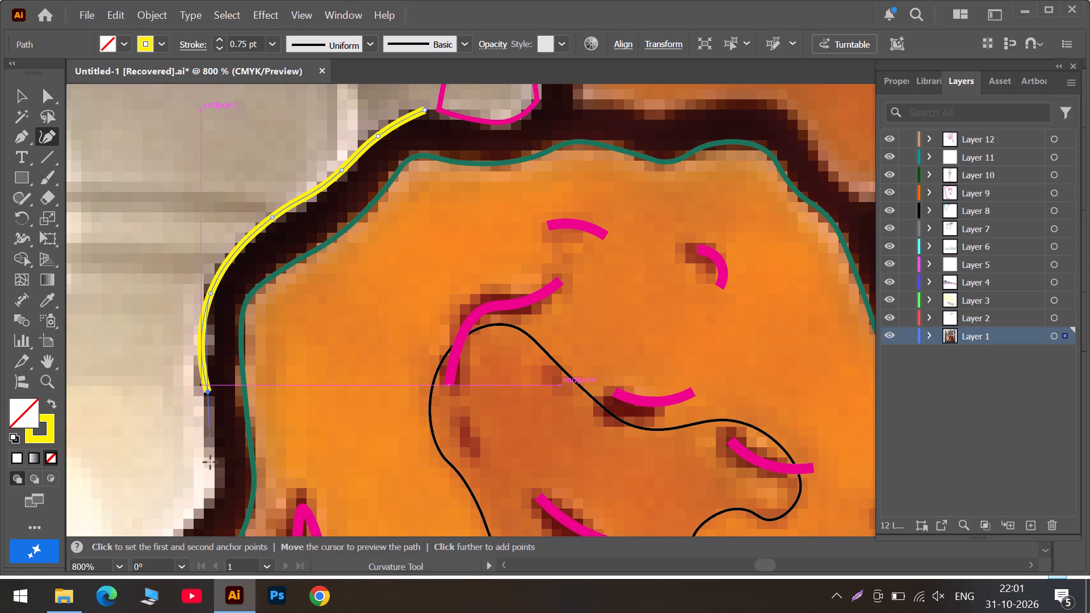
pyautogui.click(225, 478)
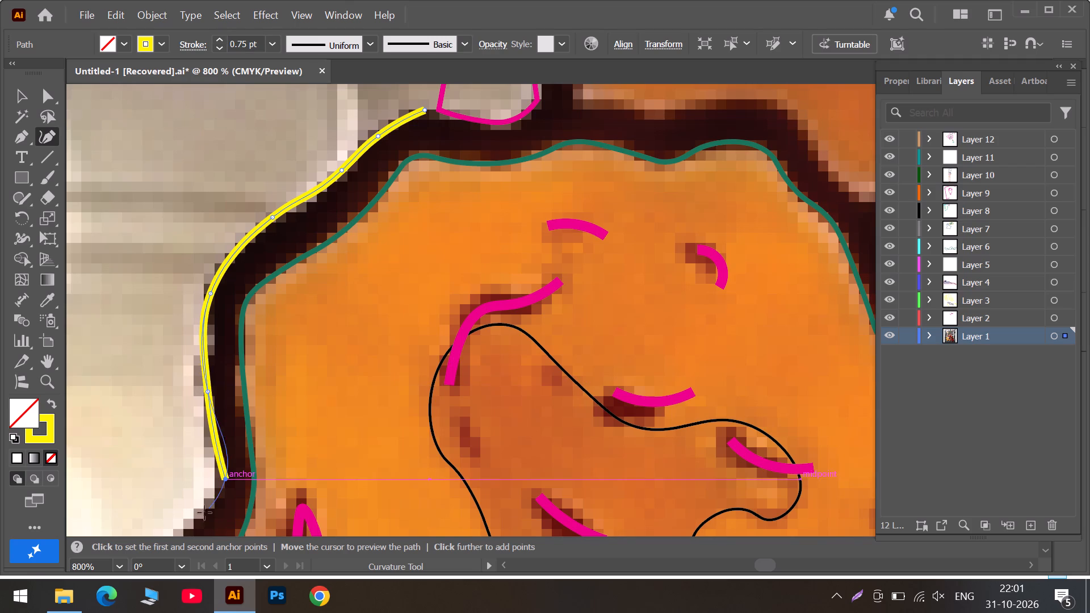
pyautogui.scroll(-4, 178, 529)
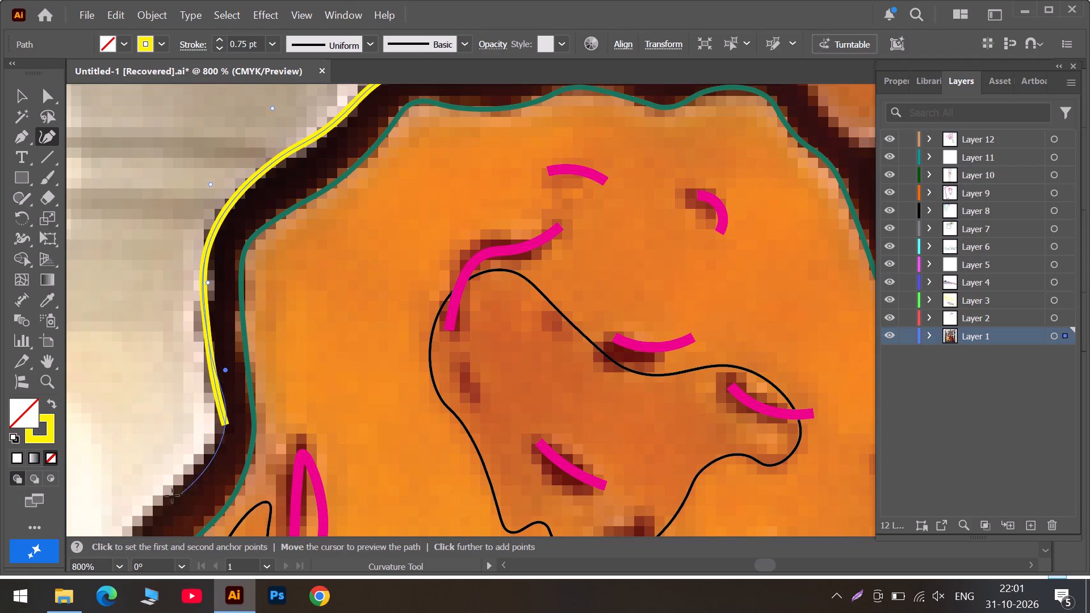
pyautogui.click(157, 505)
pyautogui.scroll(-2, 161, 502)
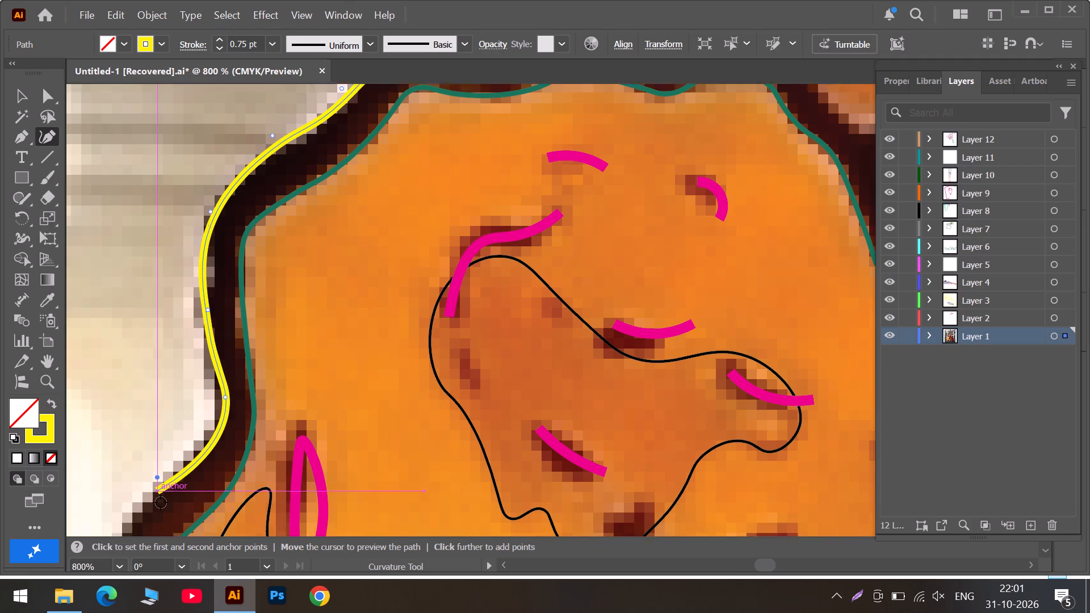
pyautogui.scroll(-2, 161, 502)
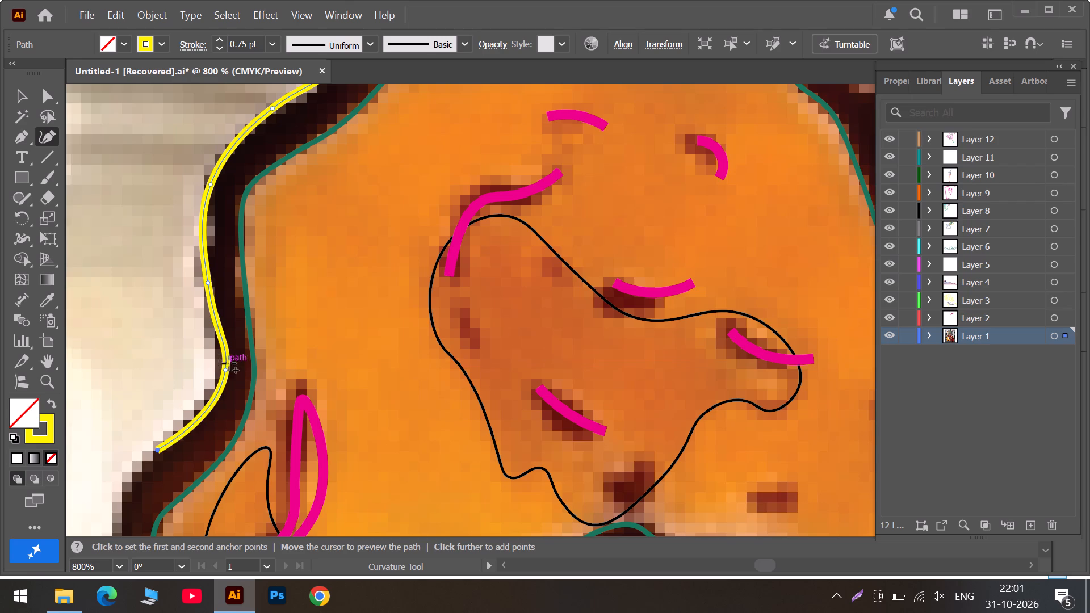
pyautogui.moveTo(225, 370); pyautogui.dragTo(214, 377)
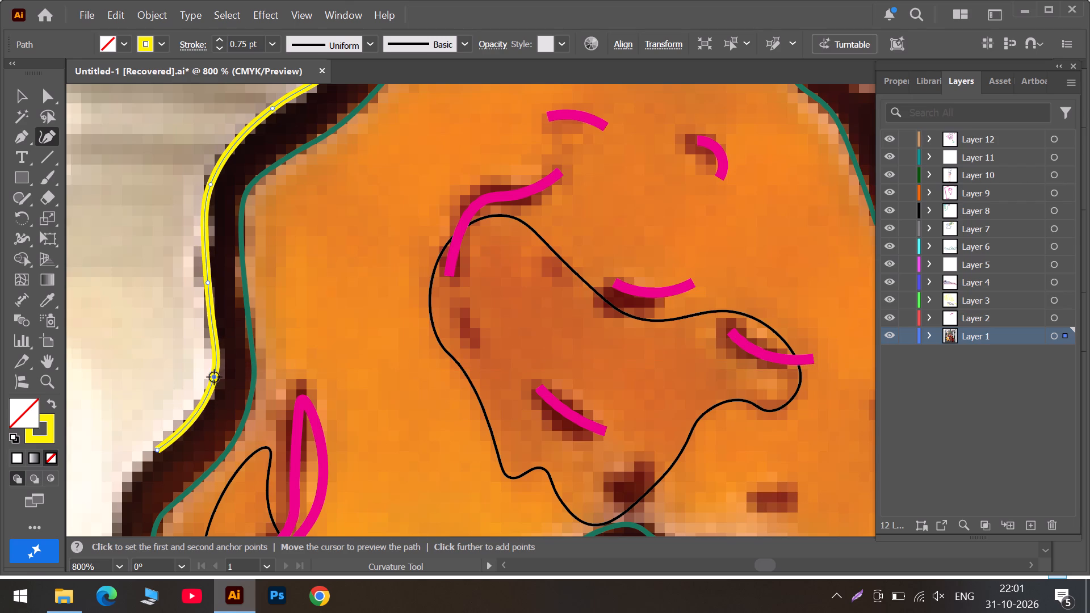
pyautogui.scroll(-6, 215, 377)
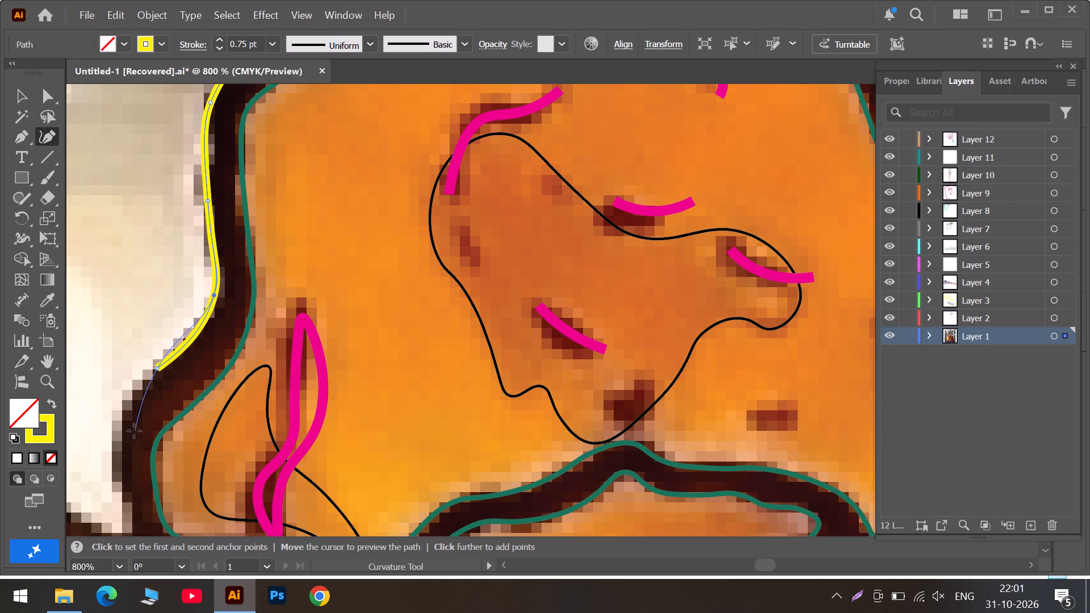
pyautogui.click(129, 400)
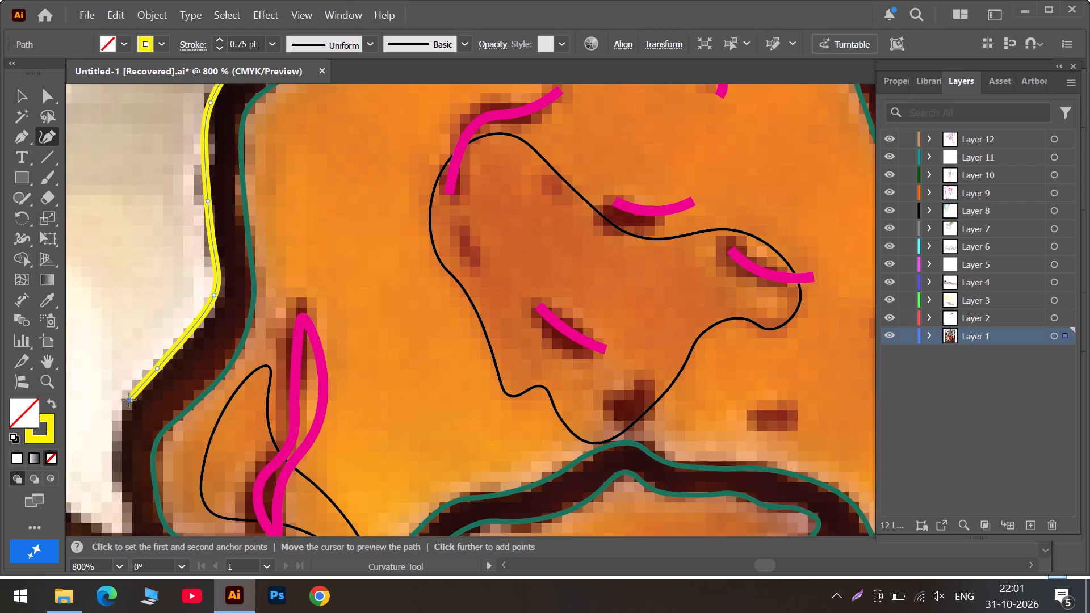
# Add anchors just above and below the bend in the yellow path and adjust them to follow the dark outline's edge.
pyautogui.moveTo(195, 327); pyautogui.dragTo(194, 333)
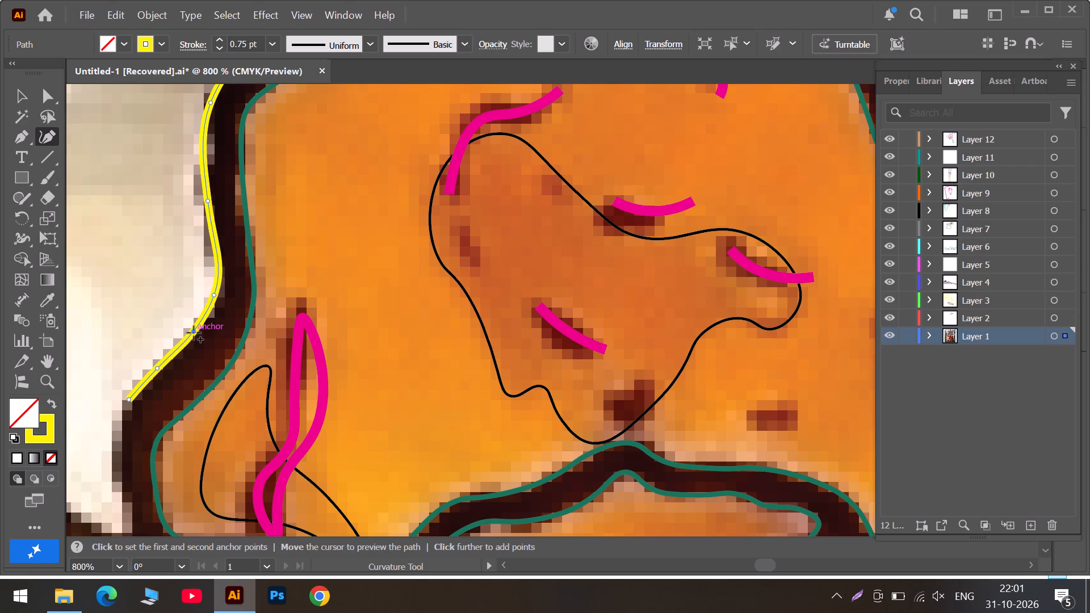
pyautogui.moveTo(194, 333); pyautogui.dragTo(203, 330)
pyautogui.moveTo(203, 330); pyautogui.dragTo(196, 334)
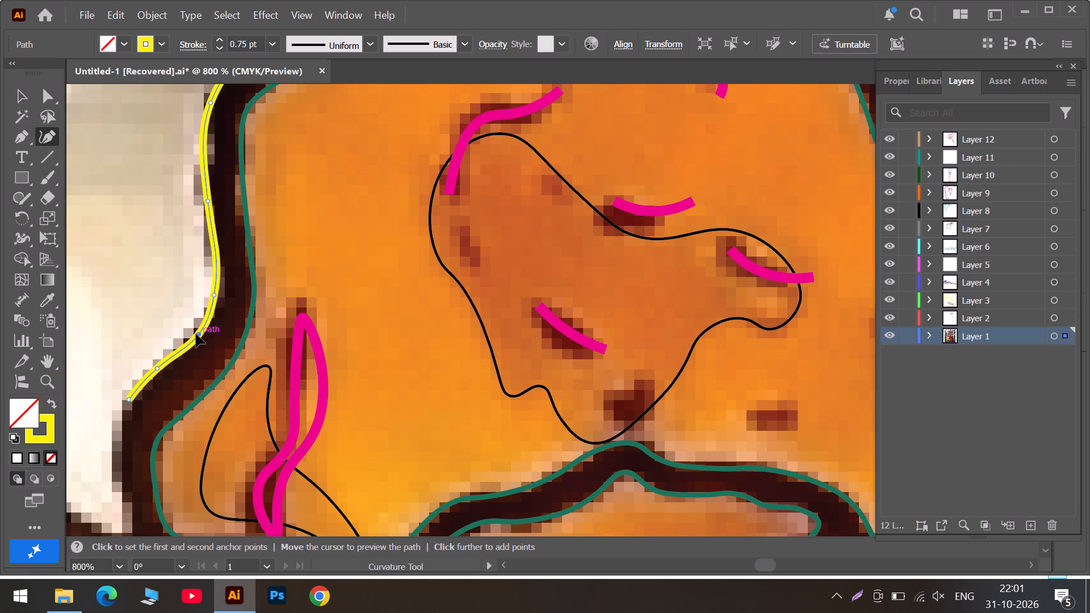
pyautogui.moveTo(196, 334); pyautogui.dragTo(196, 330)
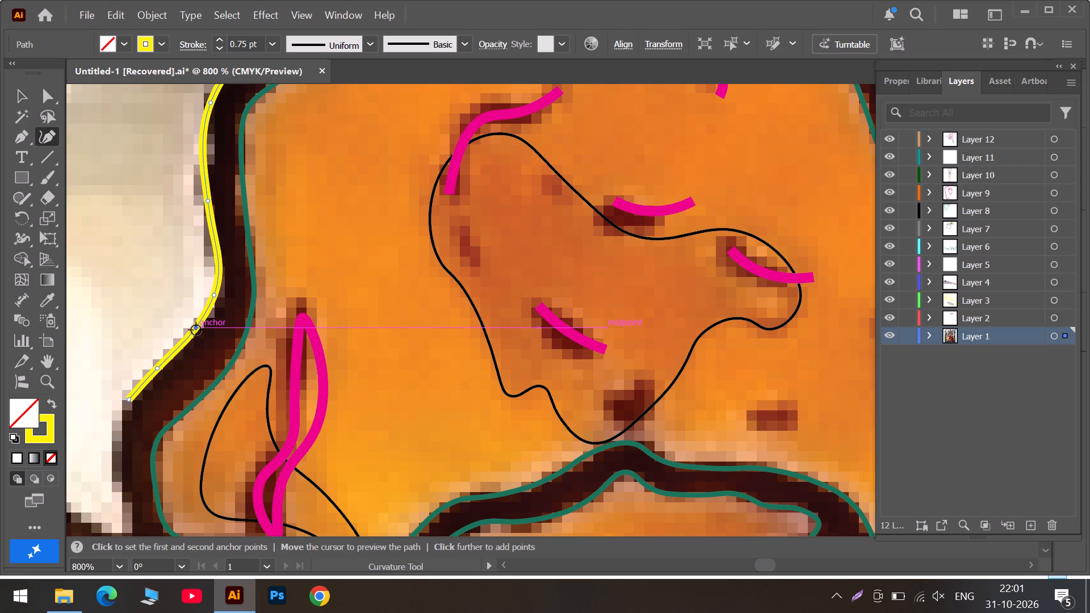
pyautogui.click(218, 262)
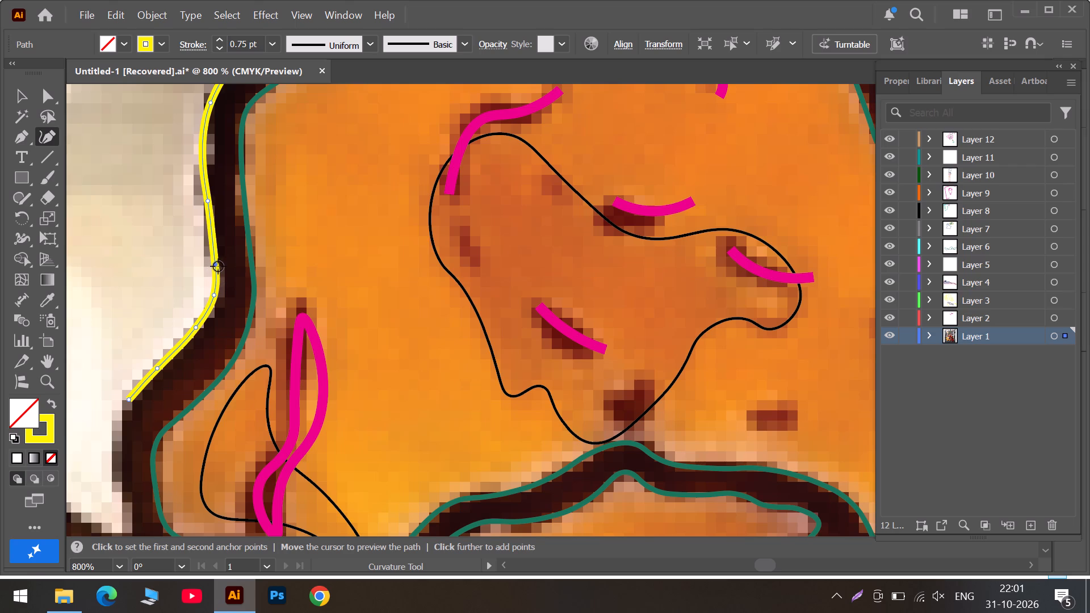
pyautogui.moveTo(218, 266); pyautogui.dragTo(209, 249)
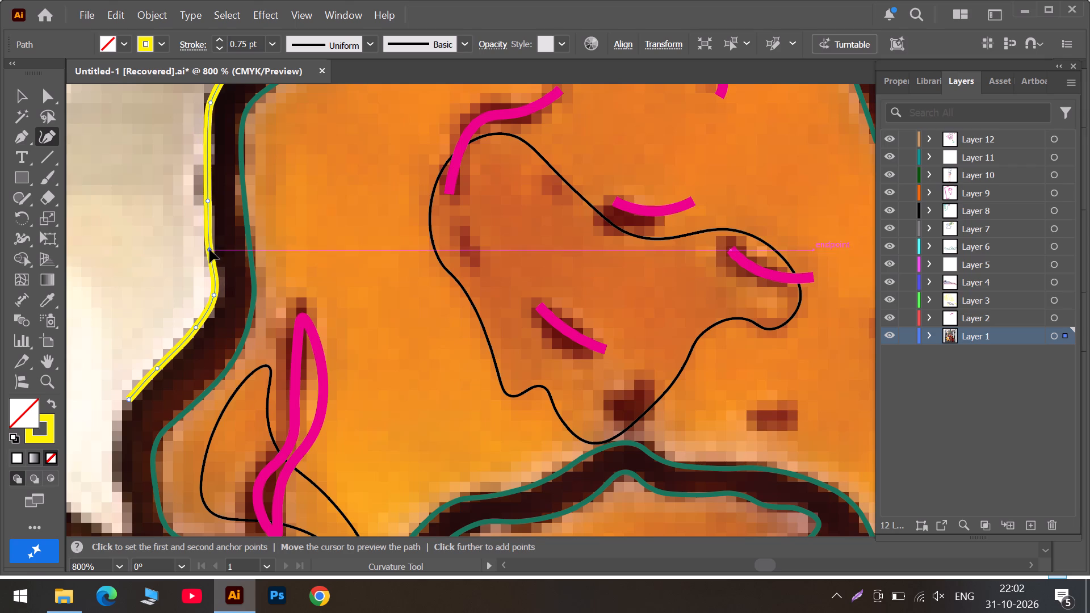
pyautogui.moveTo(209, 249); pyautogui.dragTo(208, 264)
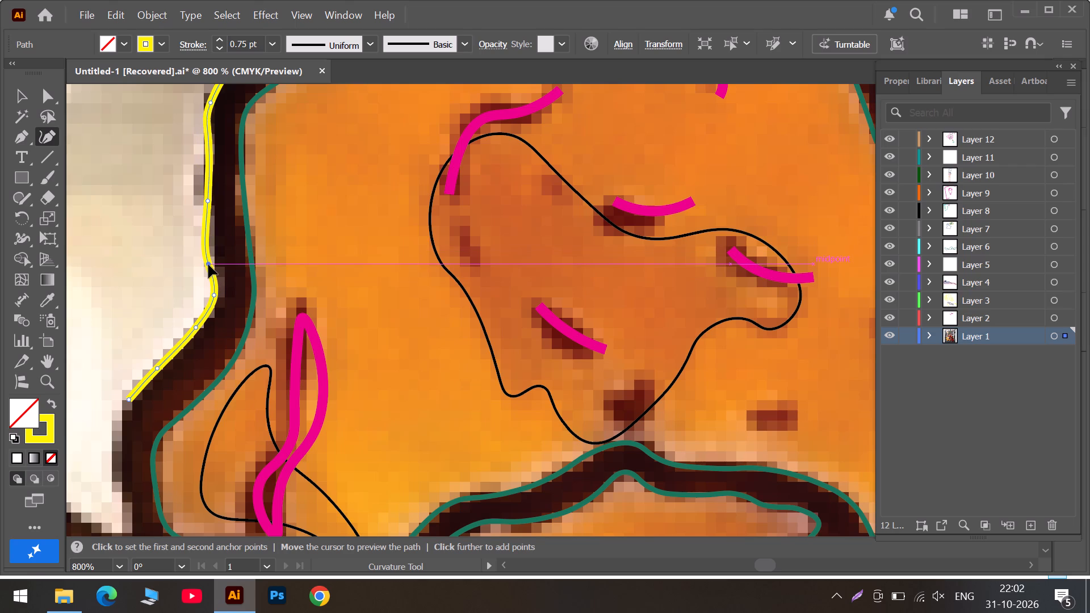
pyautogui.moveTo(208, 264); pyautogui.dragTo(211, 263)
# Continue the yellow path down to the pale background gap's bottom corner, turn it along the lower edge, and reshape the corner anchor.
pyautogui.scroll(4, 211, 263)
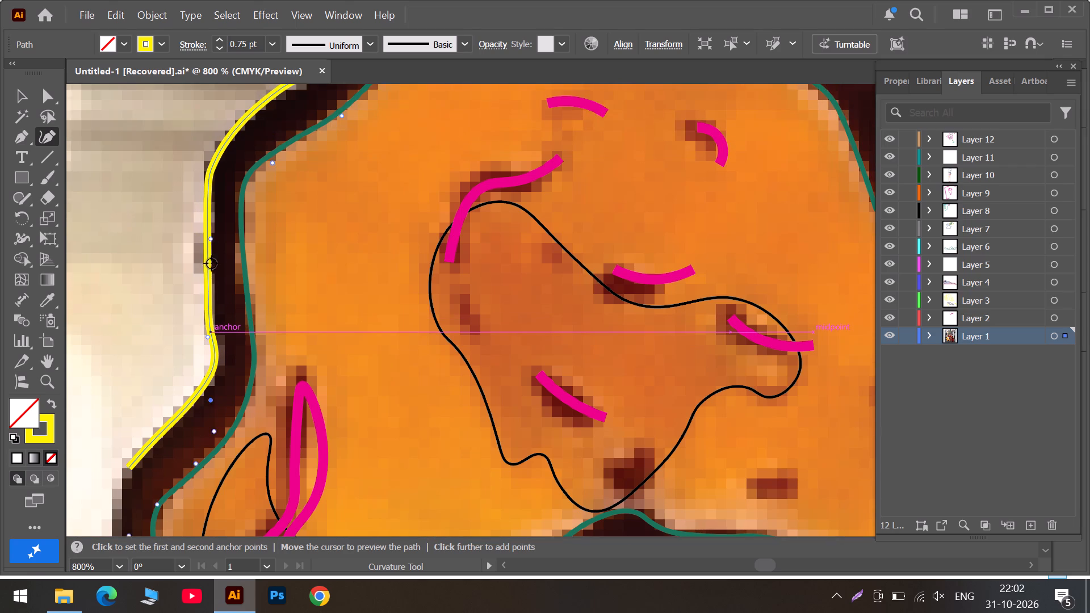
pyautogui.scroll(2, 211, 263)
pyautogui.scroll(-7, 215, 356)
pyautogui.scroll(-6, 661, 549)
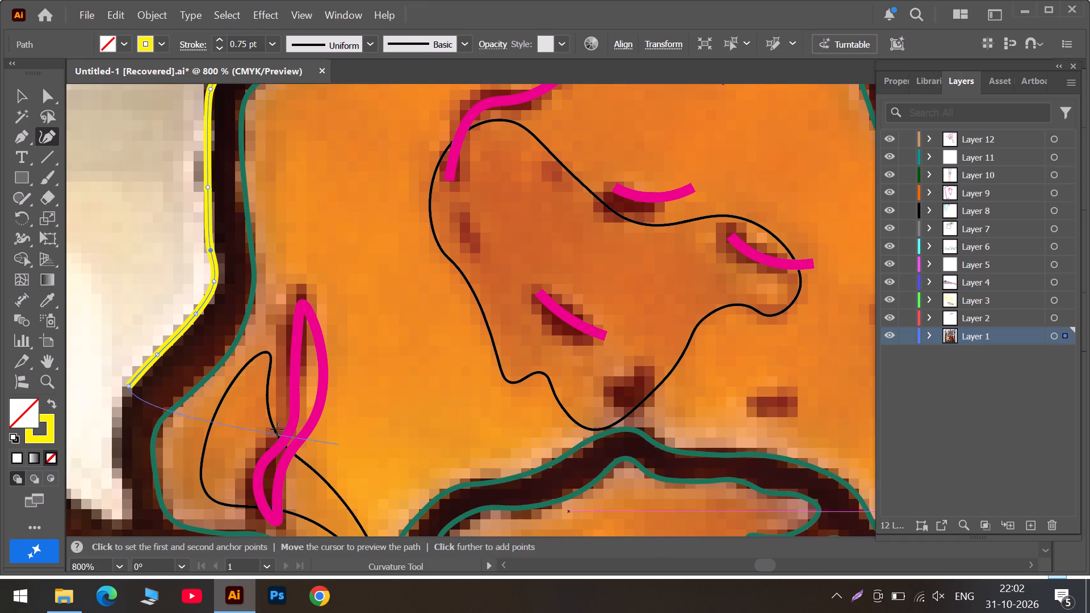
pyautogui.scroll(-5, 141, 449)
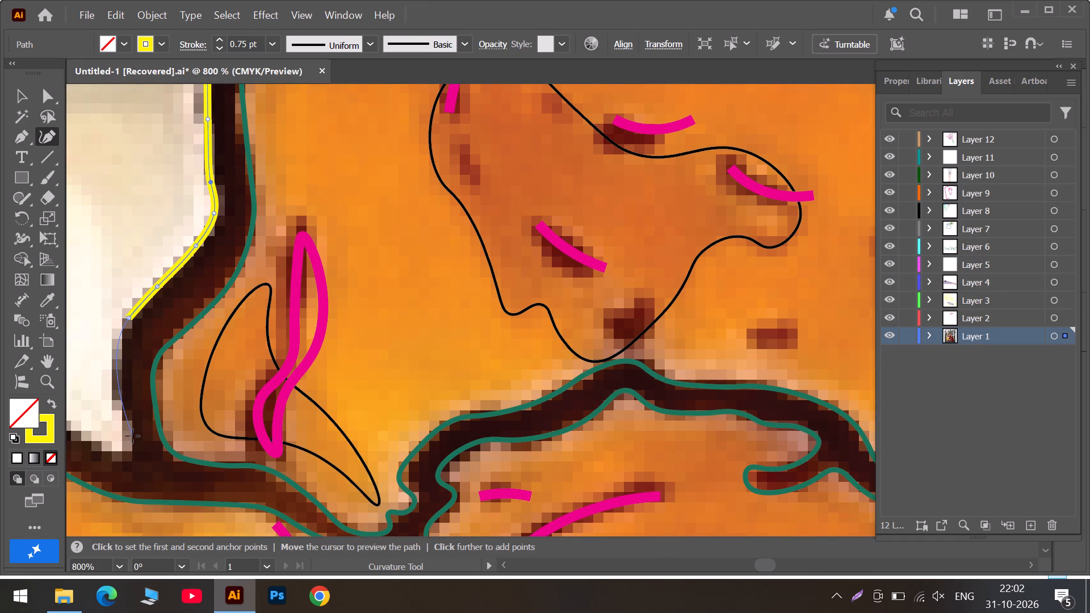
pyautogui.click(132, 436)
pyautogui.doubleClick(132, 436)
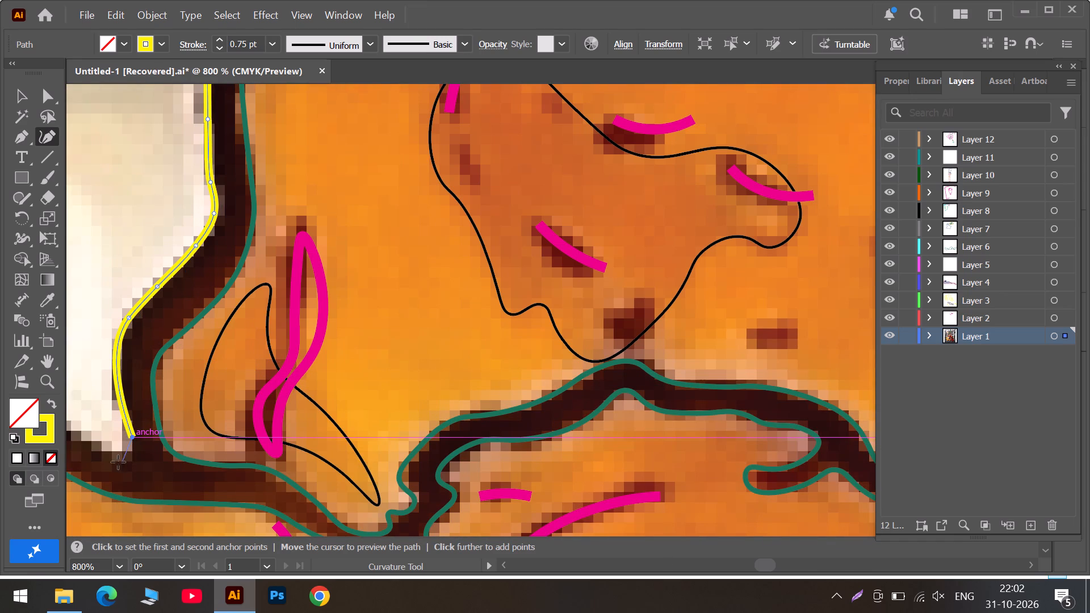
pyautogui.click(93, 442)
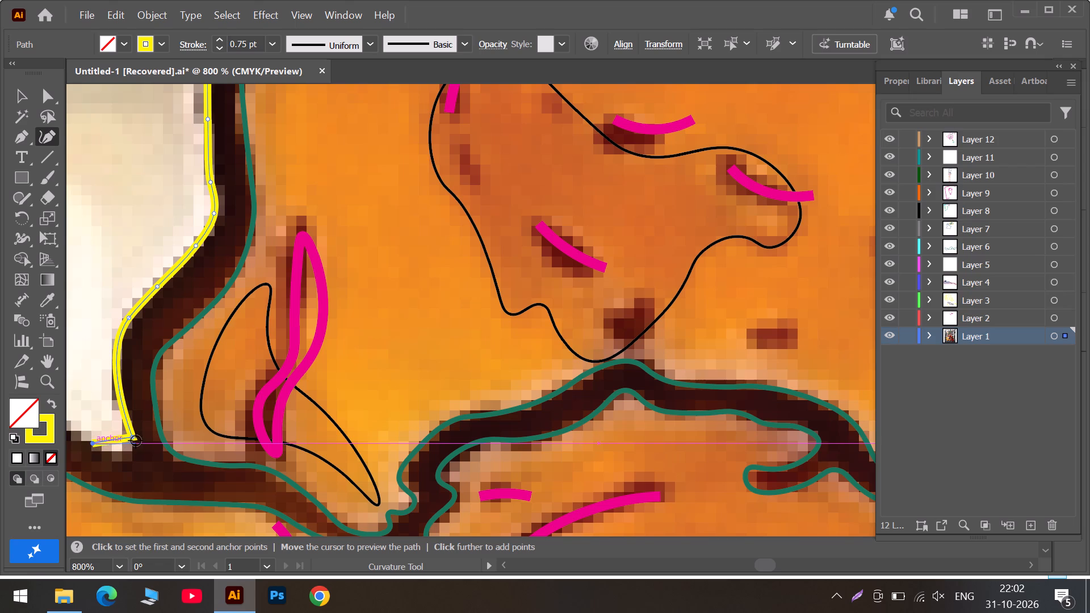
pyautogui.doubleClick(135, 439)
pyautogui.moveTo(133, 439); pyautogui.dragTo(128, 455)
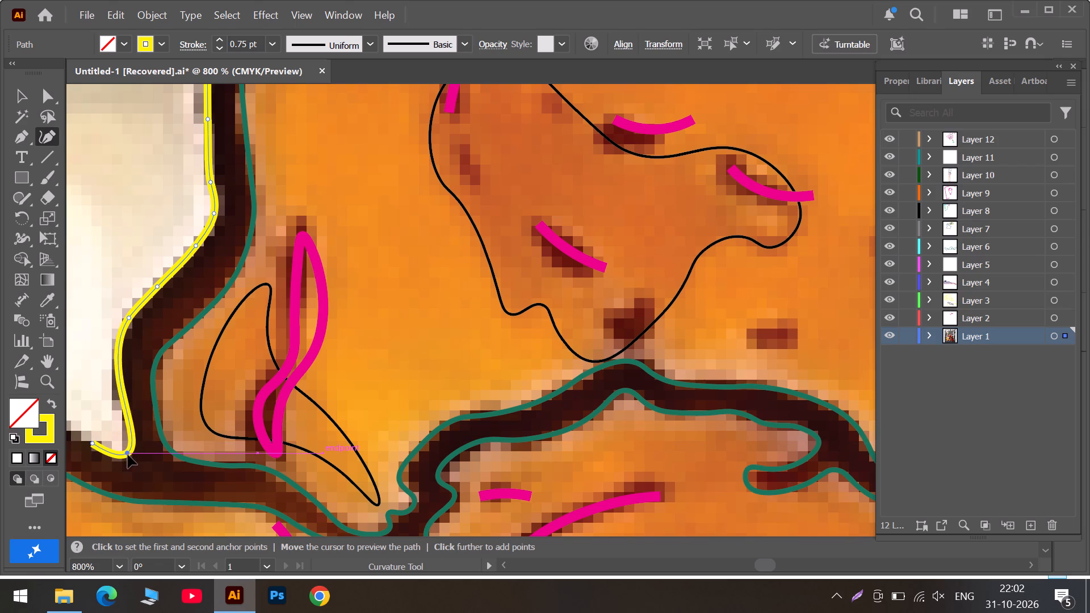
pyautogui.moveTo(128, 455); pyautogui.dragTo(129, 455)
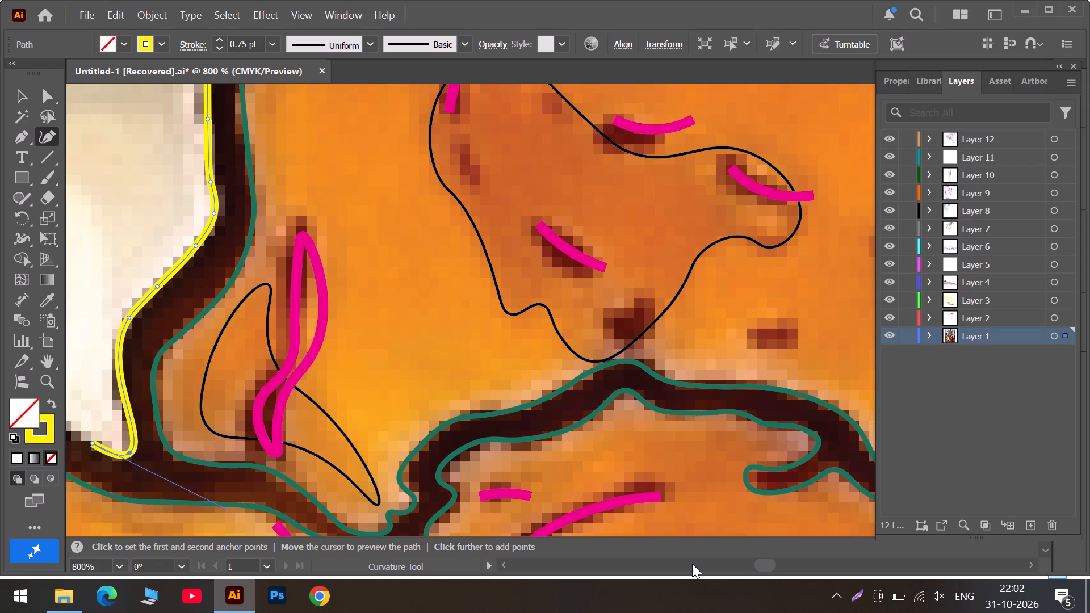
# Continue the yellow path along the pale gap's lower edge to the magenta outline and adjust the end anchor onto it.
pyautogui.click(693, 564)
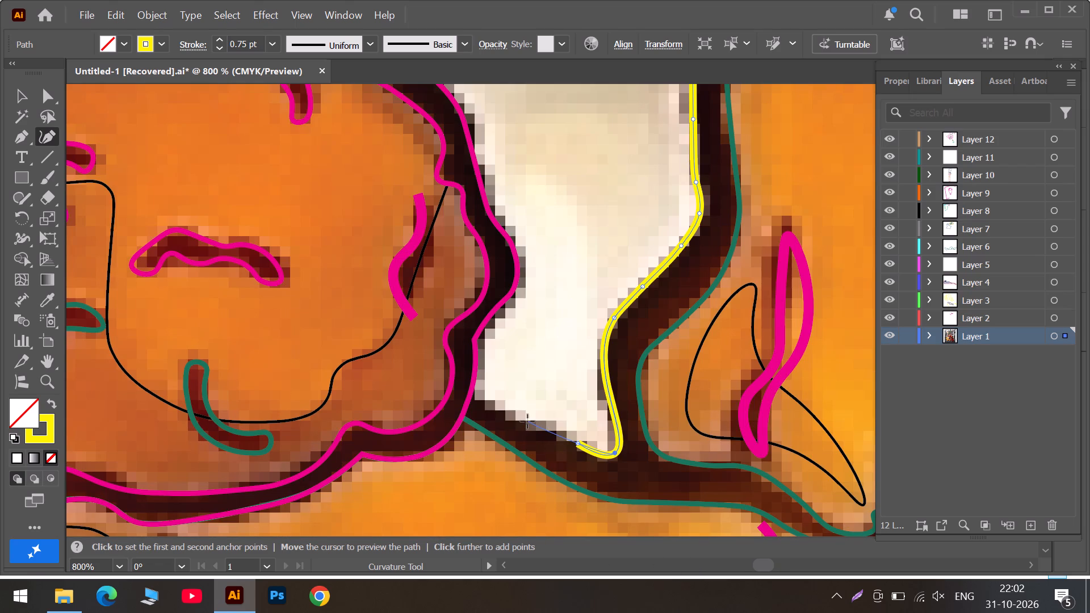
pyautogui.click(527, 421)
pyautogui.click(476, 402)
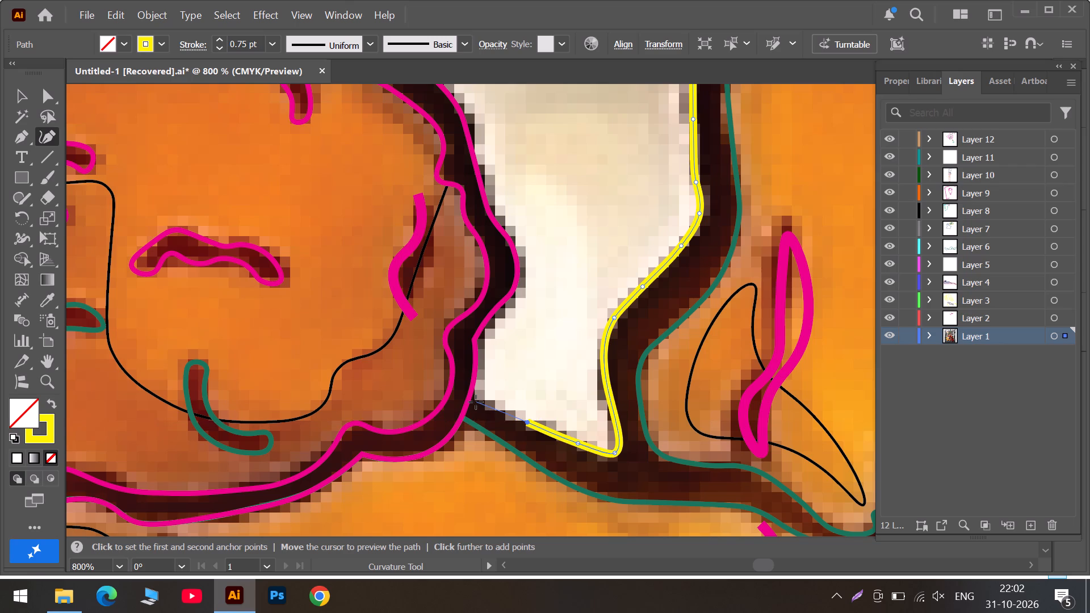
pyautogui.moveTo(476, 402); pyautogui.dragTo(468, 401)
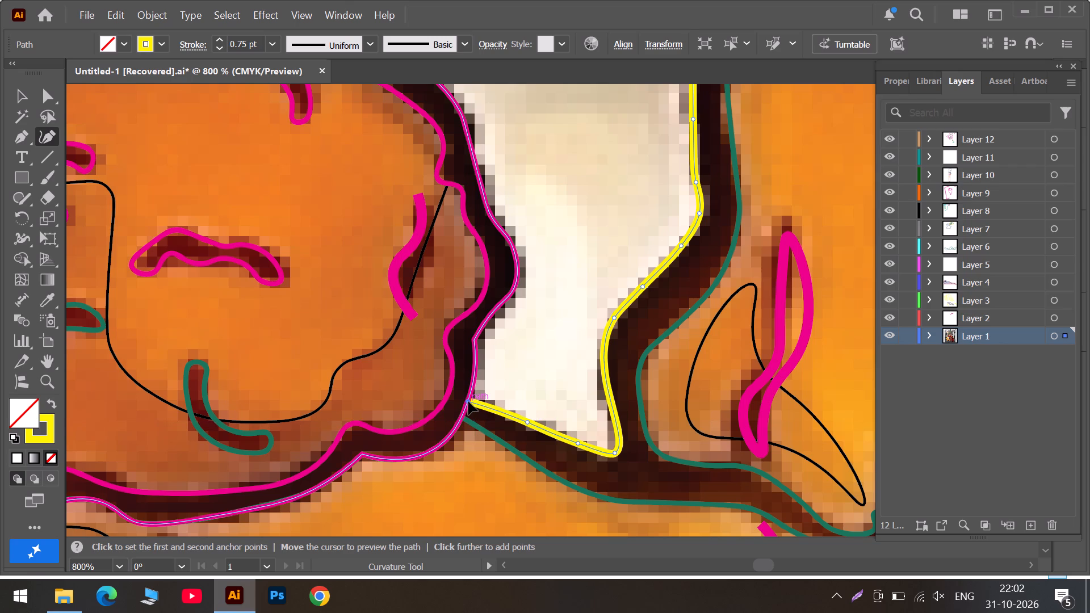
pyautogui.moveTo(468, 401); pyautogui.dragTo(466, 401)
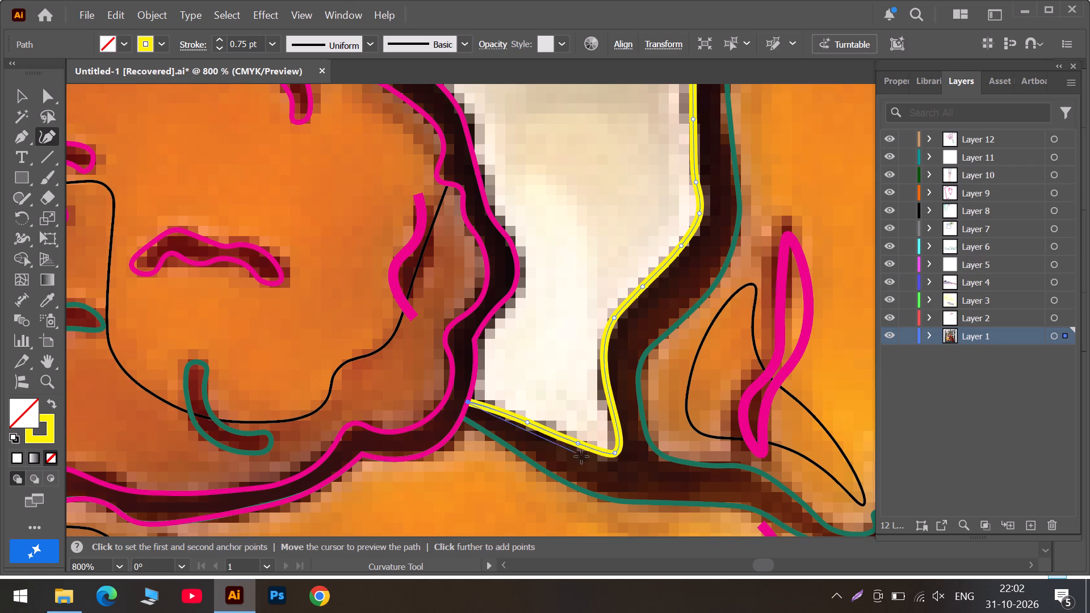
pyautogui.click(526, 419)
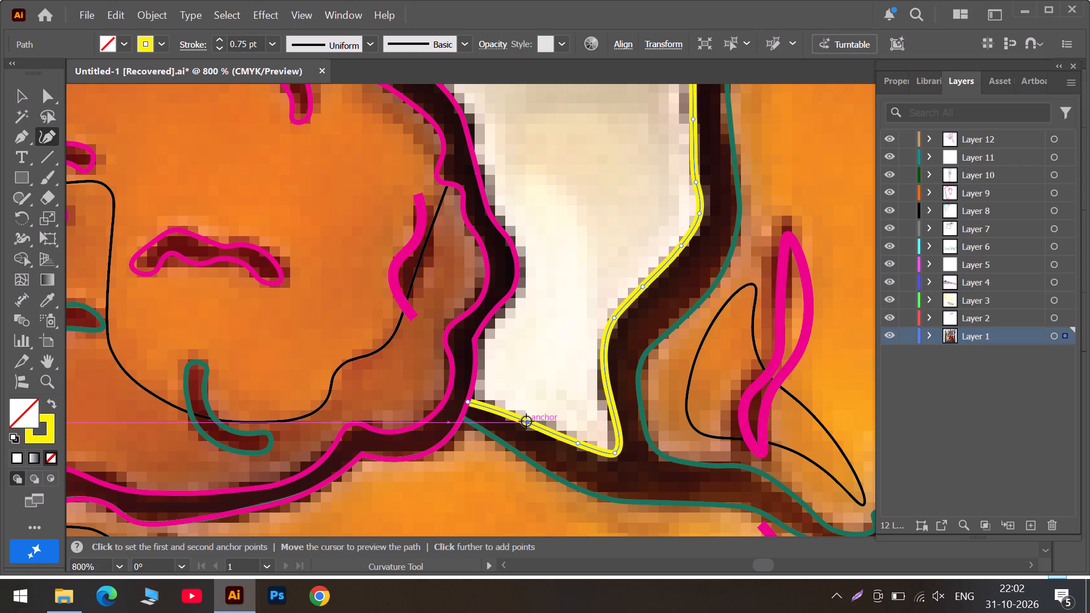
# End the gap path and start another yellow path at the notch beside the magenta outline, tracing around the dark outline's rounded outer bulge.
pyautogui.scroll(-19, 526, 421)
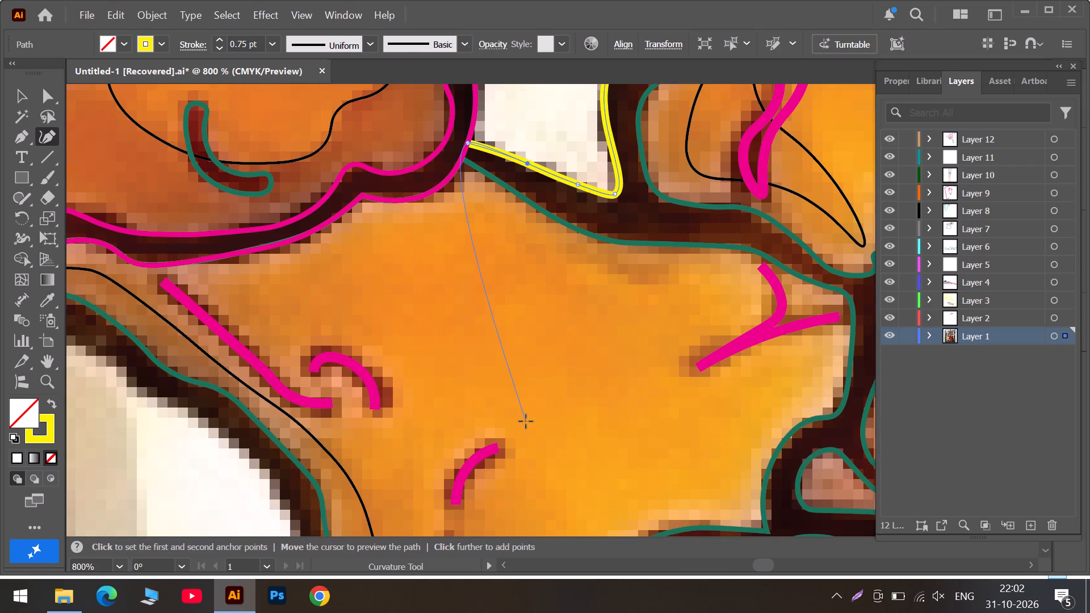
pyautogui.scroll(-11, 526, 421)
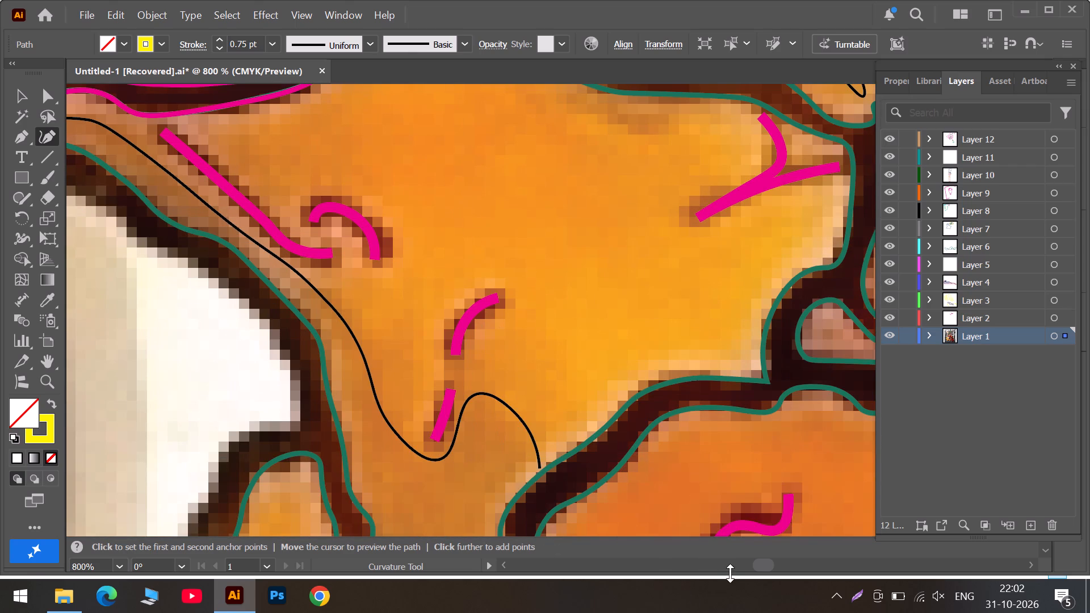
pyautogui.click(734, 572)
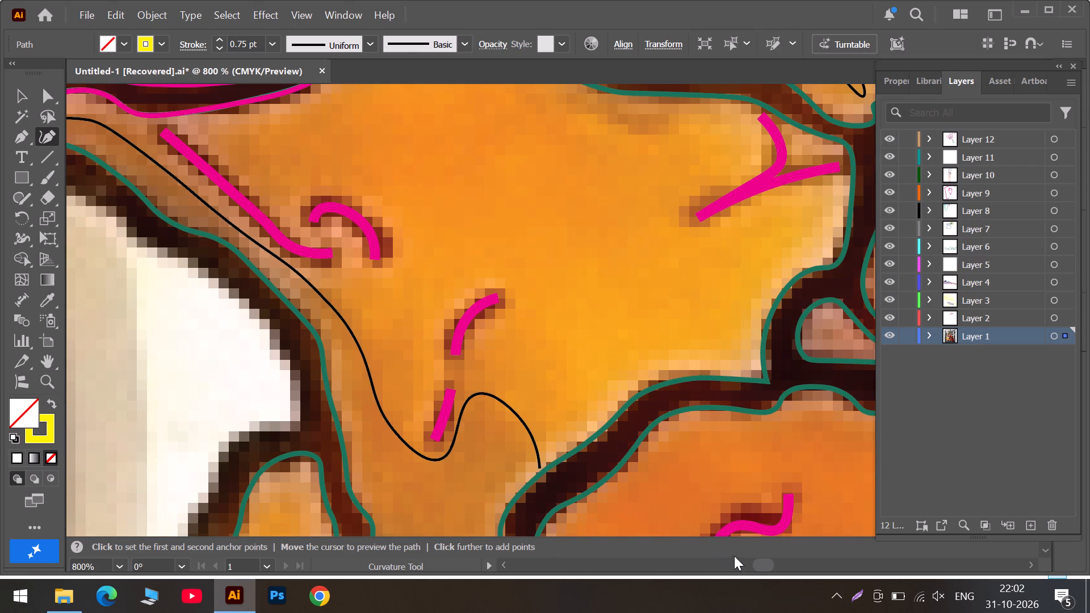
pyautogui.click(737, 568)
pyautogui.scroll(7, 409, 248)
pyautogui.scroll(6, 212, 158)
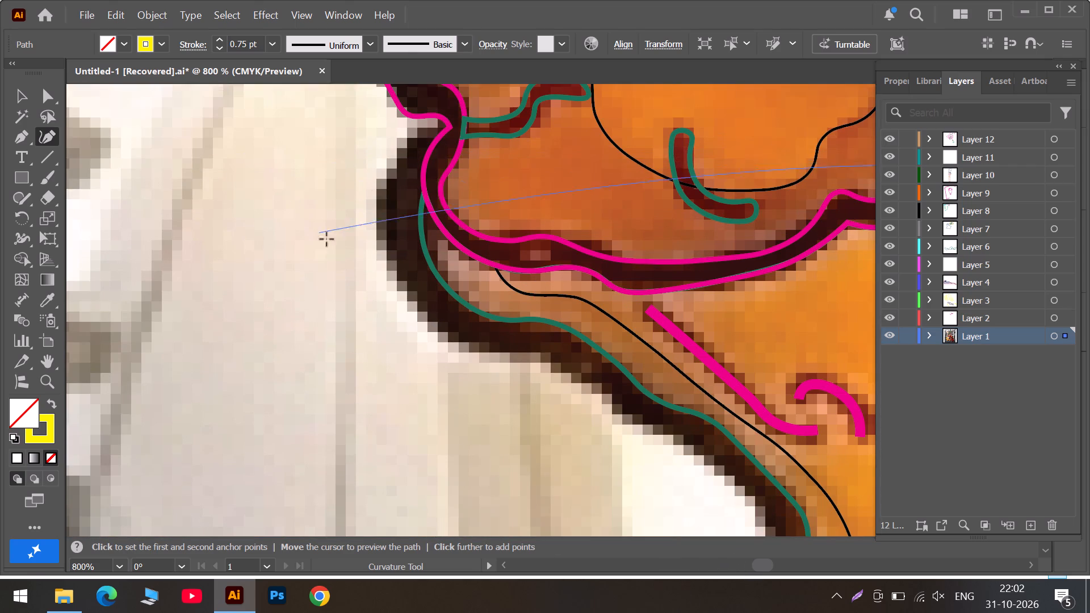
pyautogui.scroll(6, 326, 239)
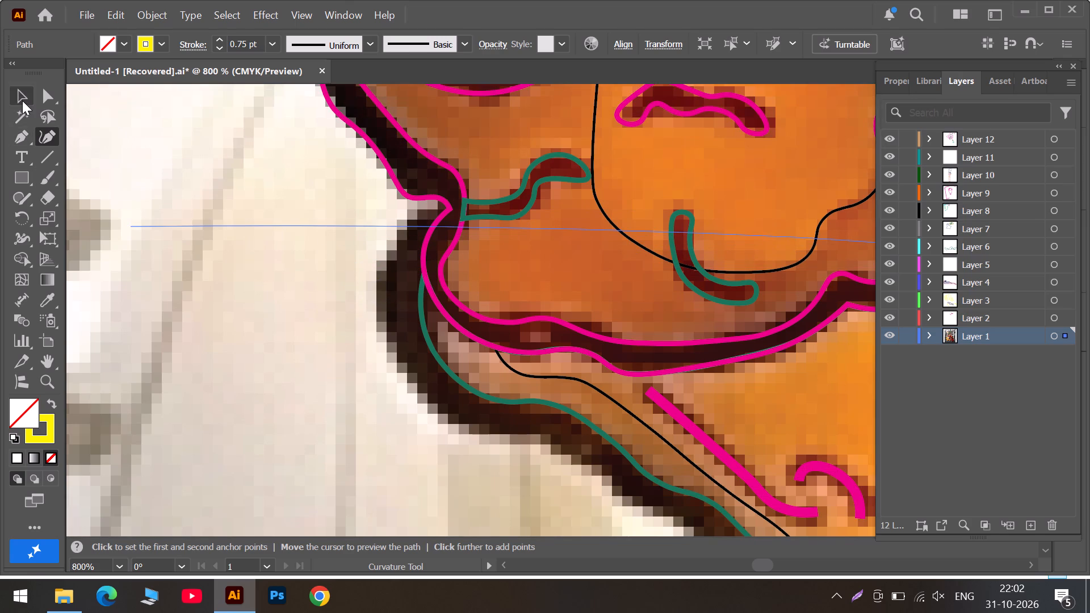
pyautogui.click(22, 100)
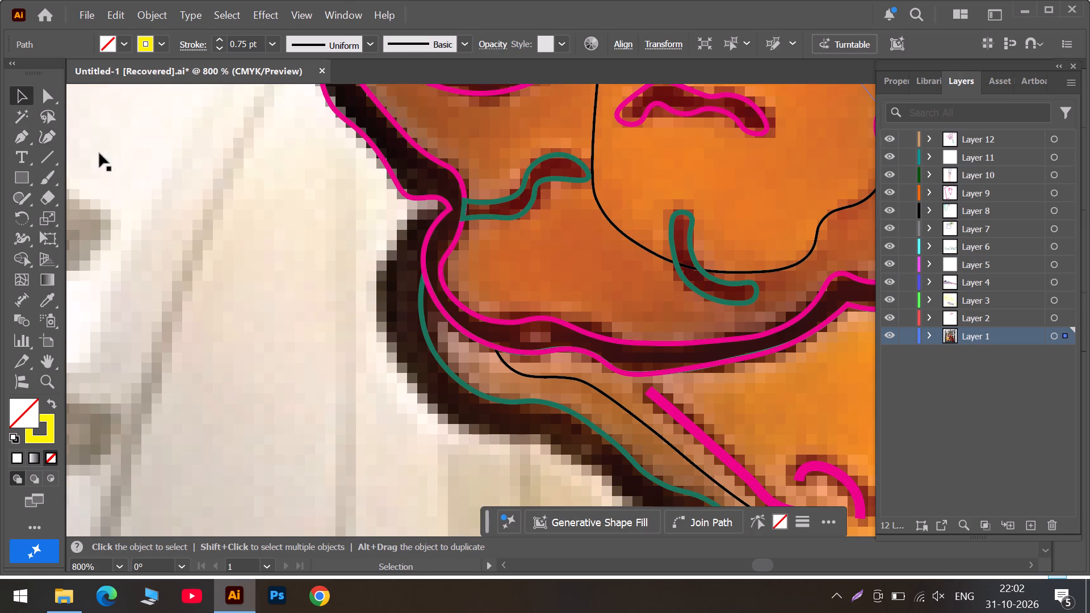
pyautogui.click(50, 132)
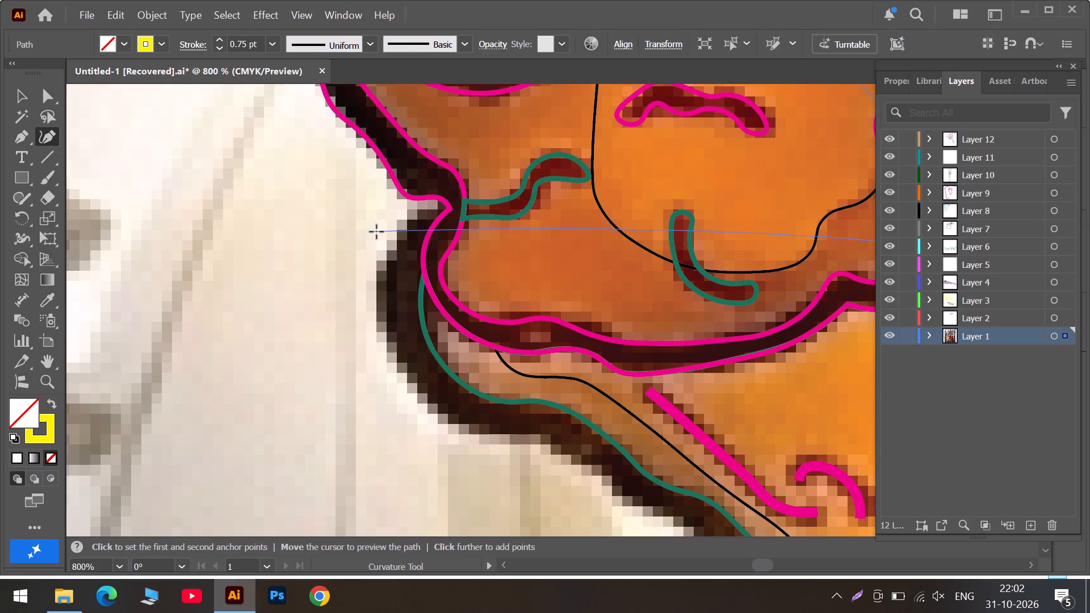
pyautogui.press('Escape')
pyautogui.click(435, 209)
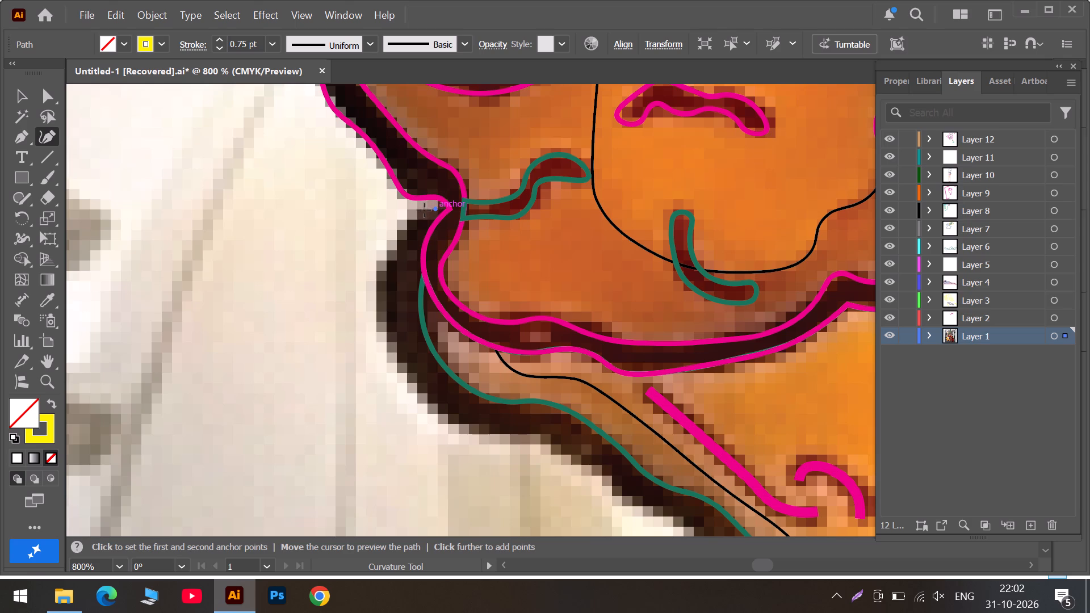
pyautogui.click(417, 219)
pyautogui.click(381, 282)
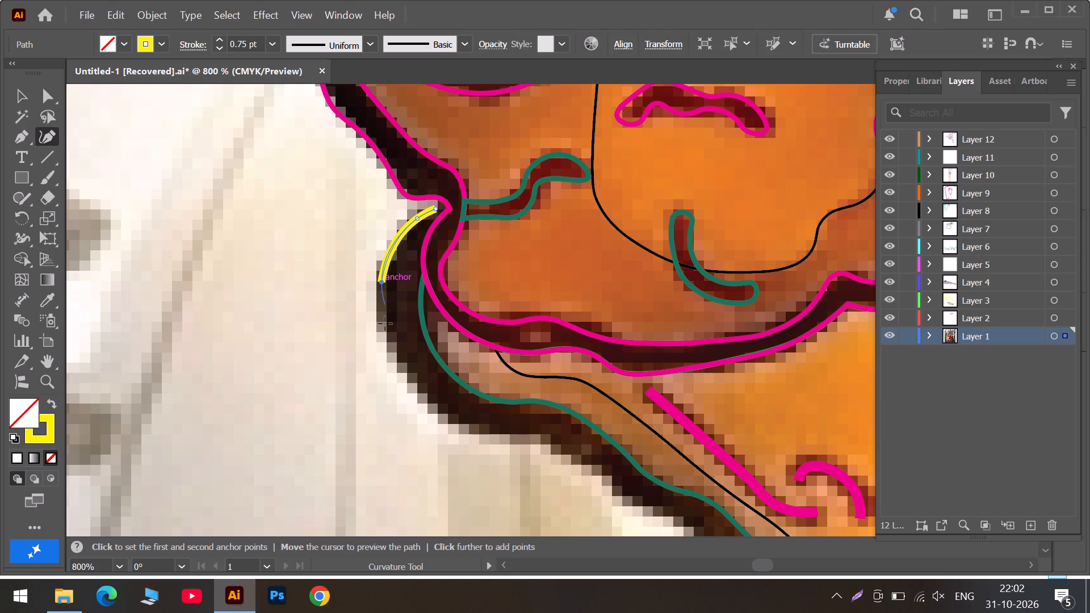
pyautogui.click(416, 391)
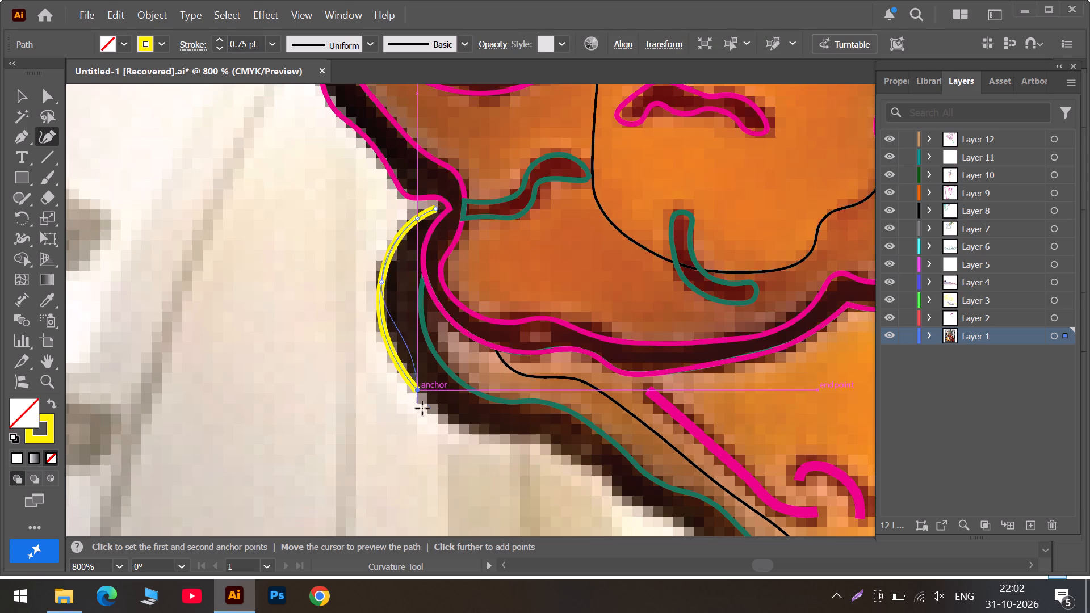
pyautogui.click(472, 427)
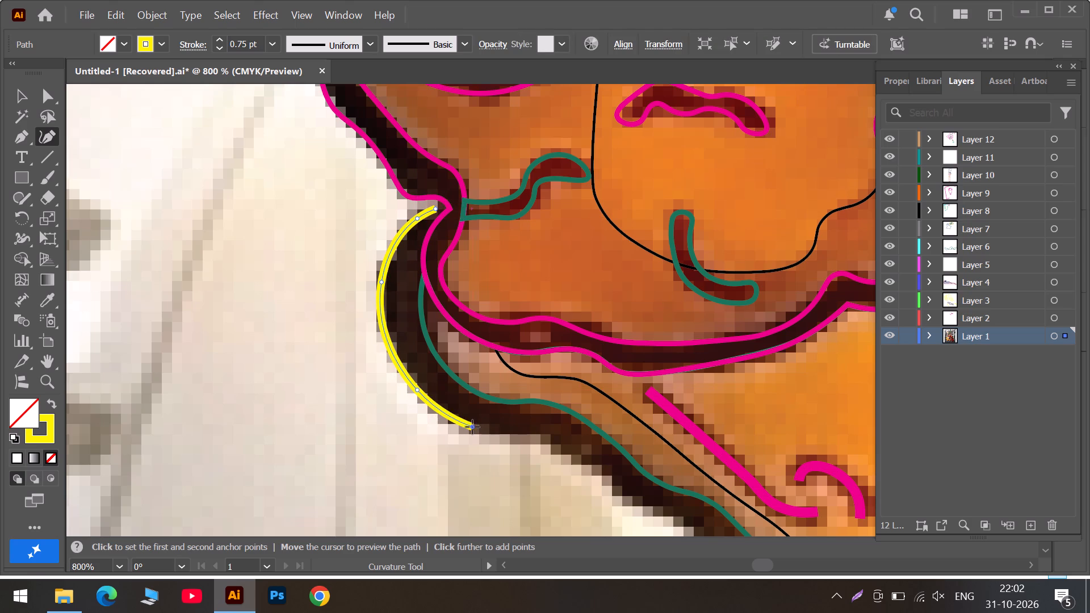
pyautogui.click(539, 436)
# Extend the yellow path down the dark outline's diagonal outer edge and move the anchor midway down onto the edge.
pyautogui.scroll(-5, 539, 437)
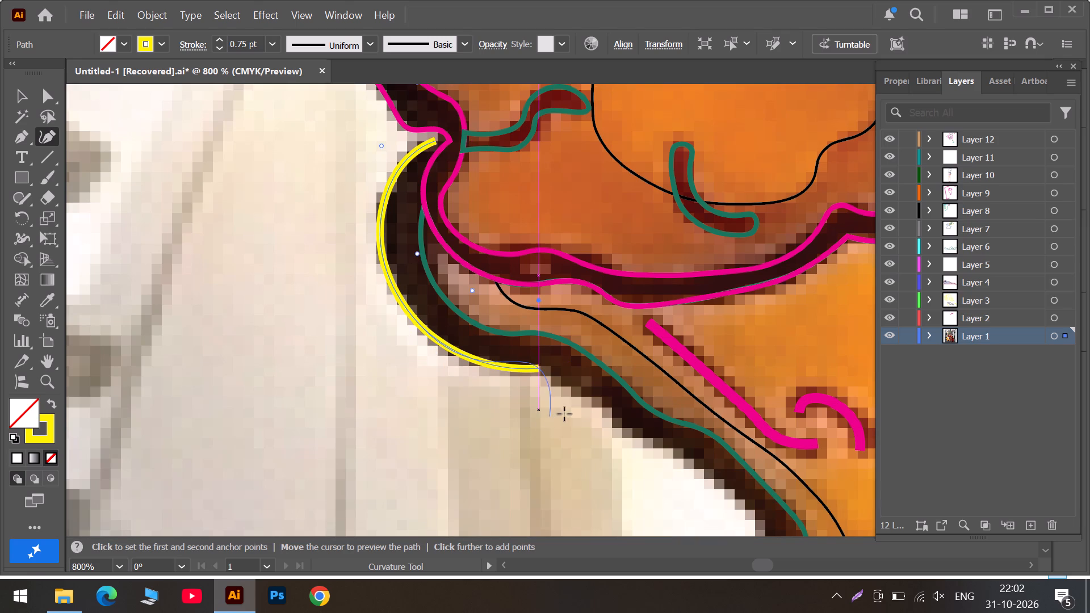
pyautogui.click(606, 412)
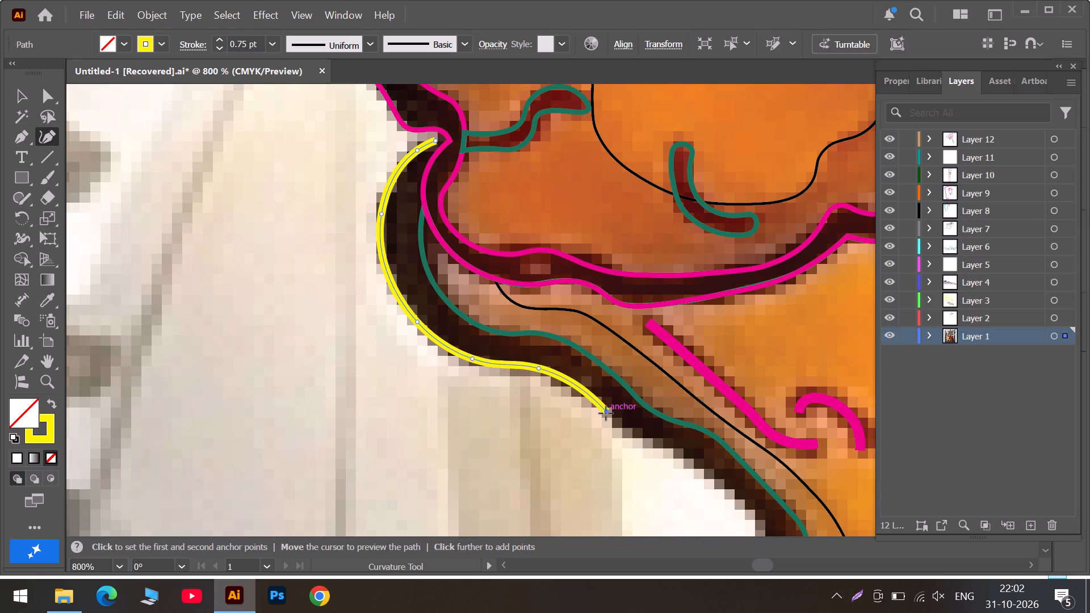
pyautogui.scroll(-4, 606, 413)
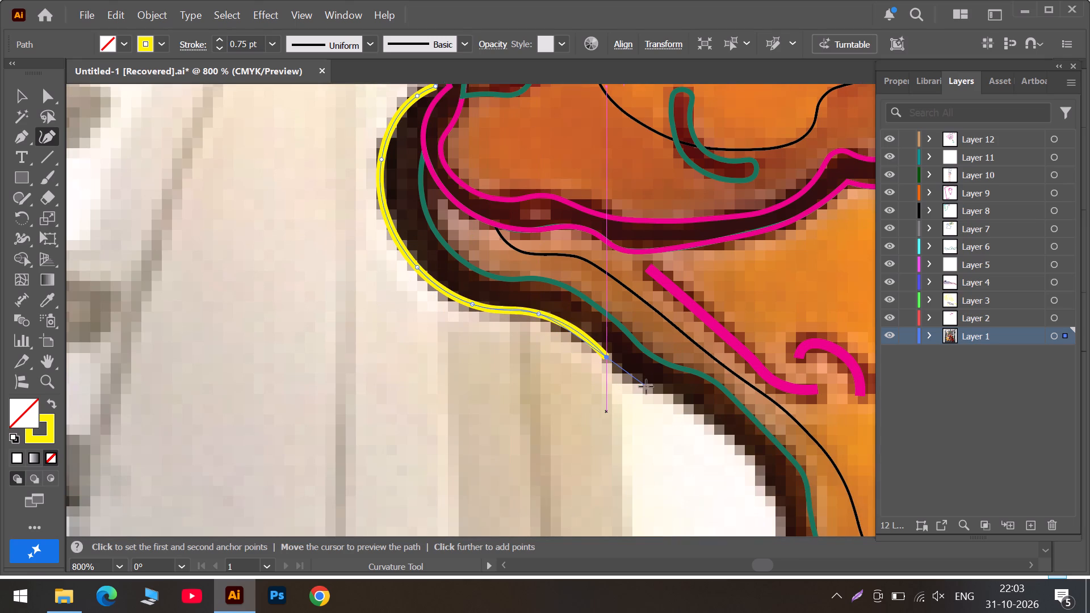
pyautogui.click(646, 387)
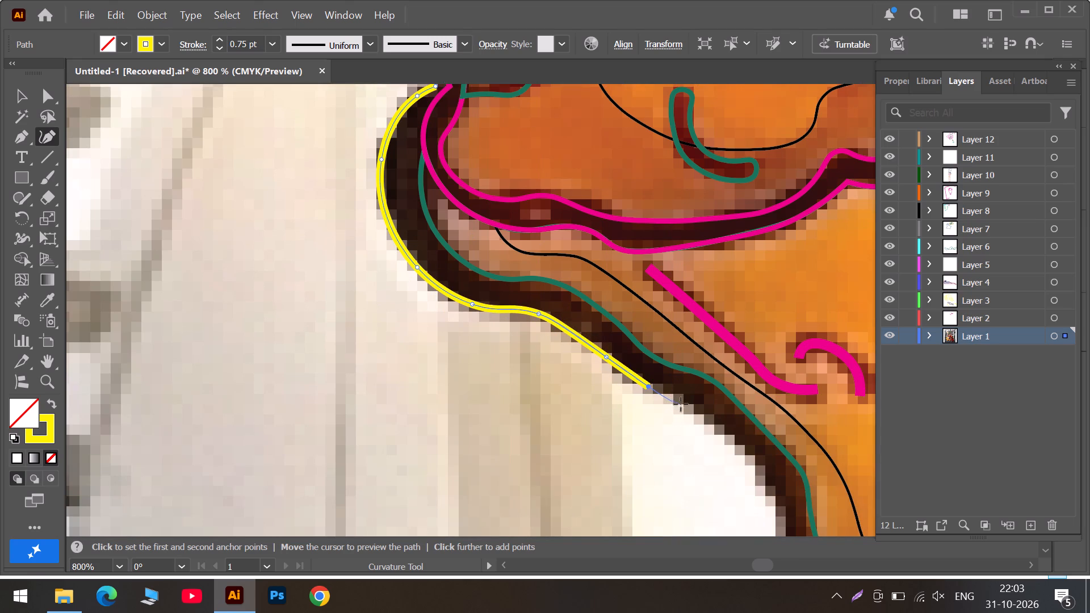
pyautogui.click(683, 398)
pyautogui.scroll(-5, 690, 412)
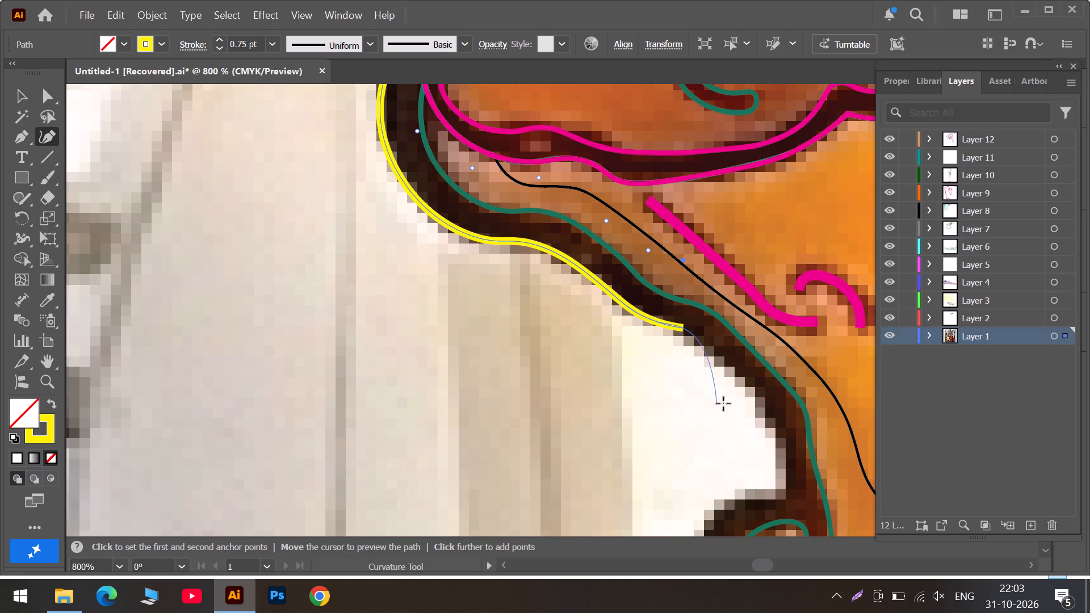
pyautogui.click(769, 418)
pyautogui.scroll(-1, 769, 419)
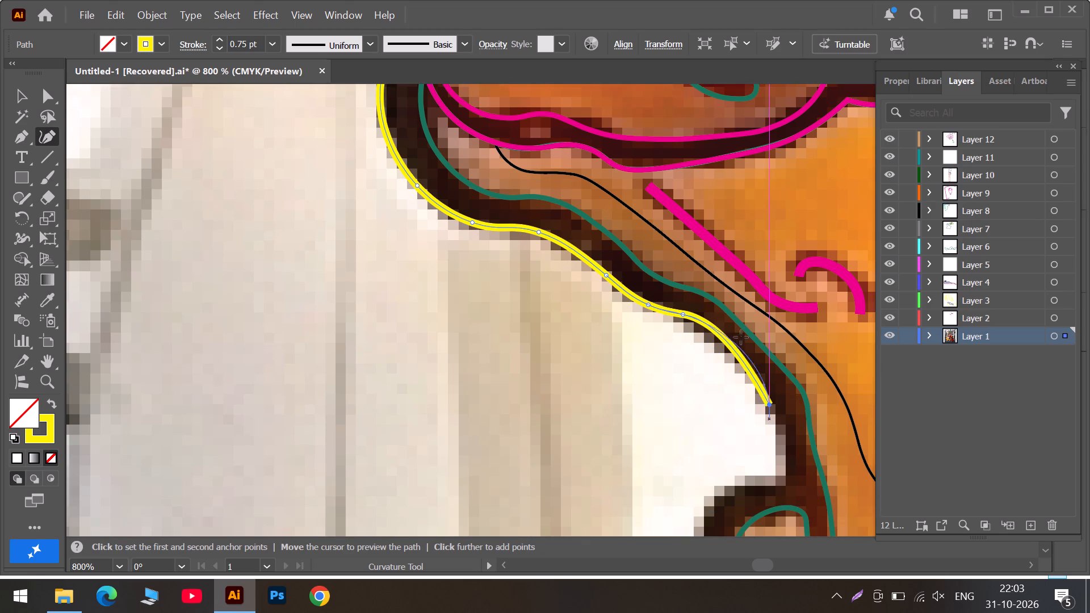
pyautogui.moveTo(686, 316); pyautogui.dragTo(693, 325)
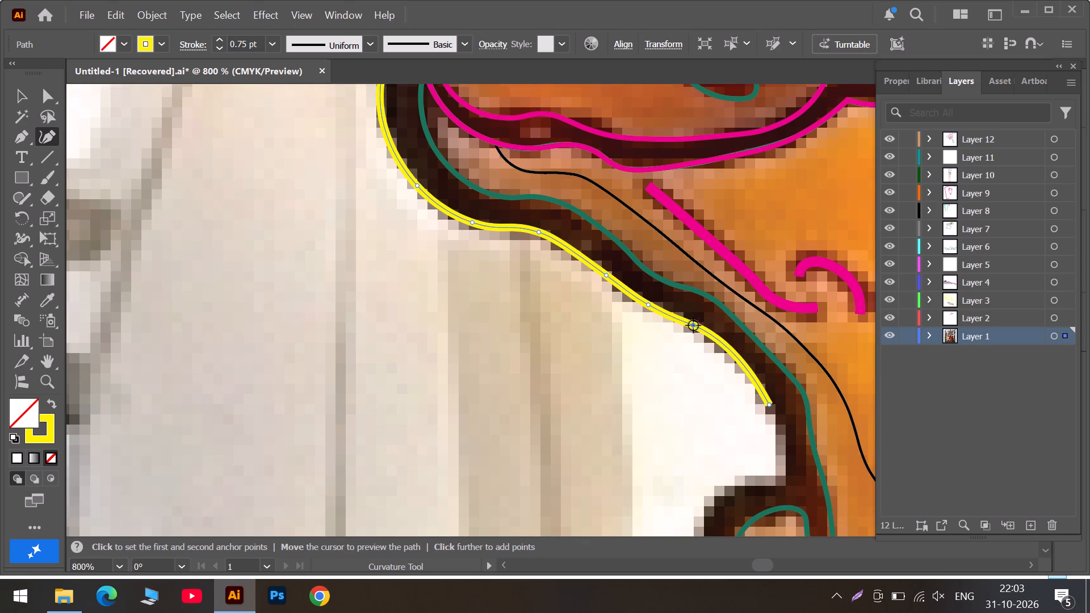
# Turn the yellow path around the white area's inner corner, adding and adjusting anchors on both sides to tighten the bend.
pyautogui.scroll(-6, 693, 325)
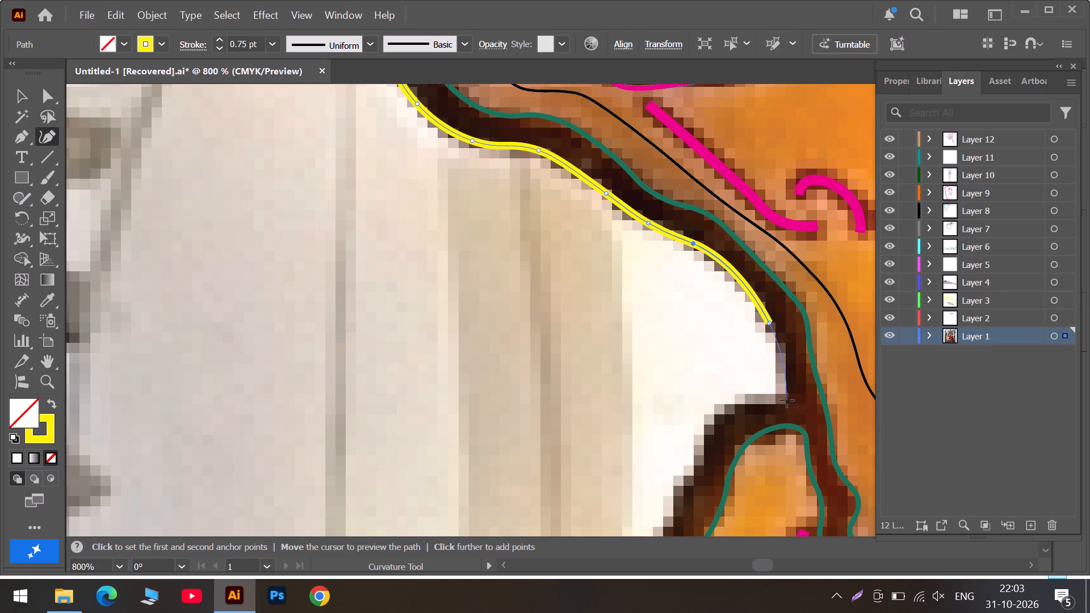
pyautogui.tripleClick(782, 399)
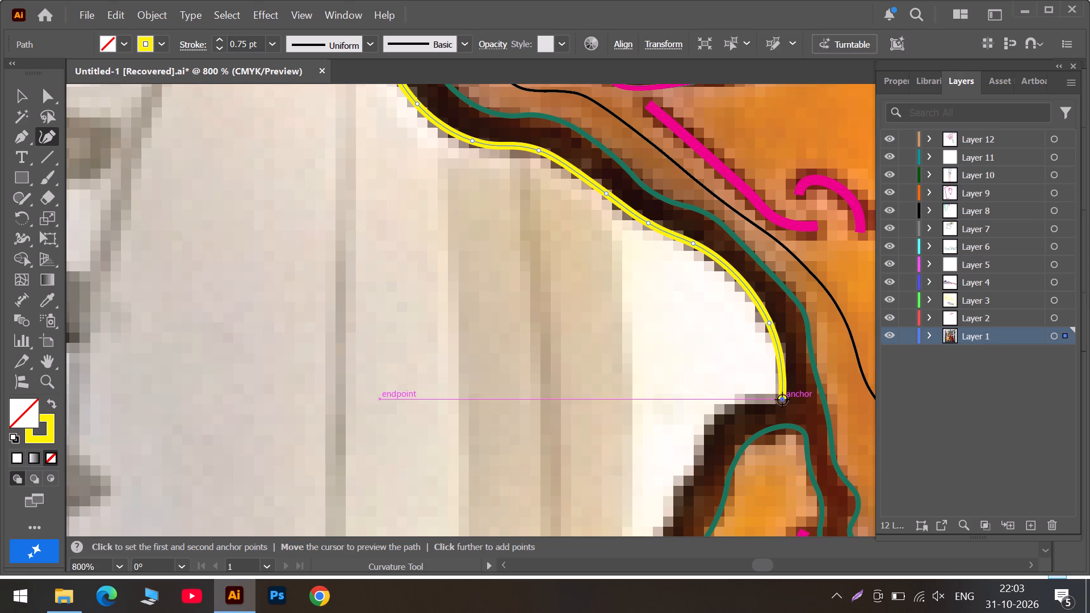
pyautogui.click(731, 409)
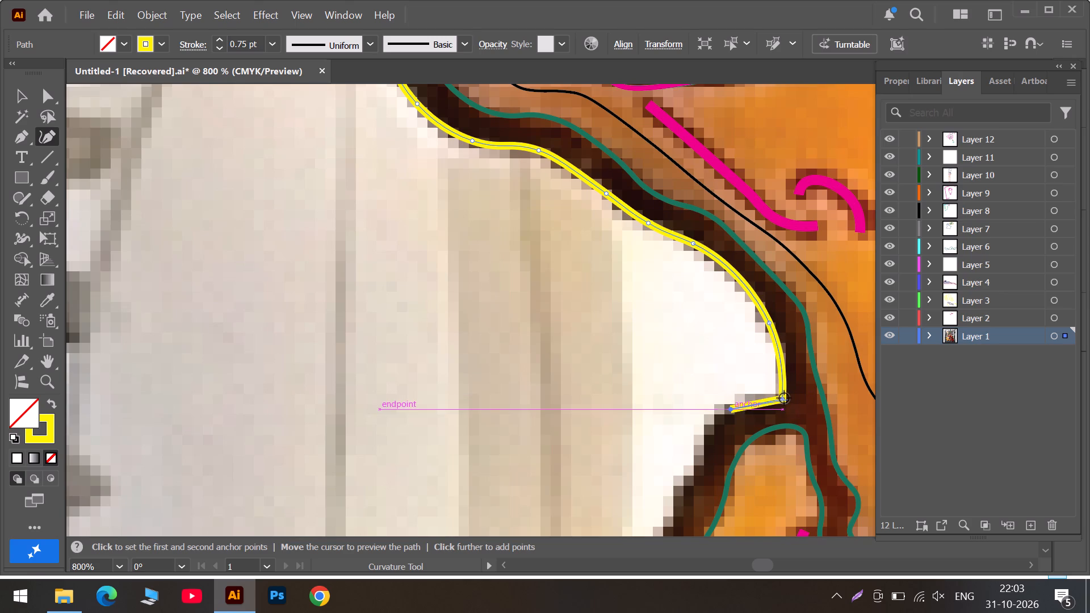
pyautogui.doubleClick(782, 399)
pyautogui.moveTo(786, 372); pyautogui.dragTo(785, 376)
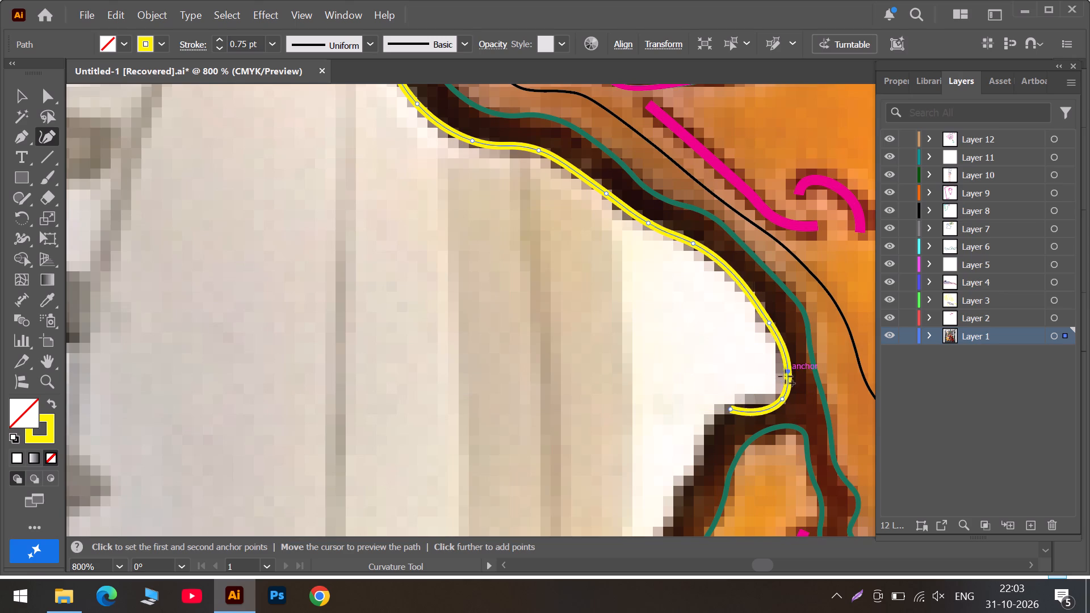
pyautogui.moveTo(785, 376); pyautogui.dragTo(782, 380)
pyautogui.moveTo(762, 411); pyautogui.dragTo(755, 410)
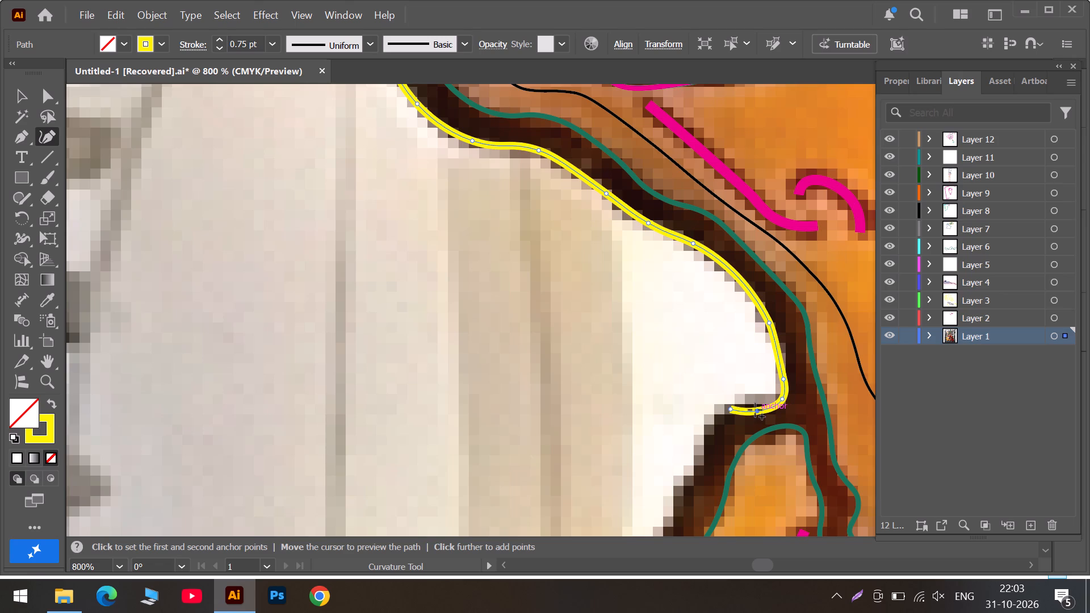
pyautogui.moveTo(755, 410); pyautogui.dragTo(757, 405)
# Extend the yellow path from the white area's inner corner onto the next piece's dark edge and adjust the anchors around the bend.
pyautogui.scroll(-5, 688, 467)
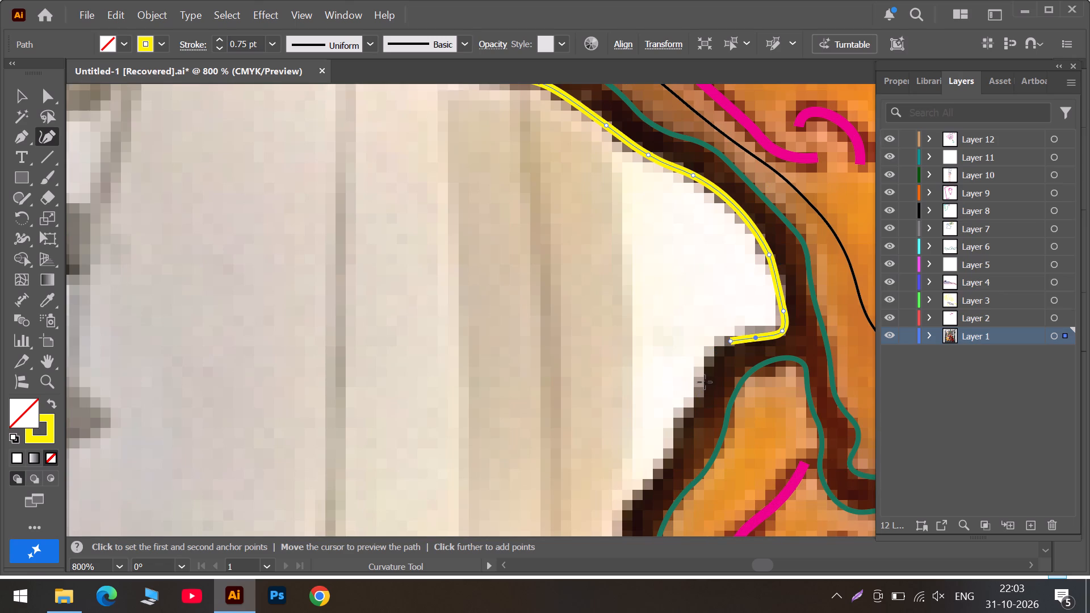
pyautogui.click(705, 382)
pyautogui.click(679, 419)
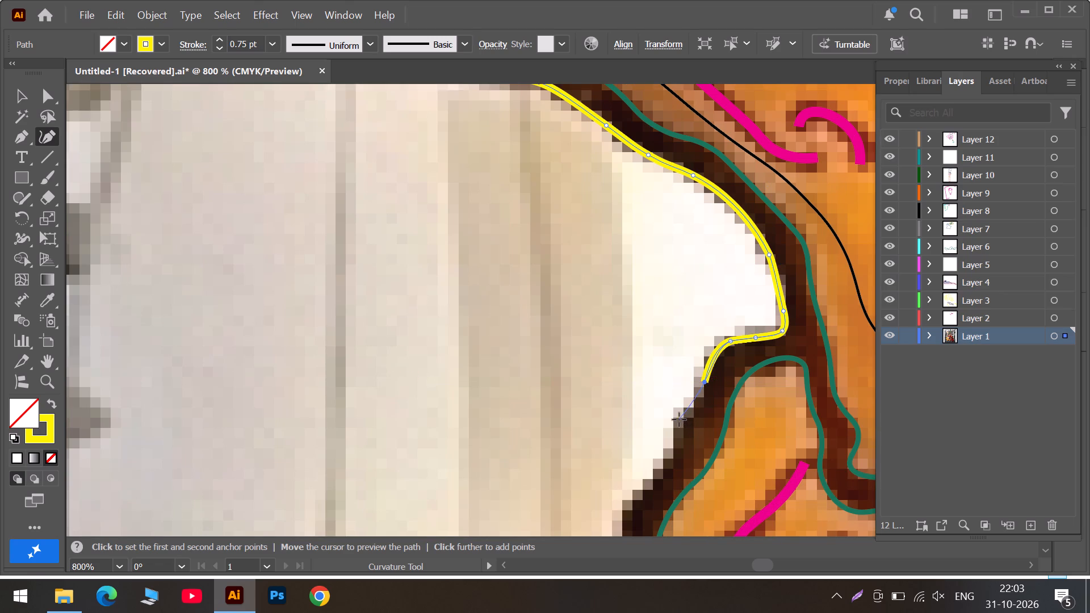
pyautogui.moveTo(704, 383); pyautogui.dragTo(702, 400)
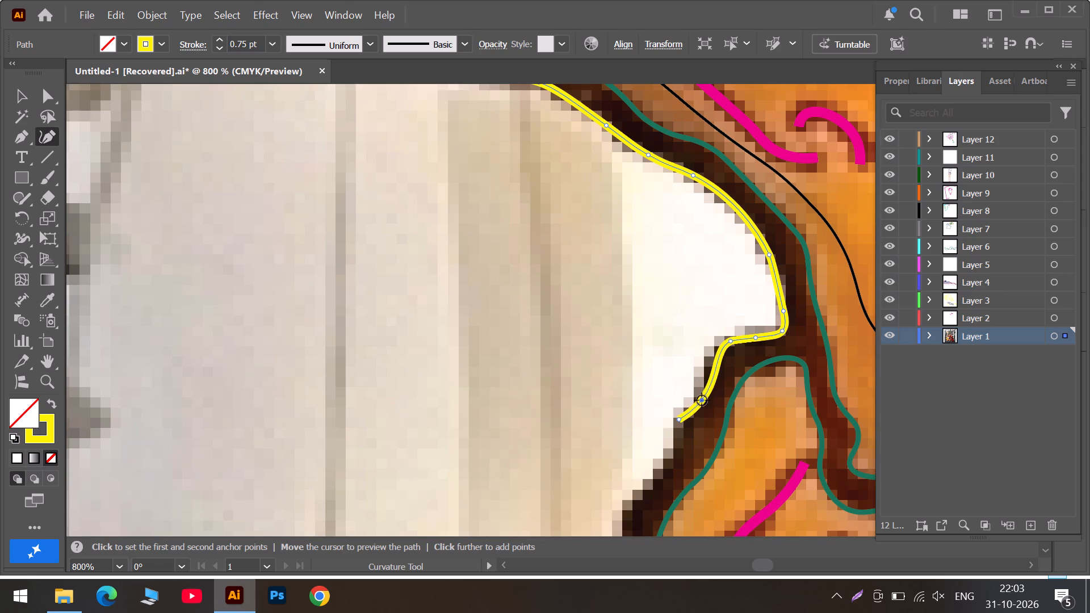
pyautogui.moveTo(717, 360); pyautogui.dragTo(707, 360)
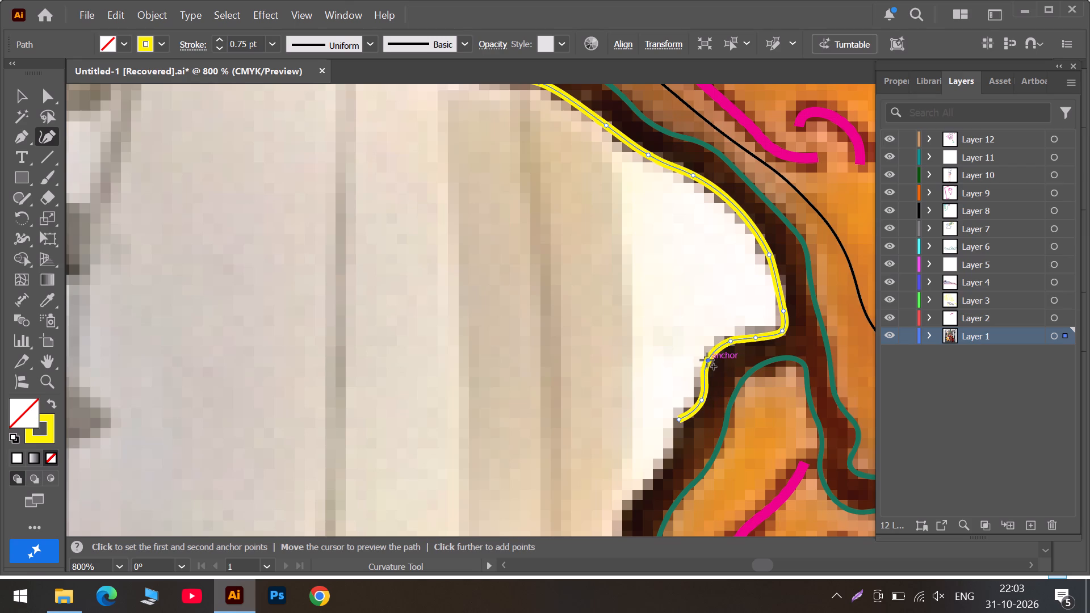
pyautogui.moveTo(707, 360); pyautogui.dragTo(708, 355)
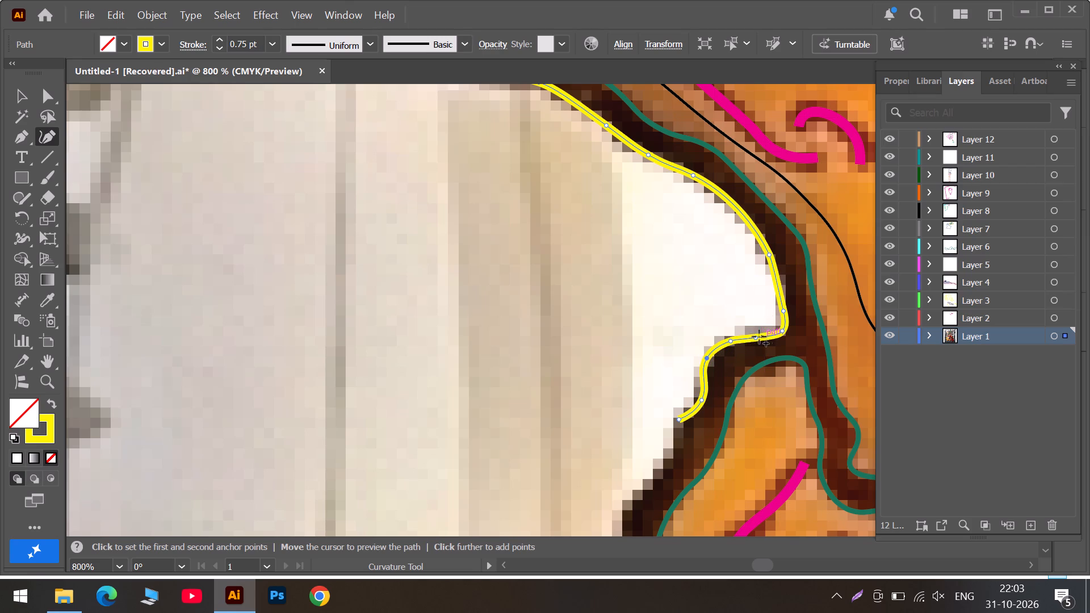
pyautogui.click(757, 337)
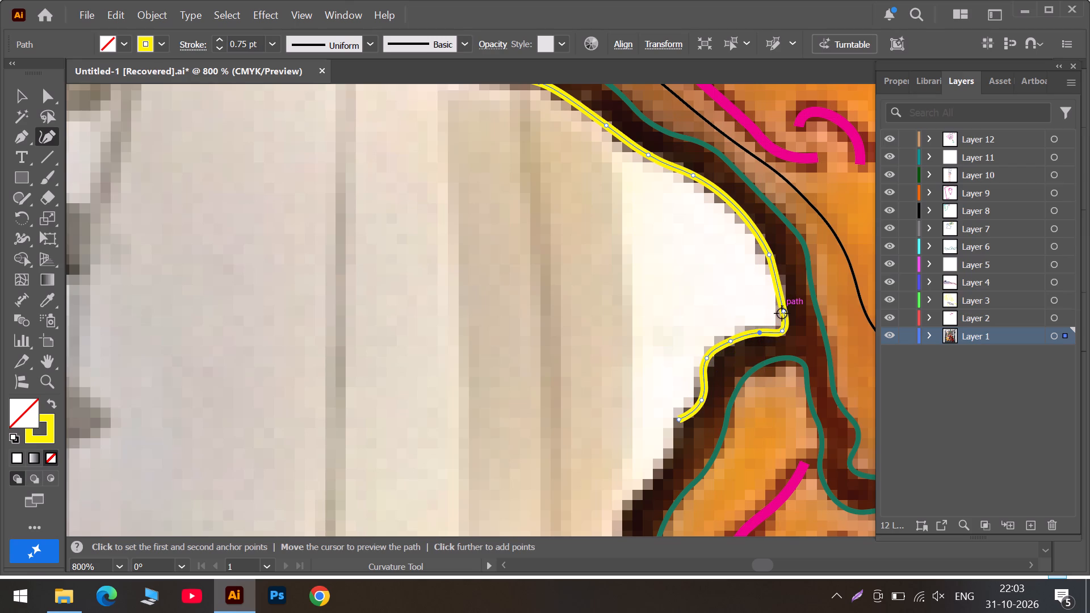
pyautogui.moveTo(782, 313); pyautogui.dragTo(782, 291)
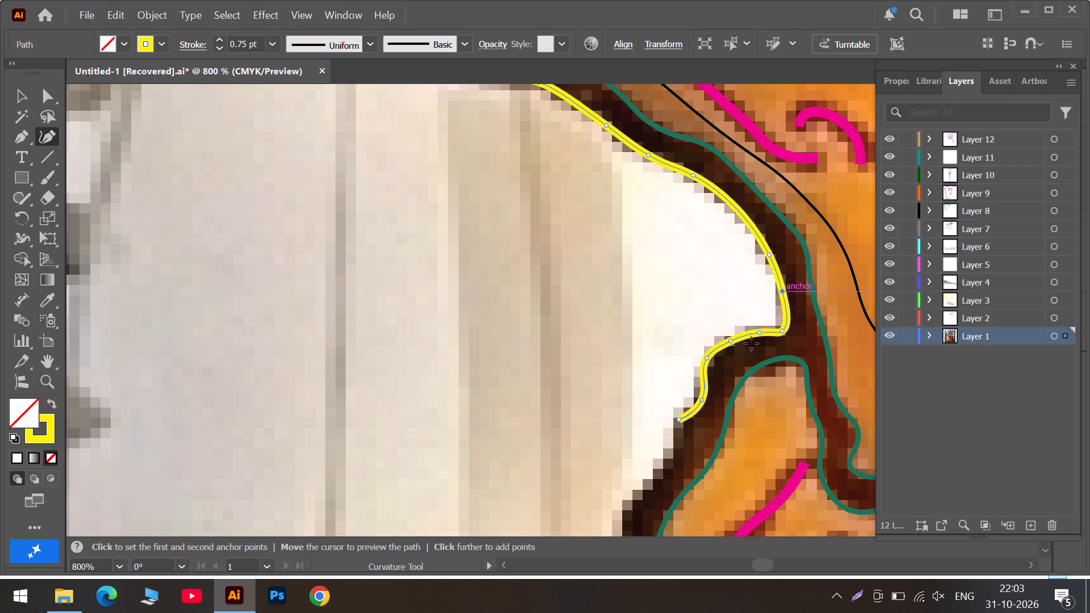
pyautogui.moveTo(731, 342); pyautogui.dragTo(723, 340)
# Continue the yellow path down the piece's stepped dark outer edge to the mouth of the narrow pale gap.
pyautogui.scroll(-5, 682, 422)
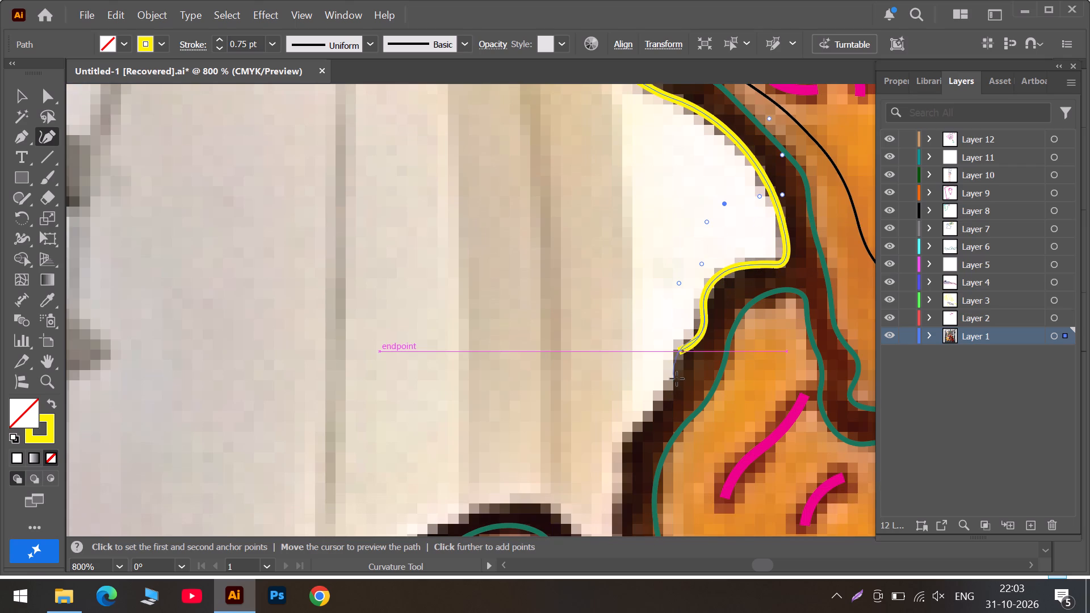
pyautogui.click(677, 379)
pyautogui.click(637, 422)
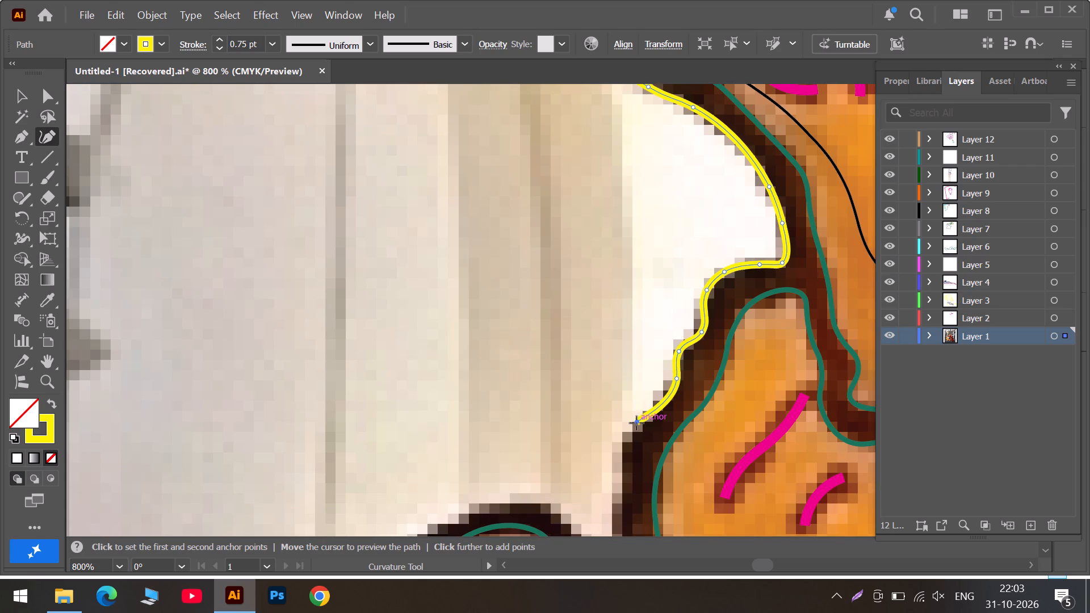
pyautogui.scroll(-5, 636, 423)
pyautogui.click(624, 420)
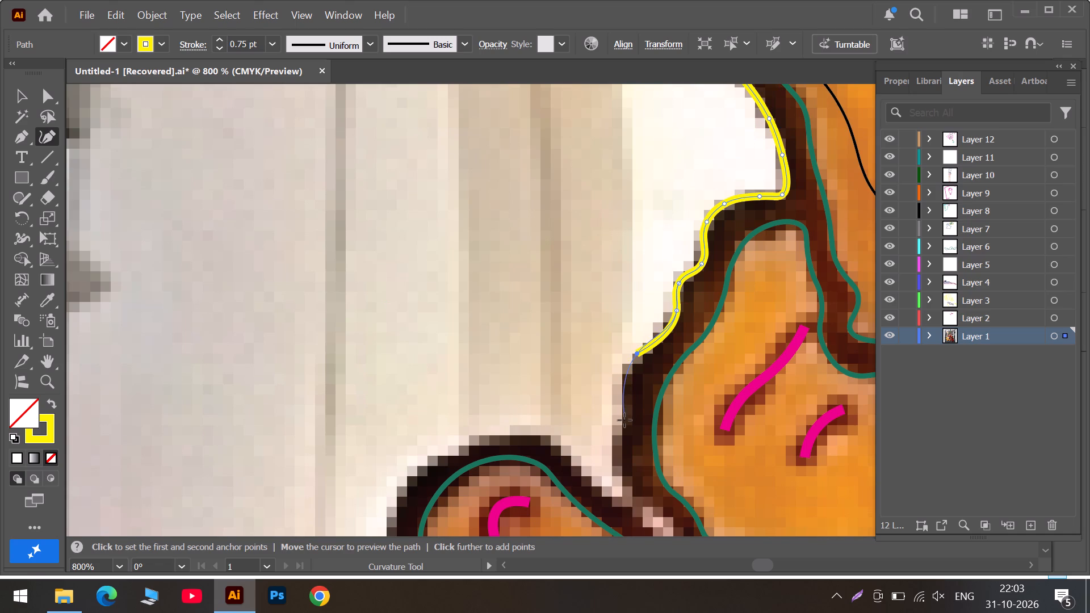
pyautogui.scroll(-5, 624, 420)
pyautogui.click(623, 405)
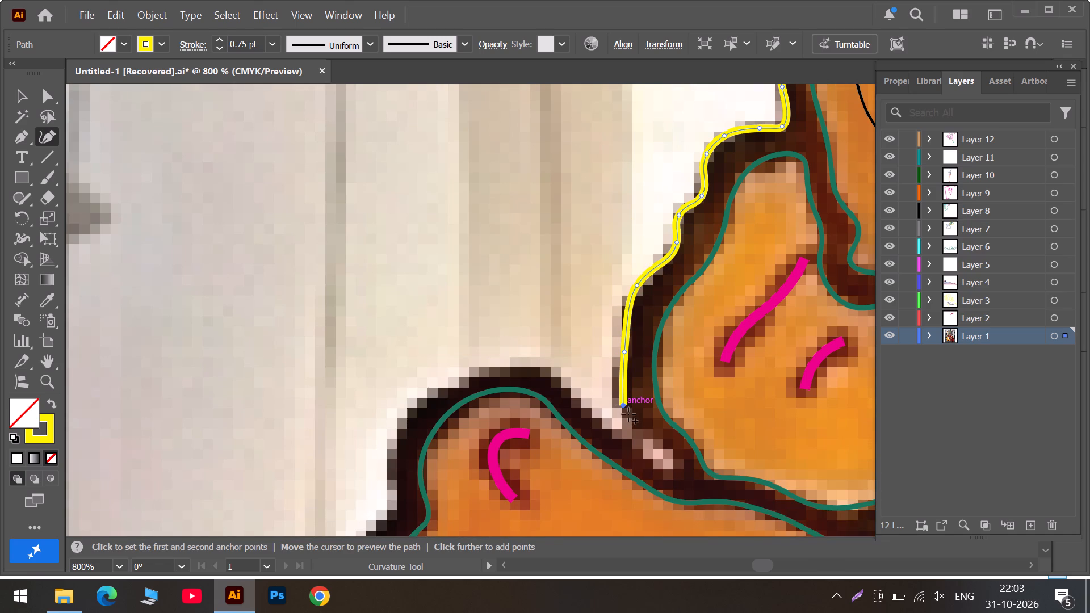
# Trace the yellow path into the narrow pale gap and back along its other side, adjusting the anchors to round the tip.
pyautogui.click(649, 435)
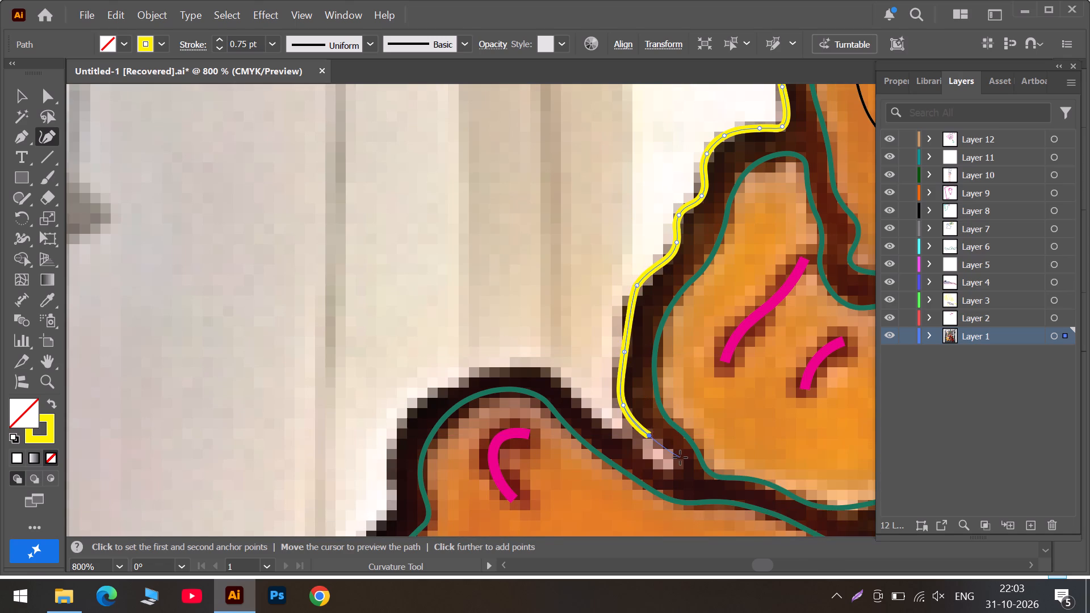
pyautogui.click(681, 458)
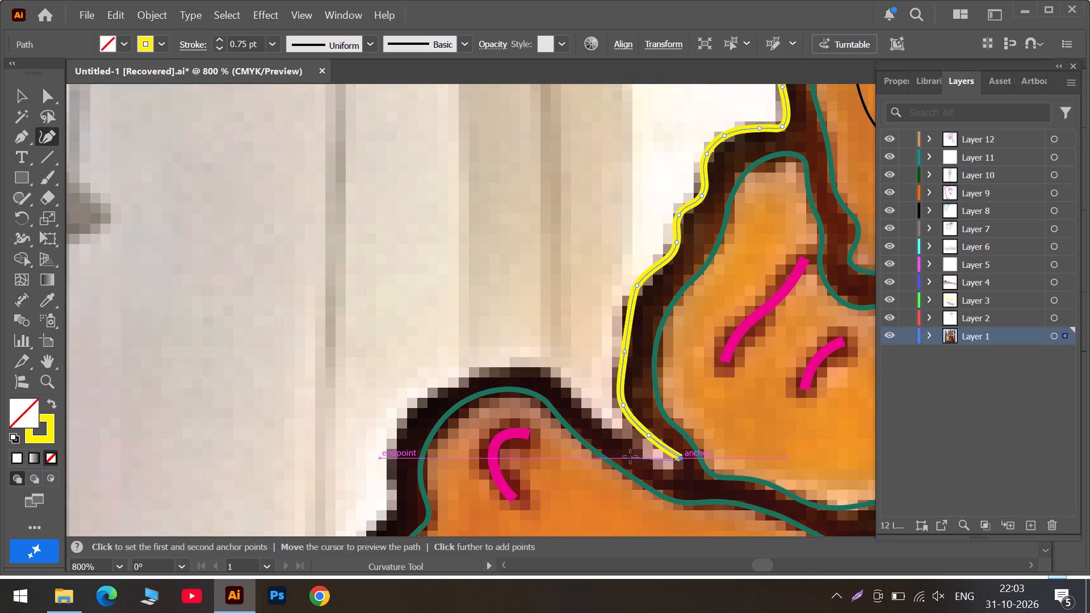
pyautogui.click(628, 446)
pyautogui.moveTo(678, 461); pyautogui.dragTo(670, 471)
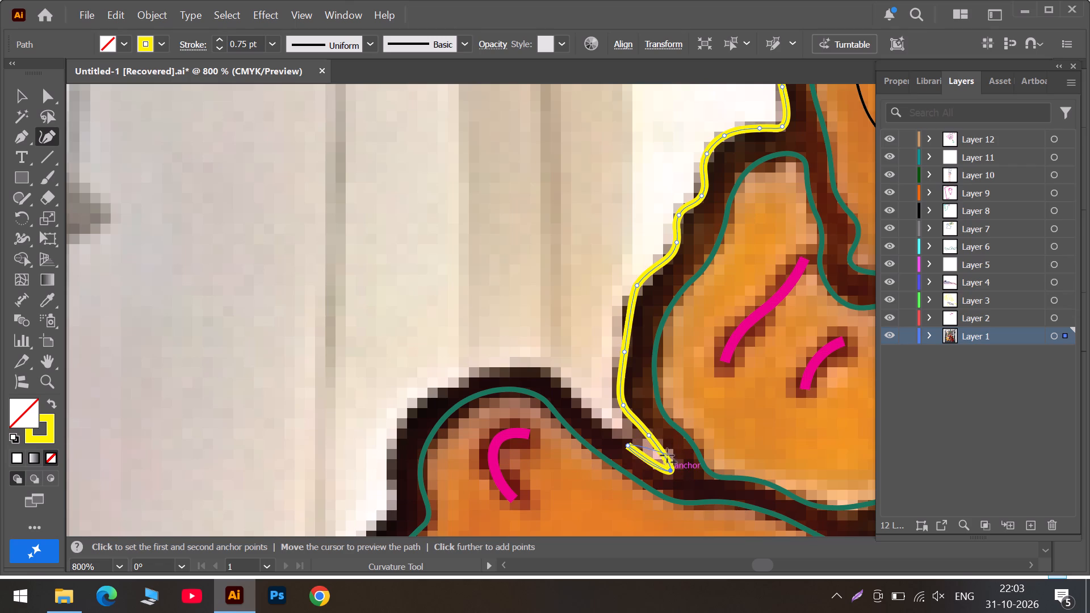
pyautogui.moveTo(666, 460); pyautogui.dragTo(676, 457)
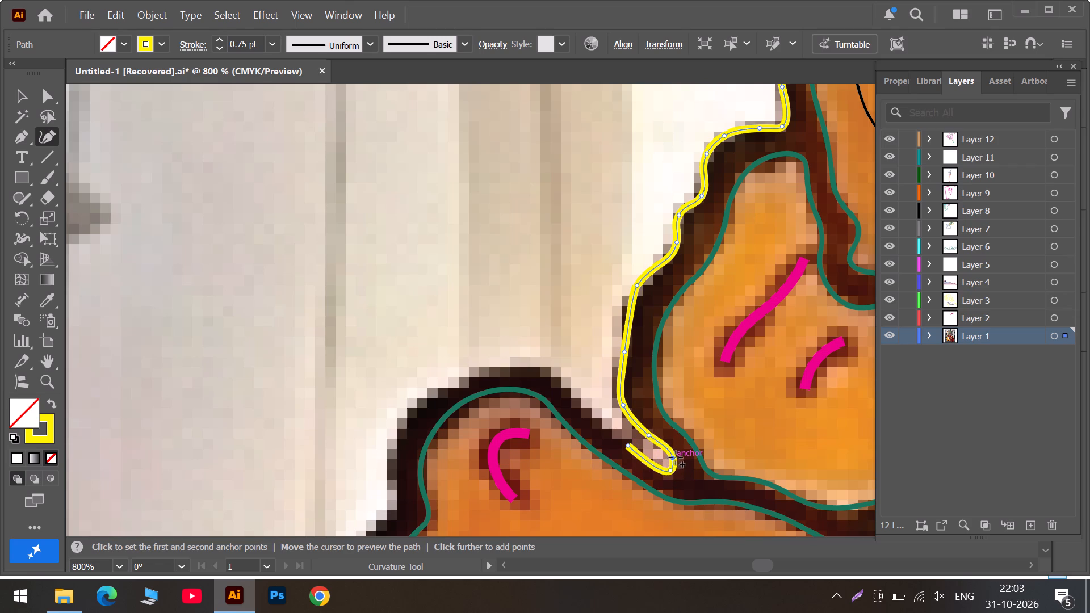
pyautogui.moveTo(676, 457); pyautogui.dragTo(677, 464)
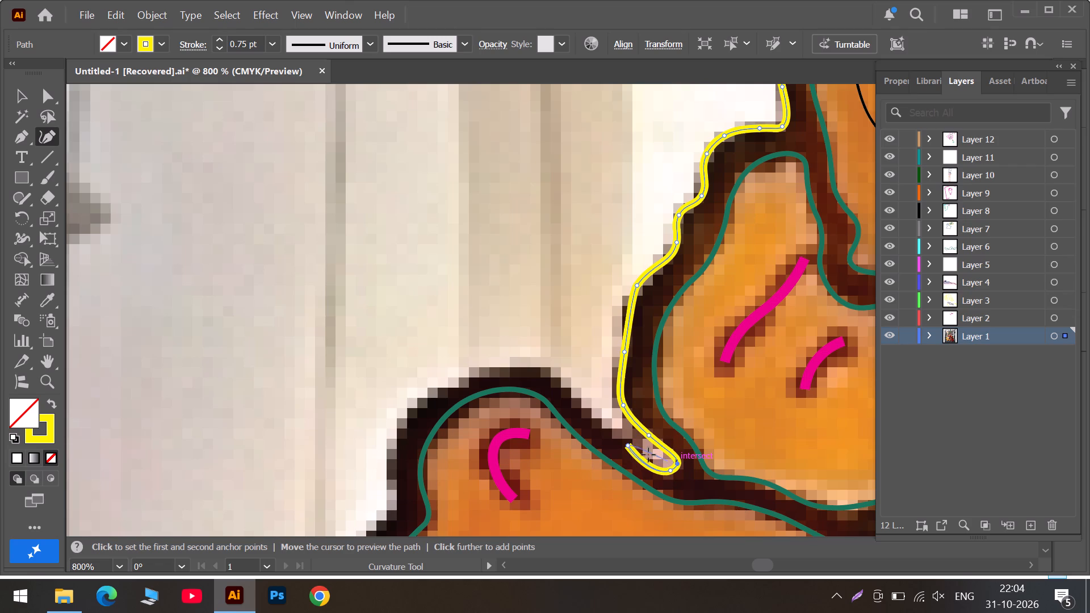
# Continue the yellow path out of the gap and over the next piece's rounded top, moving one anchor down onto the edge.
pyautogui.click(584, 404)
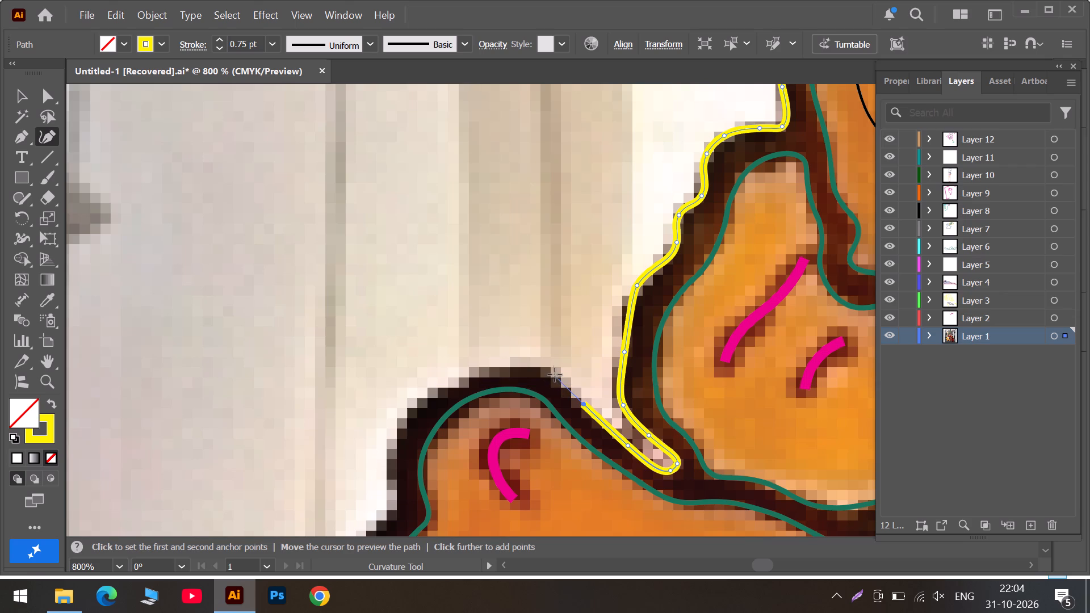
pyautogui.click(554, 373)
pyautogui.click(472, 373)
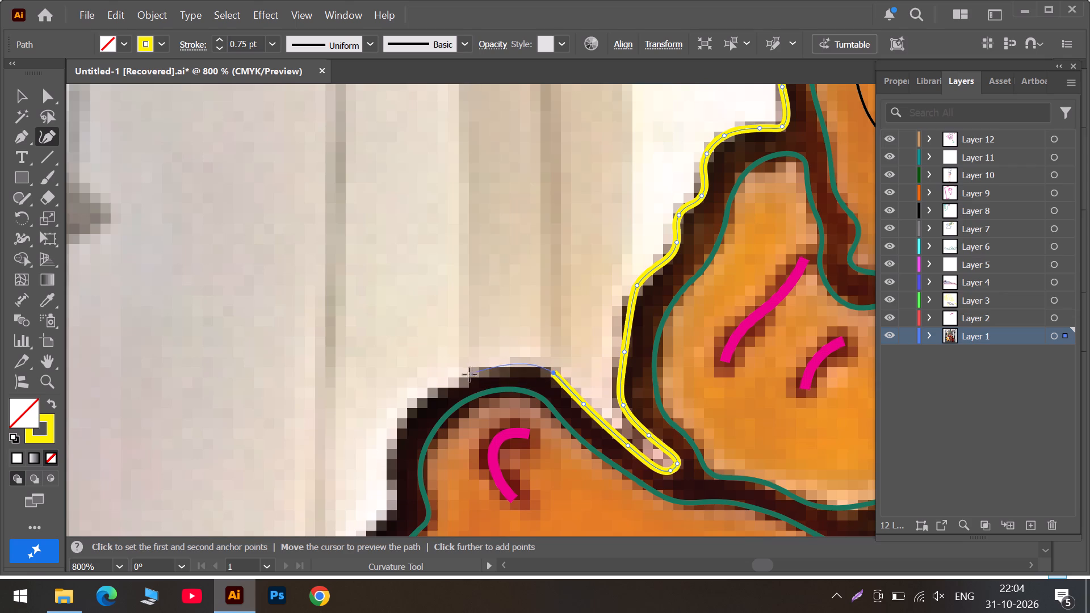
pyautogui.click(410, 413)
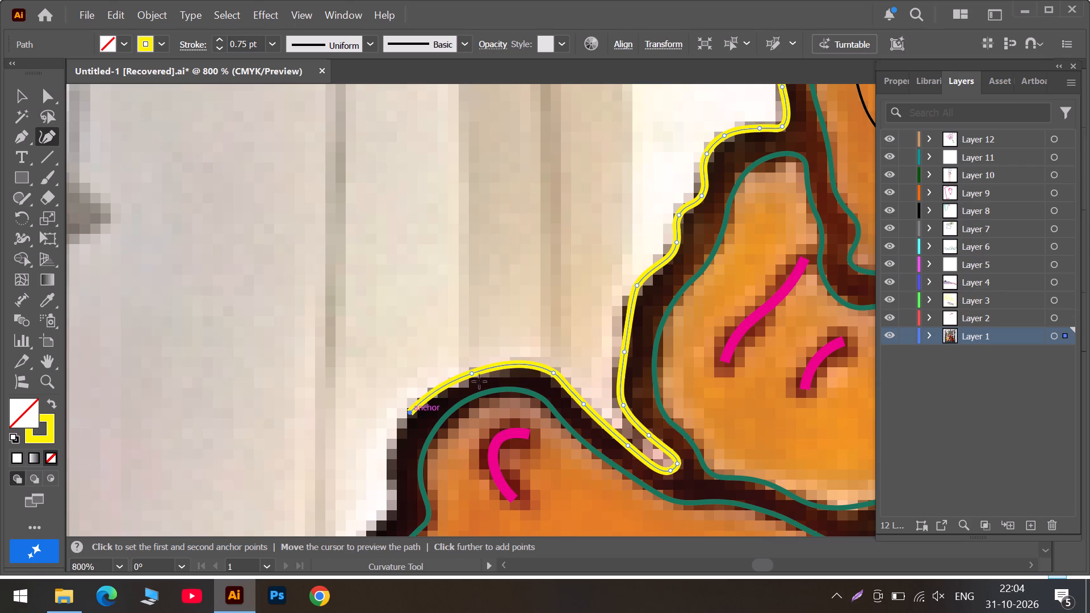
pyautogui.moveTo(471, 375); pyautogui.dragTo(466, 381)
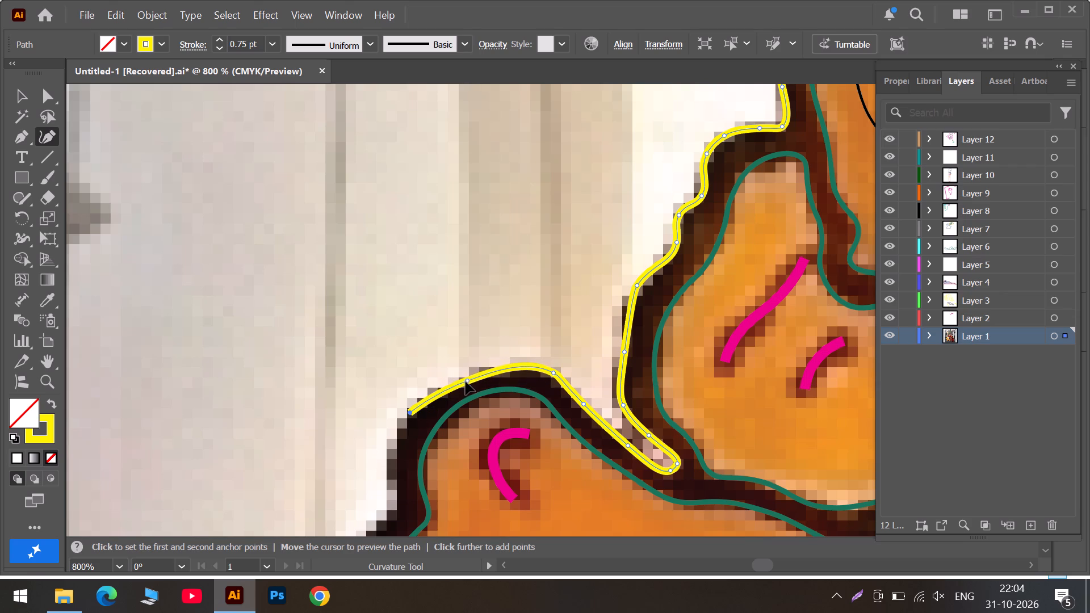
pyautogui.moveTo(466, 381); pyautogui.dragTo(455, 383)
# Extend the yellow path down the piece's outer side and around its small notch, moving the notch anchor slightly down.
pyautogui.scroll(-5, 445, 388)
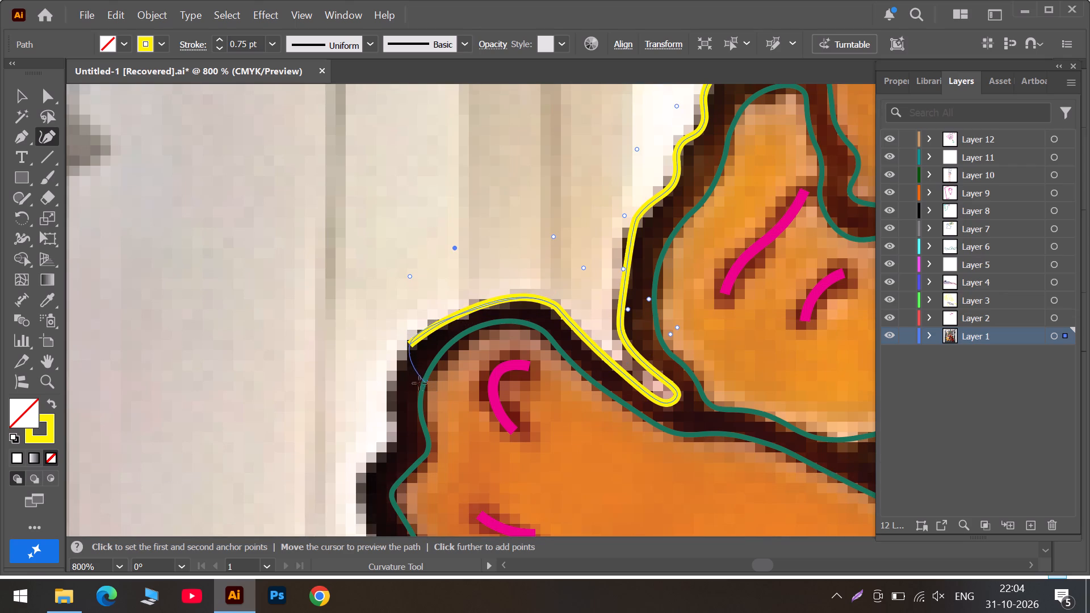
pyautogui.click(389, 404)
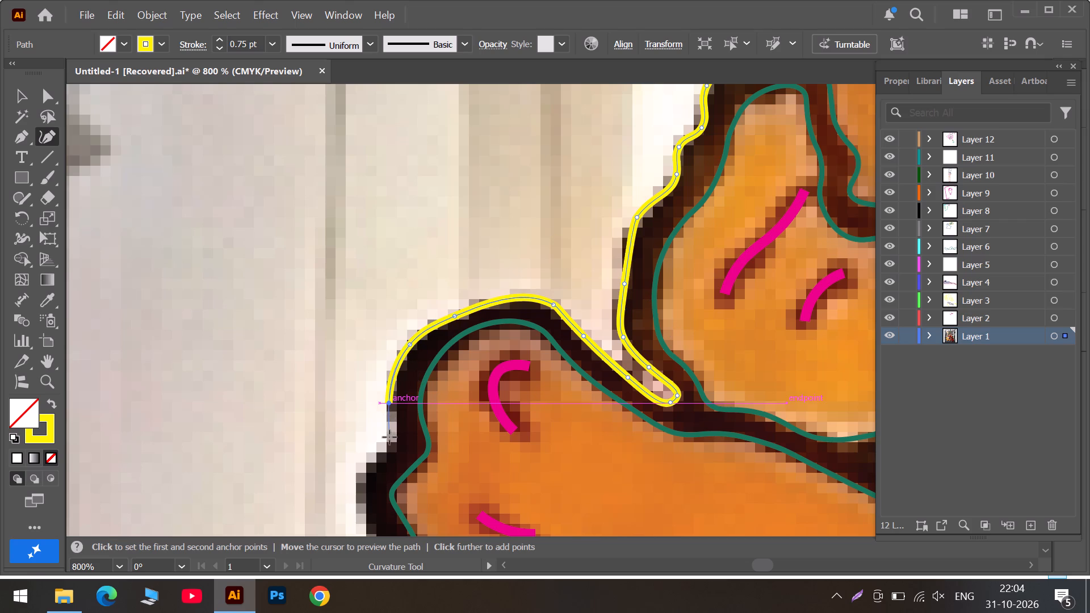
pyautogui.click(398, 432)
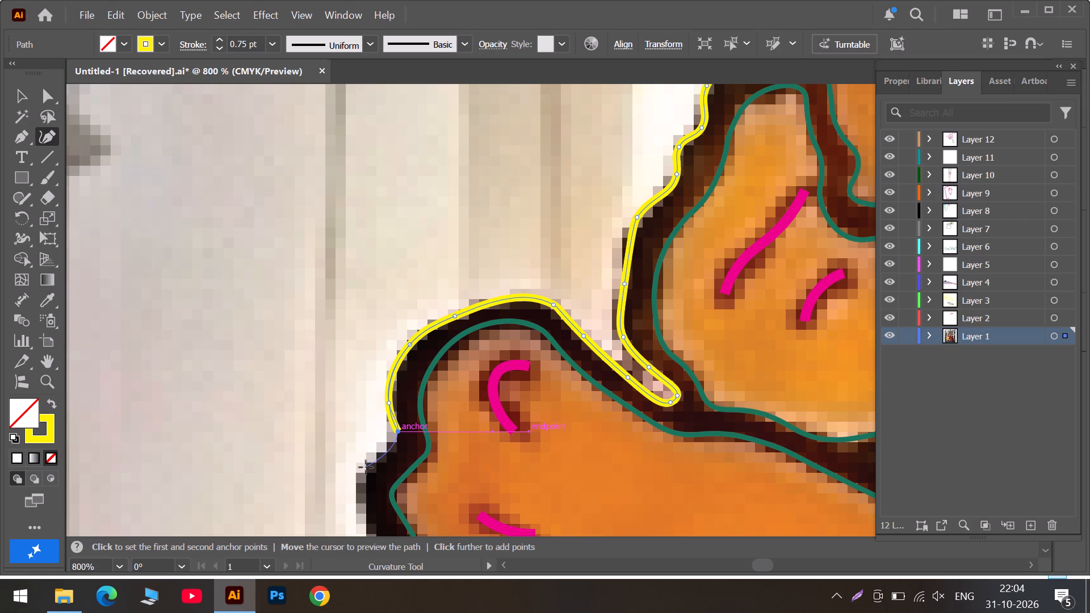
pyautogui.click(366, 467)
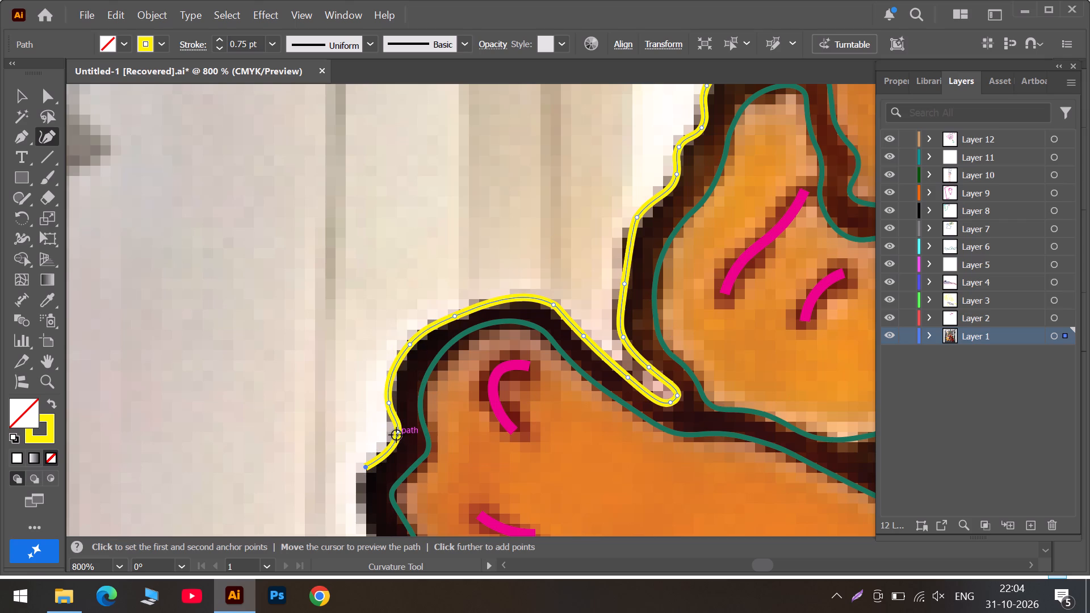
pyautogui.moveTo(396, 435); pyautogui.dragTo(395, 442)
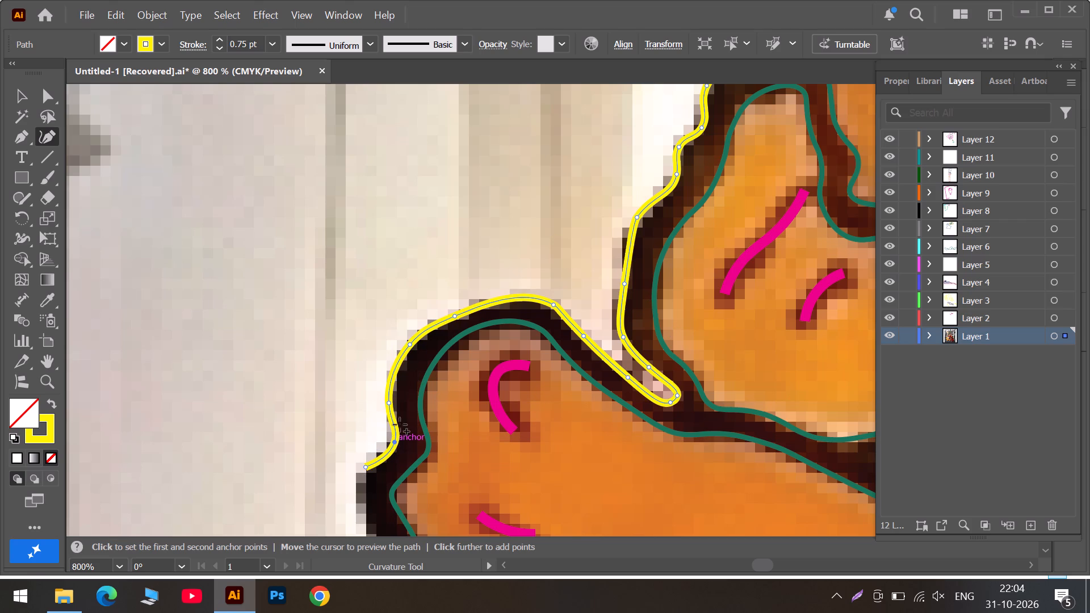
# Continue the yellow path around the piece's lower outer bulge and onto the start of its underside.
pyautogui.scroll(-11, 458, 348)
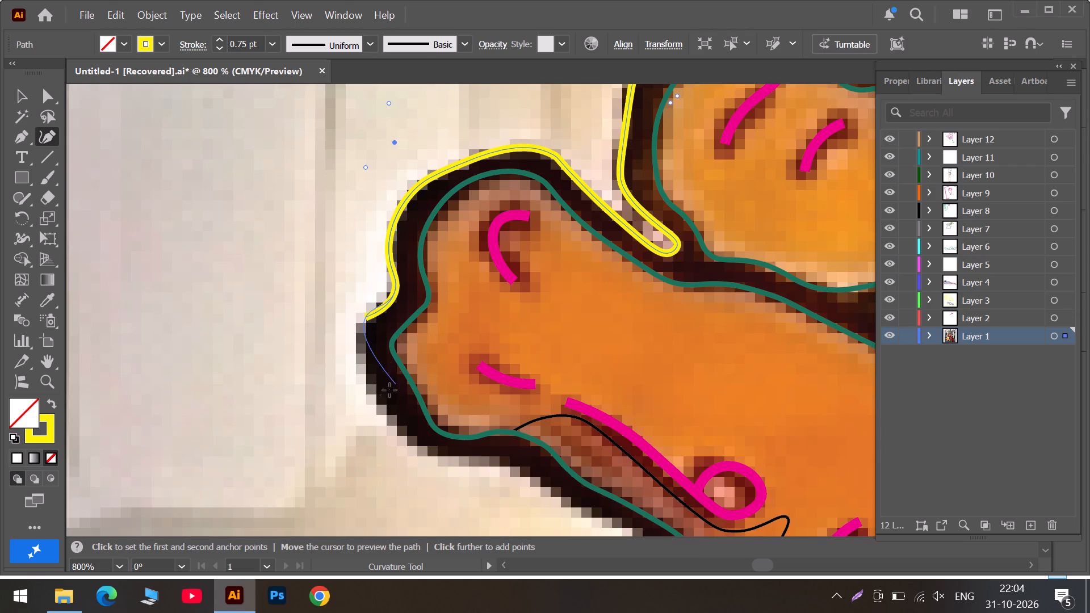
pyautogui.click(384, 406)
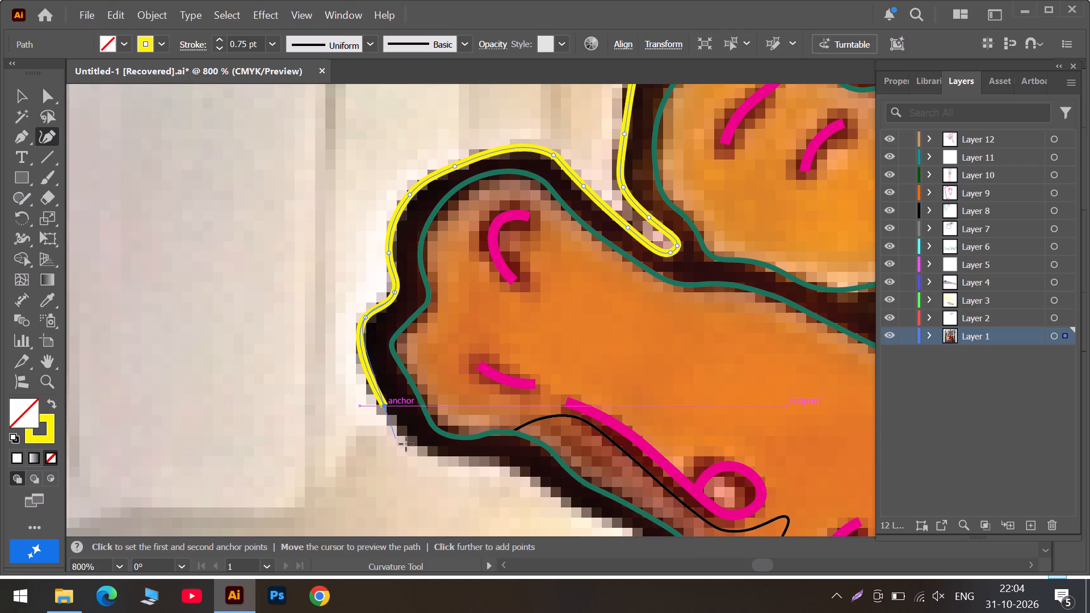
pyautogui.click(416, 446)
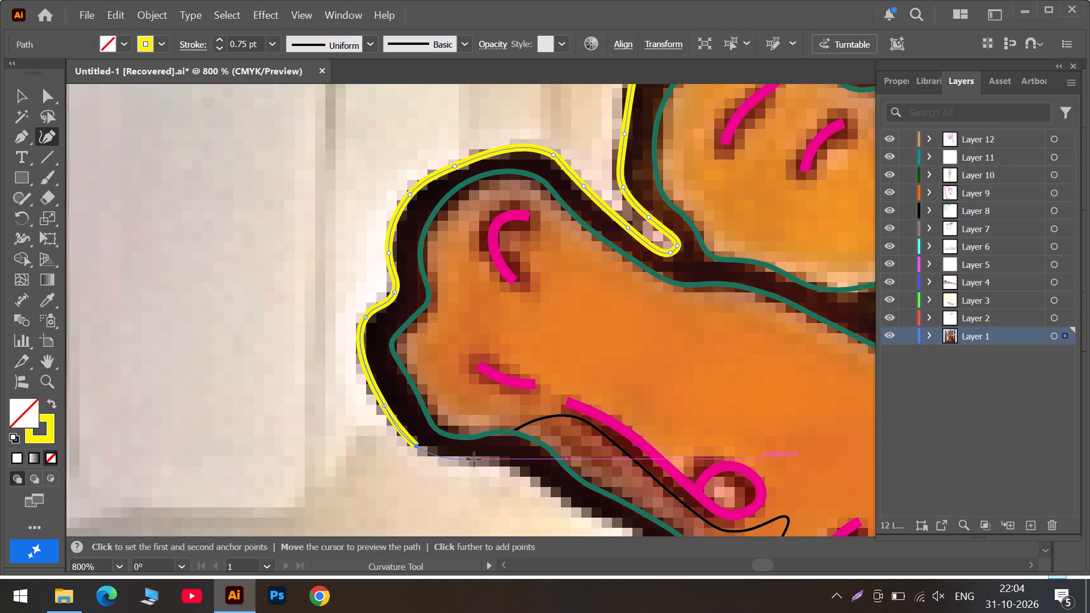
pyautogui.click(488, 456)
# Extend the yellow path along the piece's diagonal underside and around the curve toward the next inner corner.
pyautogui.scroll(-5, 489, 455)
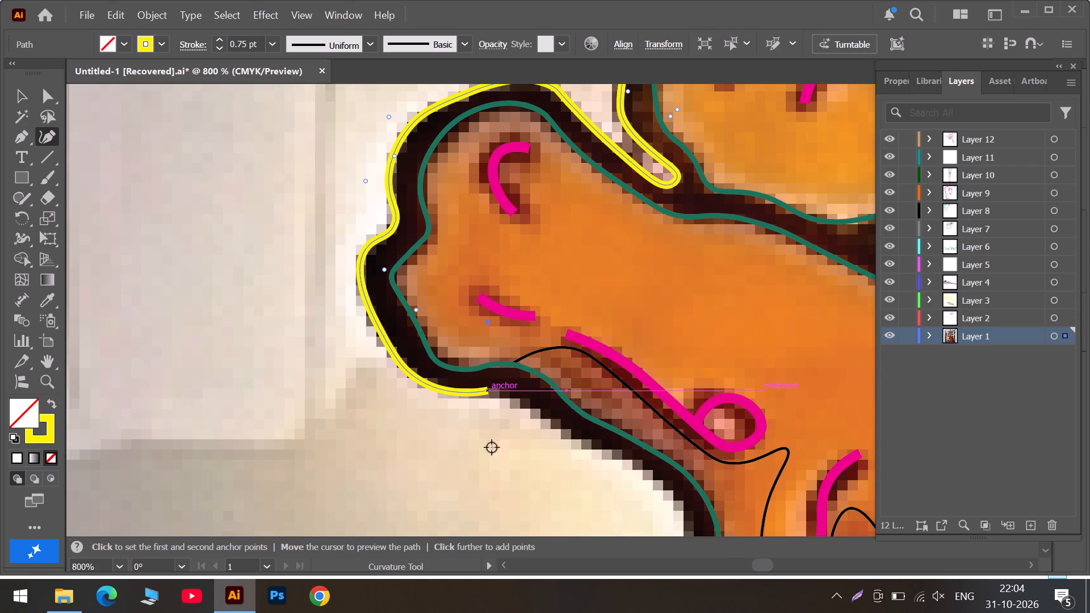
pyautogui.click(558, 428)
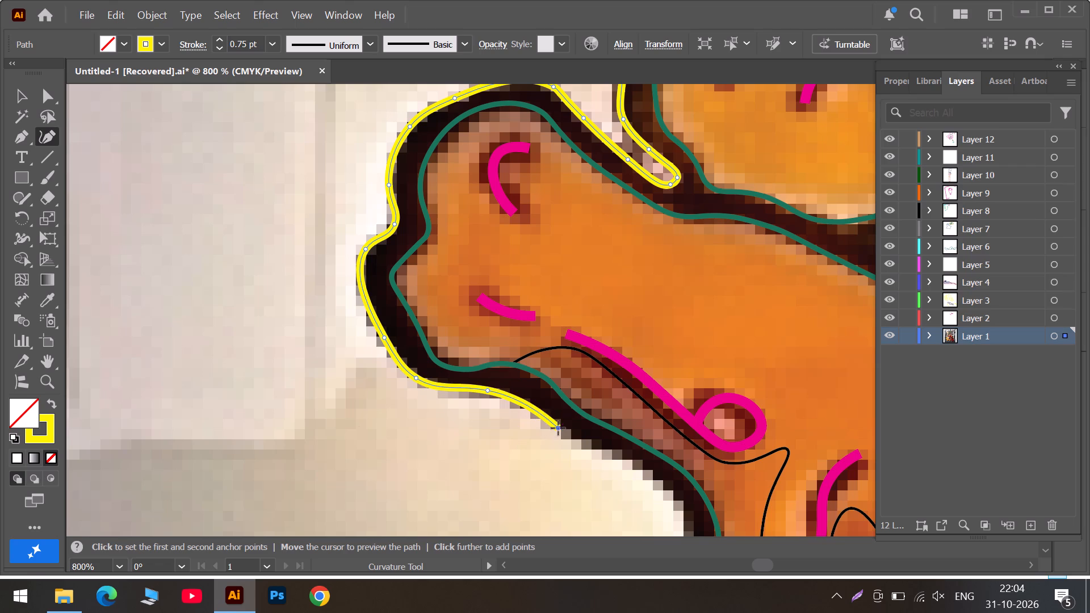
pyautogui.click(624, 455)
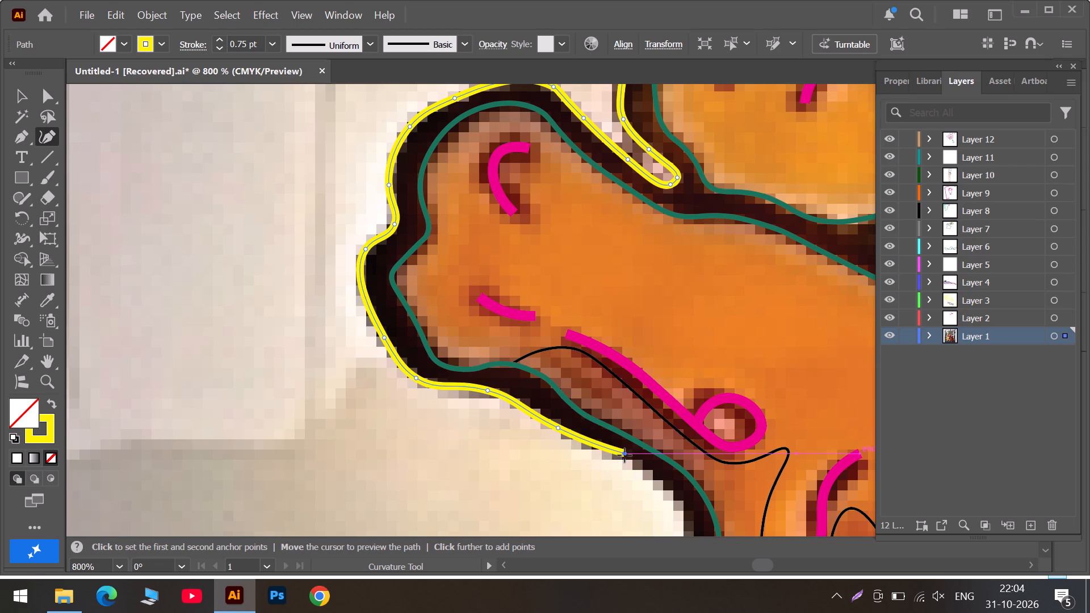
pyautogui.scroll(-5, 624, 455)
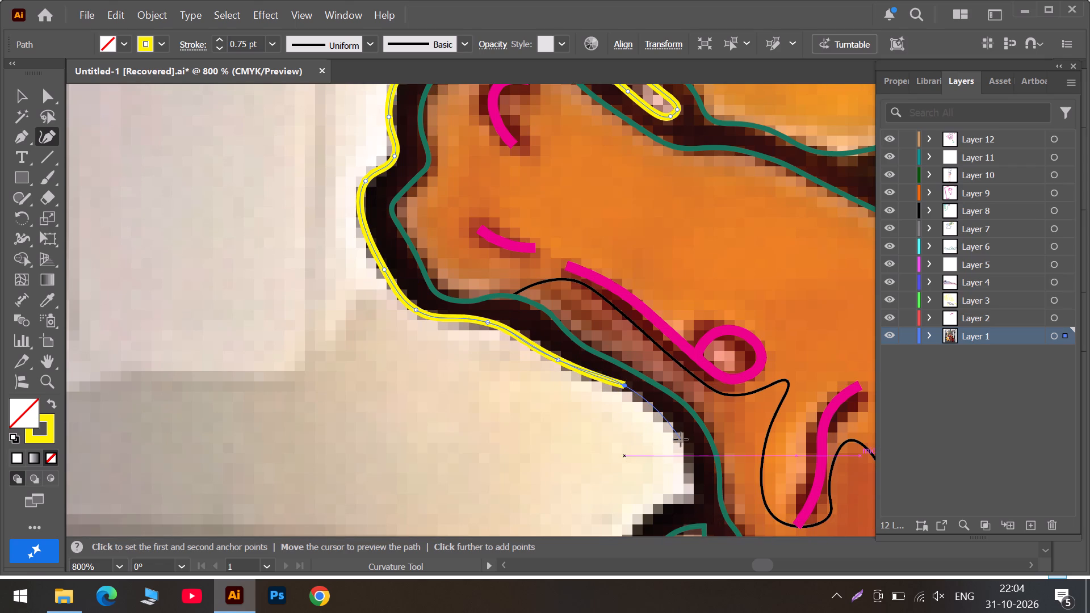
pyautogui.click(680, 444)
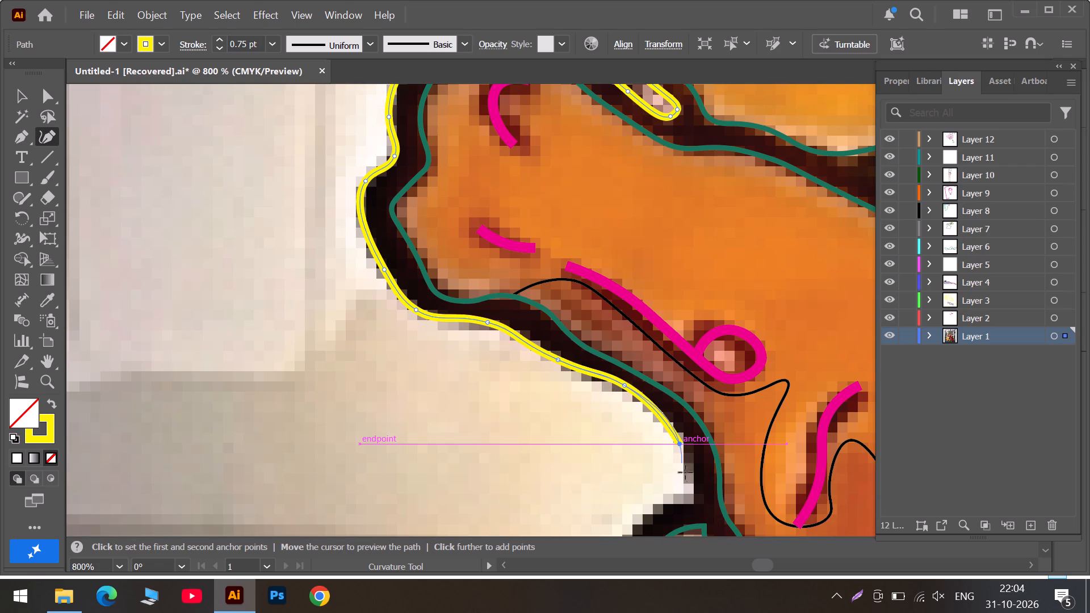
# Extend the yellow path through the inner corner below the drumstick onto the small piece's top, smoothing the corner anchor and moving the following one onto the edge.
pyautogui.doubleClick(691, 503)
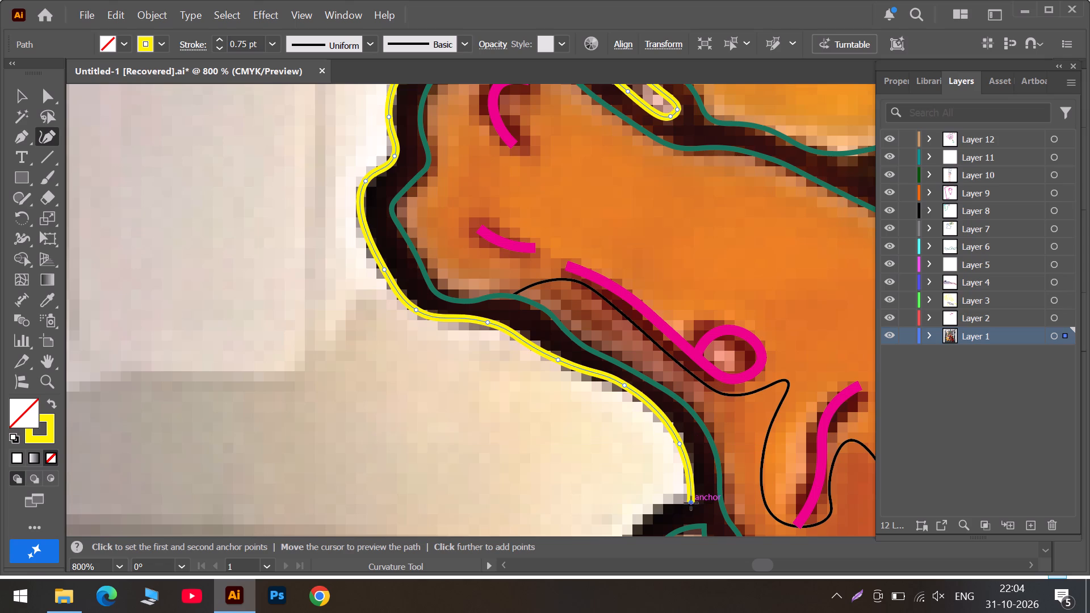
pyautogui.click(659, 503)
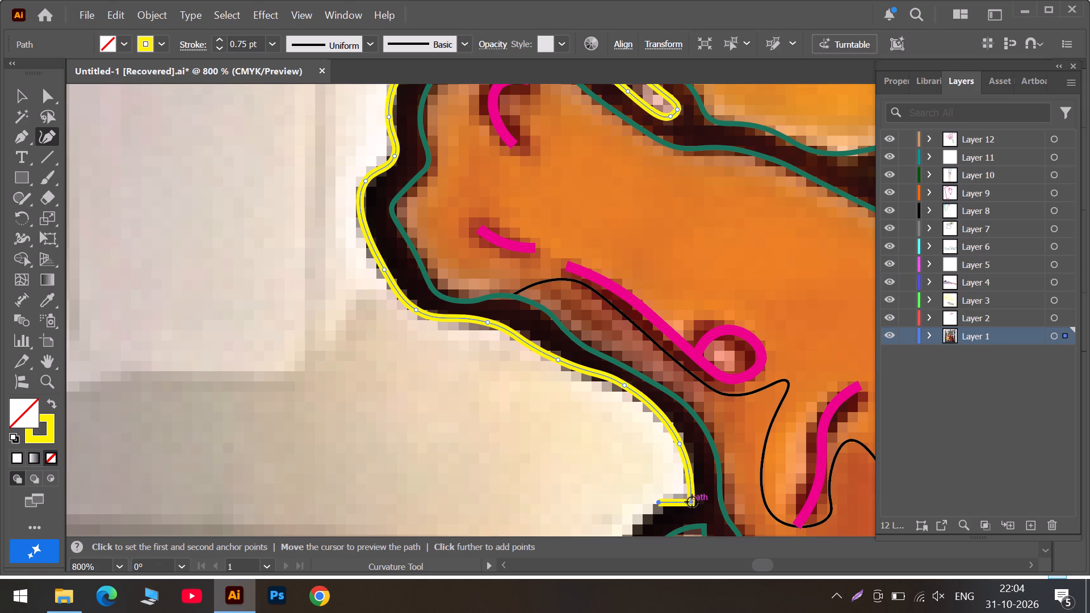
pyautogui.doubleClick(691, 501)
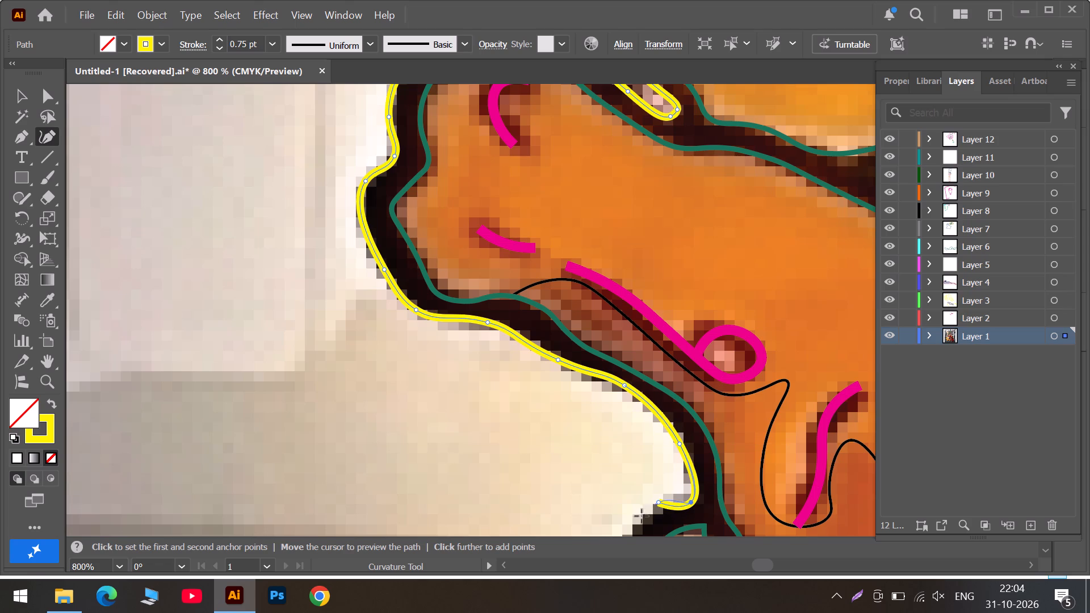
pyautogui.scroll(-6, 636, 520)
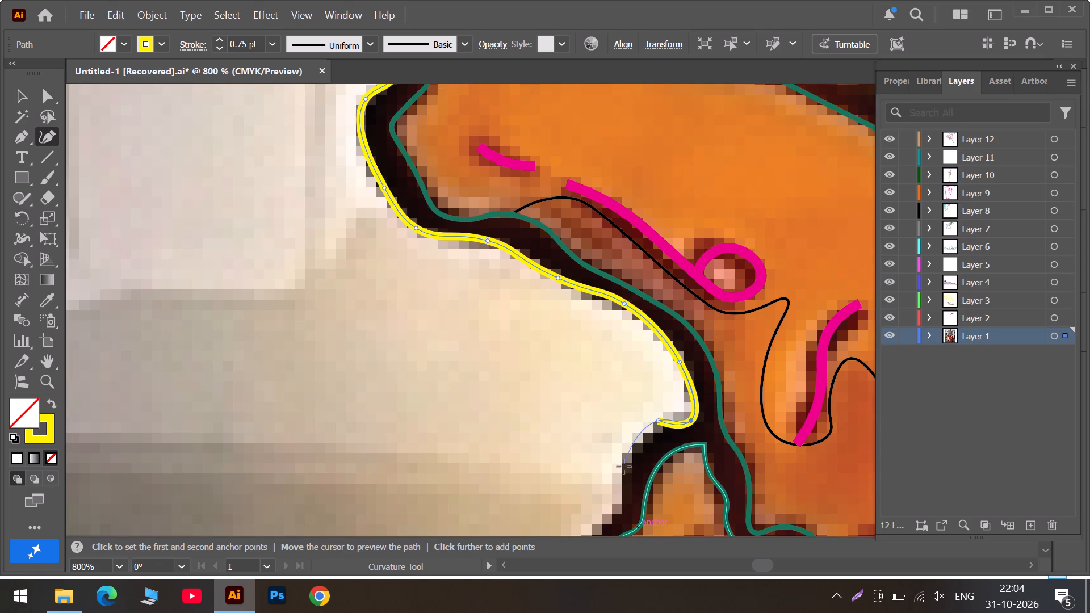
pyautogui.click(624, 466)
pyautogui.moveTo(661, 421); pyautogui.dragTo(654, 430)
# Continue the yellow path down the small piece's upper side and around its notch, adding intermediate anchors to follow the edge.
pyautogui.scroll(-6, 652, 417)
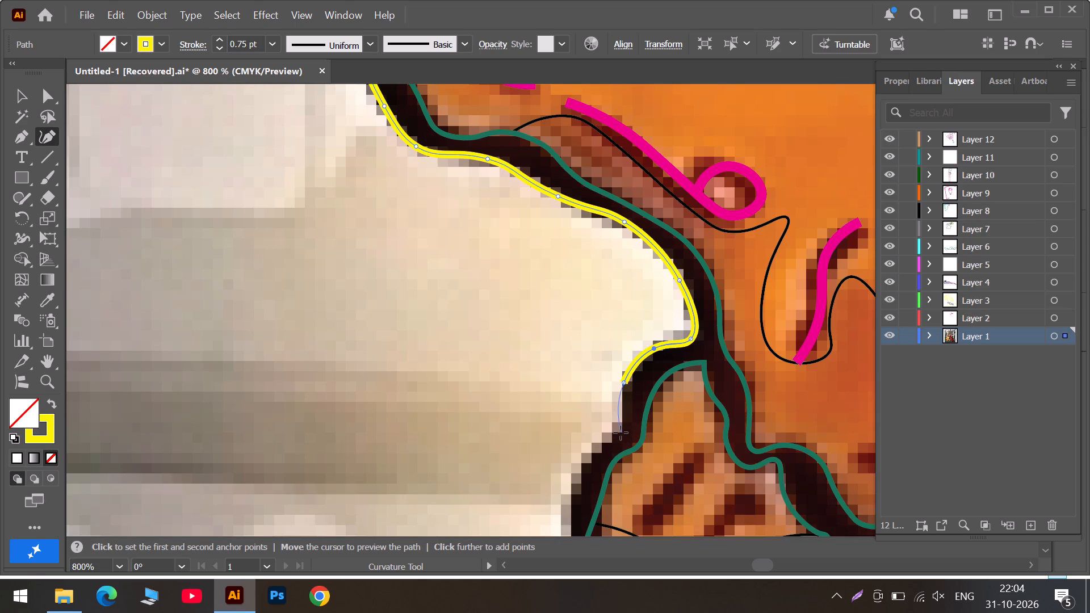
pyautogui.click(621, 433)
pyautogui.click(584, 458)
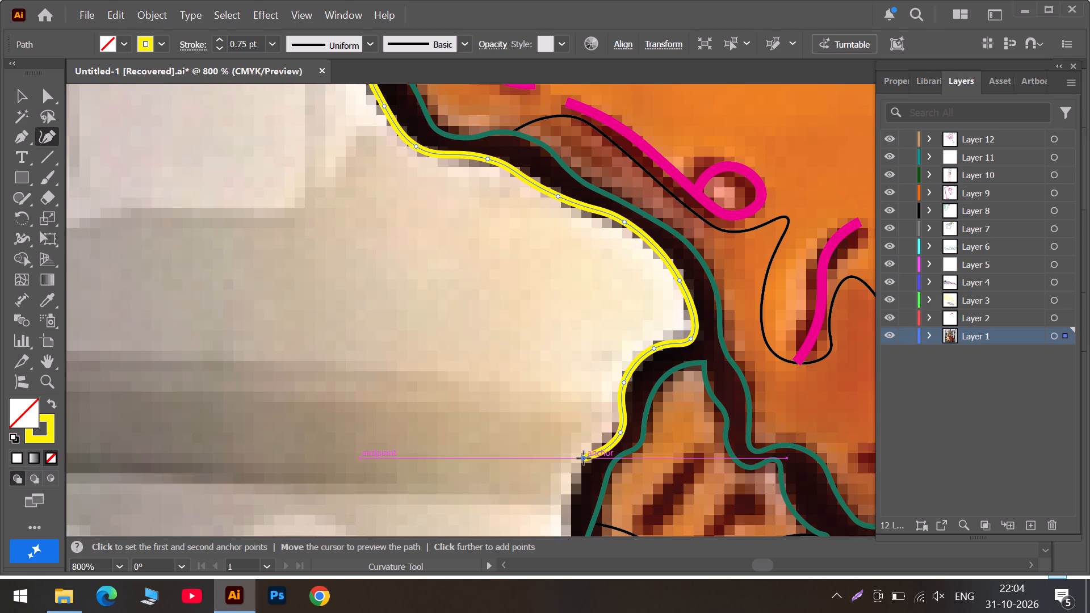
pyautogui.scroll(-4, 584, 458)
pyautogui.click(620, 375)
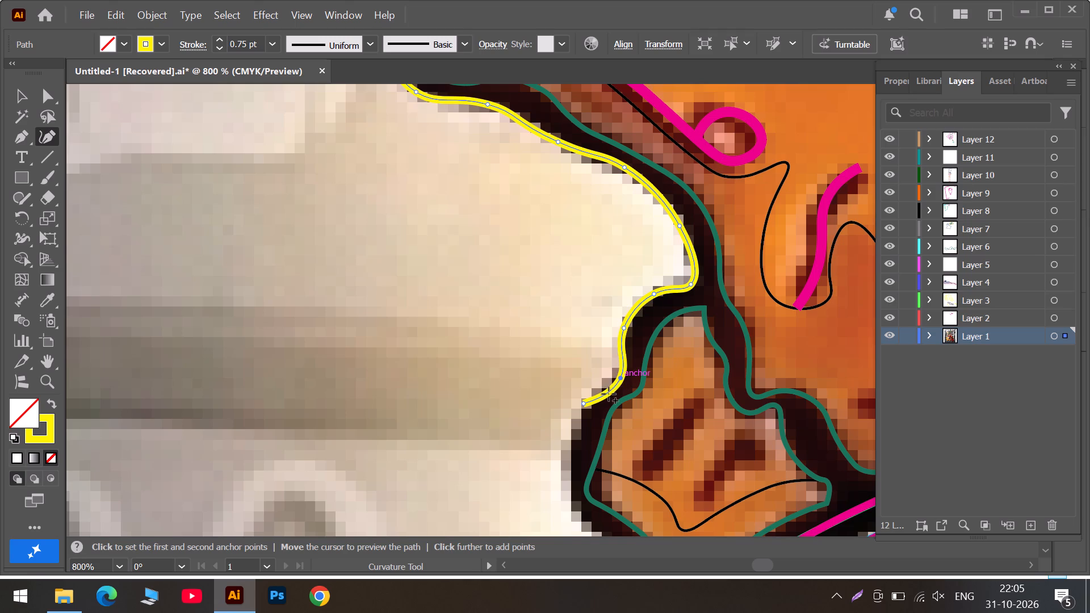
pyautogui.moveTo(609, 394); pyautogui.dragTo(600, 394)
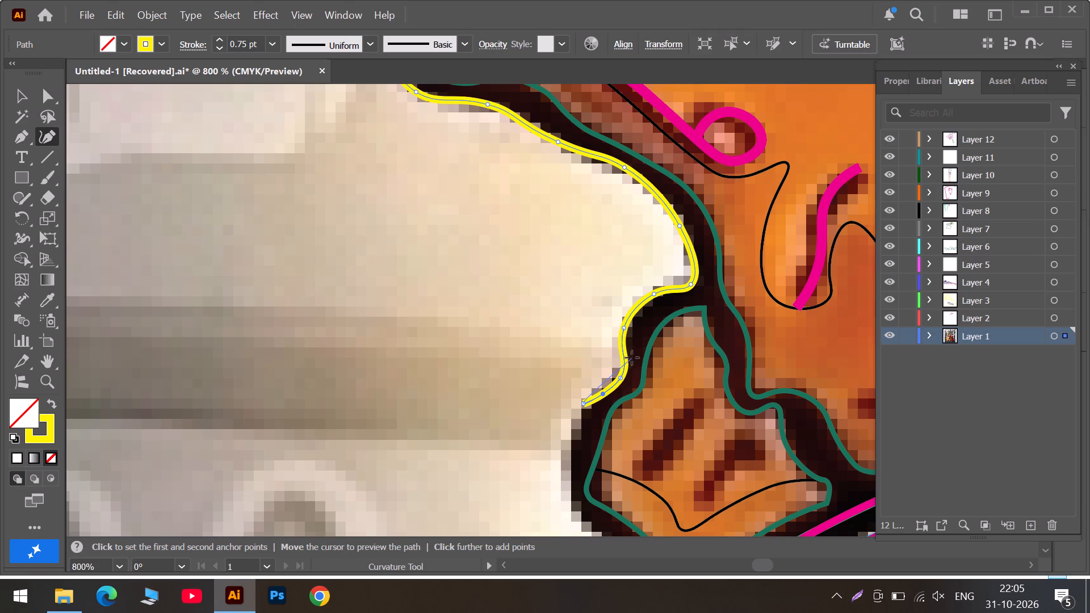
pyautogui.click(623, 363)
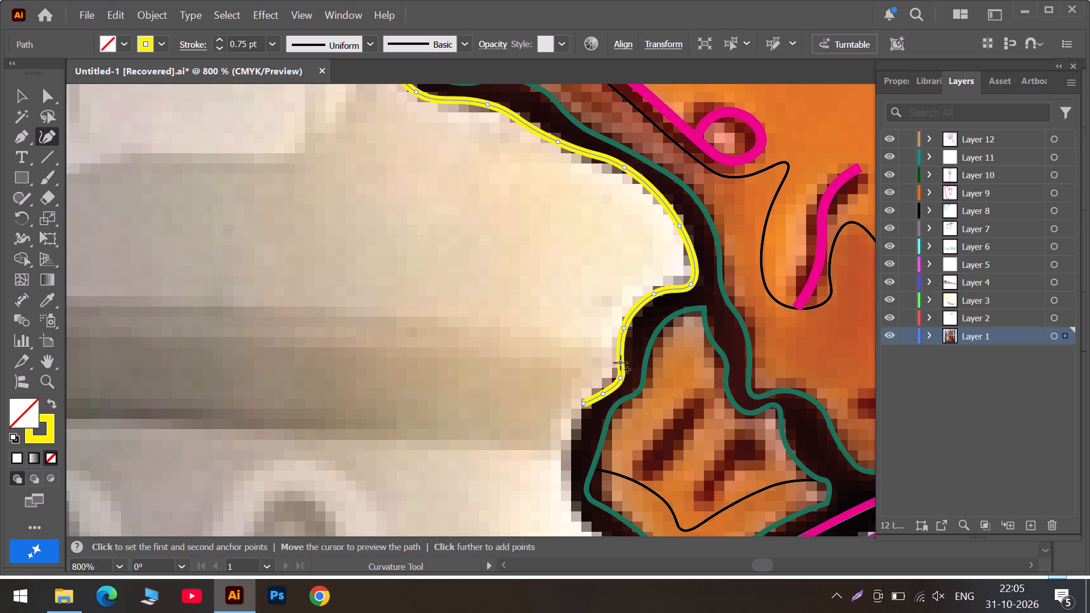
# Extend the yellow path down the small piece's outer side and move the anchor below the notch onto the dark edge.
pyautogui.scroll(-6, 608, 384)
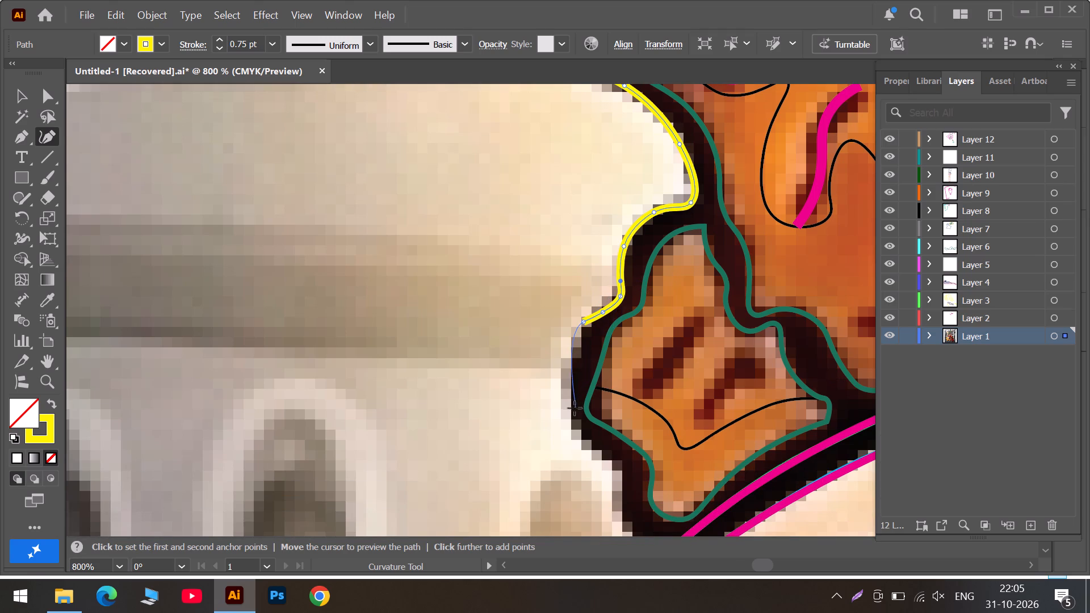
pyautogui.click(571, 413)
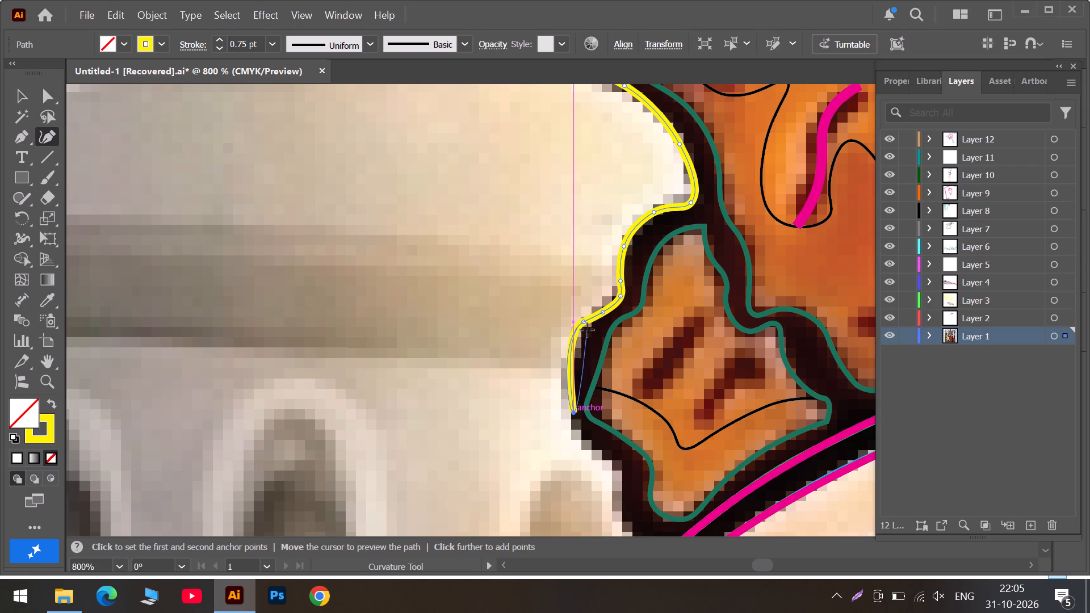
pyautogui.moveTo(581, 322); pyautogui.dragTo(576, 340)
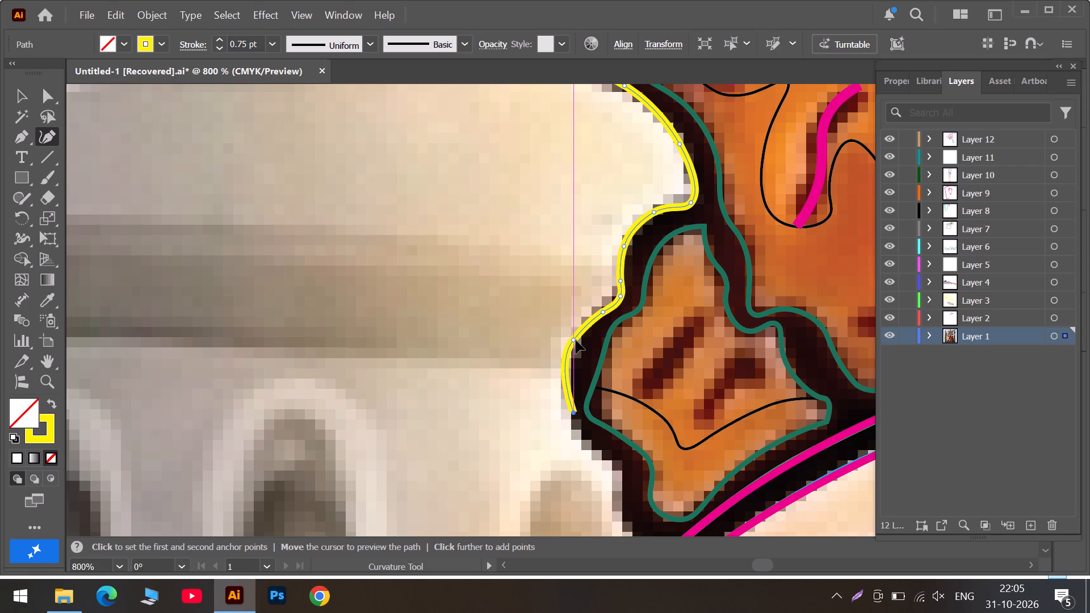
pyautogui.moveTo(576, 340); pyautogui.dragTo(580, 340)
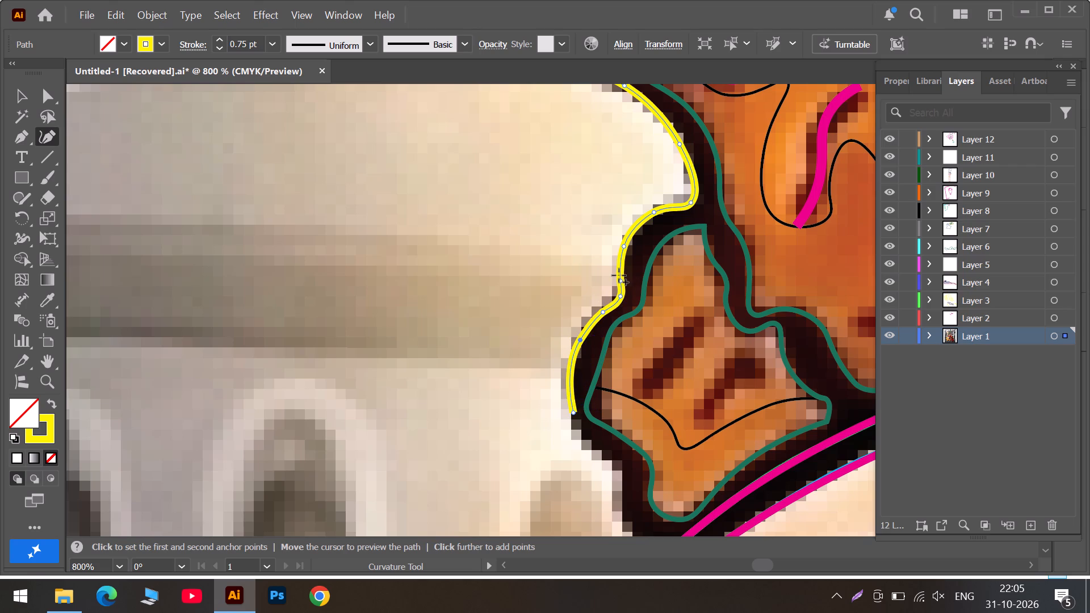
# Delete the extra anchor above the notch and reposition the two neighbouring anchors to fit the dark outline.
pyautogui.click(621, 282)
pyautogui.press('Delete')
pyautogui.moveTo(620, 296); pyautogui.dragTo(622, 279)
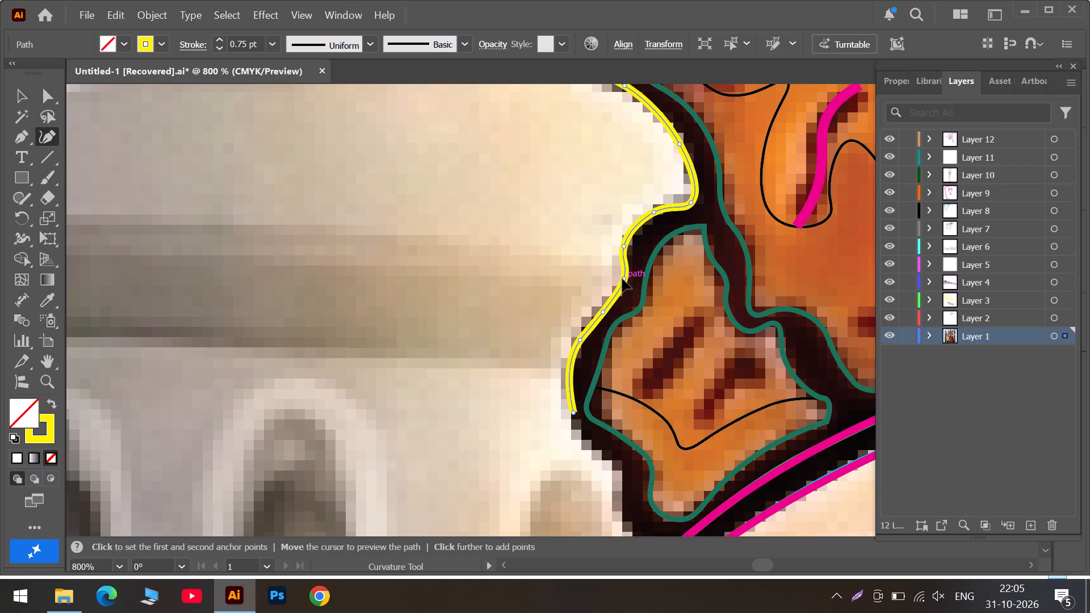
pyautogui.moveTo(622, 279); pyautogui.dragTo(622, 291)
pyautogui.moveTo(605, 312); pyautogui.dragTo(599, 313)
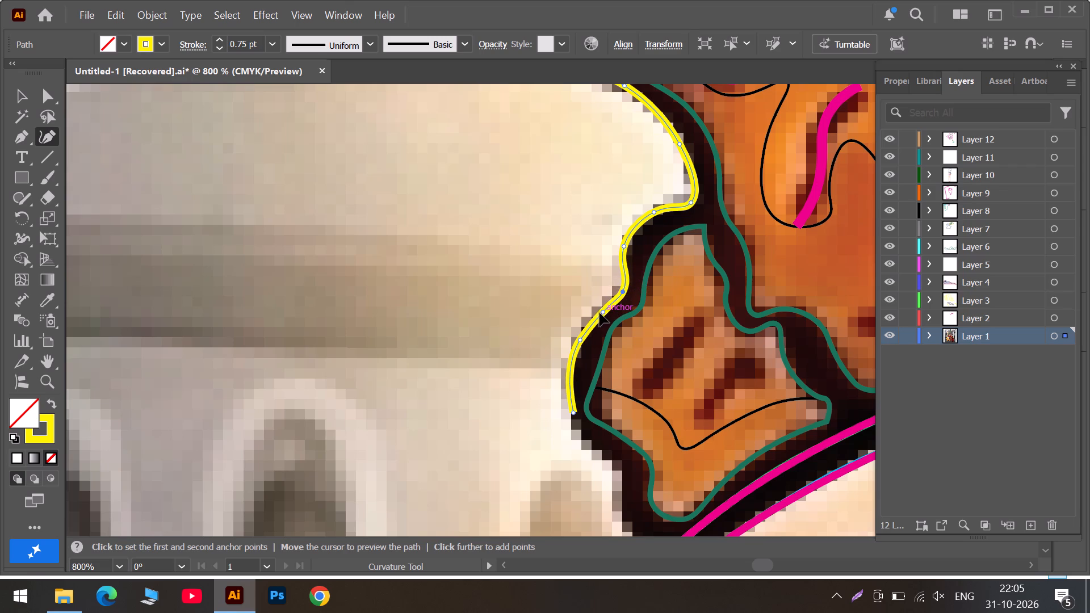
pyautogui.moveTo(599, 313); pyautogui.dragTo(596, 313)
# Continue the yellow path around the small piece's lower outer bulge and past the corner beneath it.
pyautogui.scroll(-6, 592, 387)
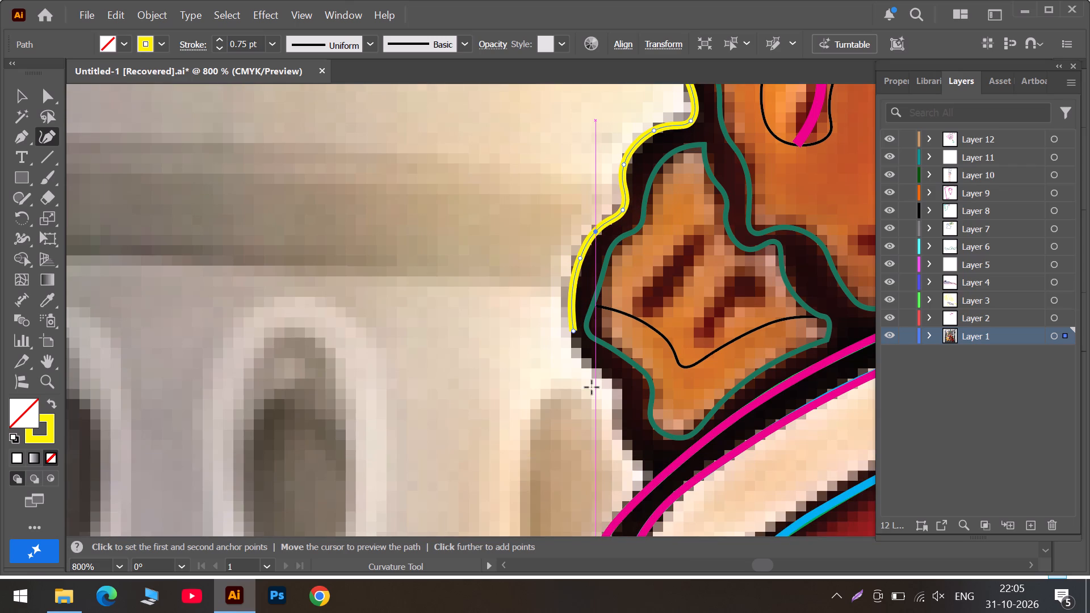
pyautogui.click(596, 369)
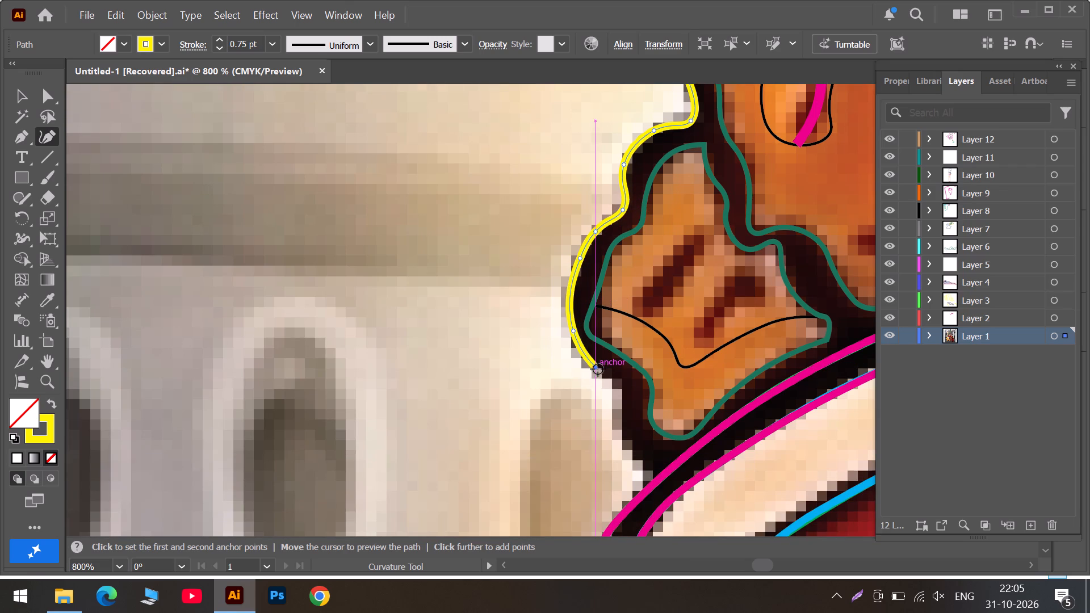
pyautogui.click(618, 384)
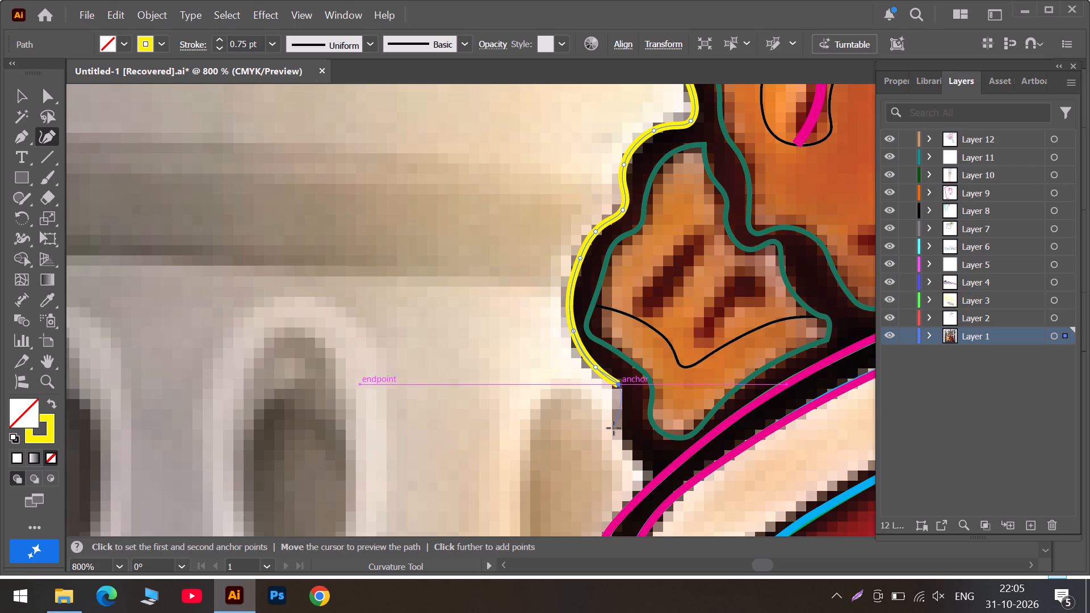
pyautogui.click(614, 428)
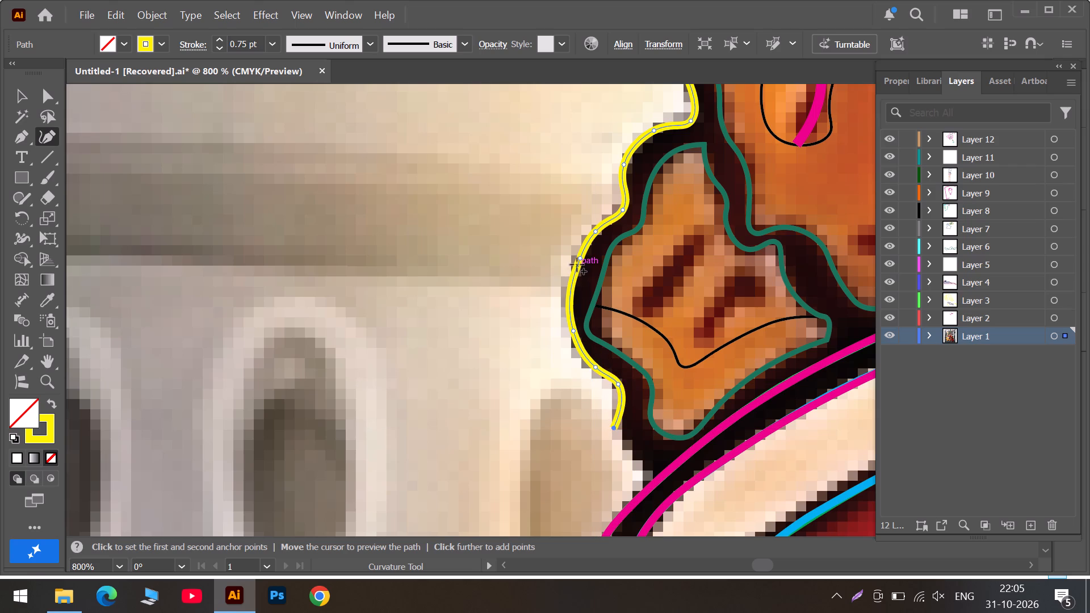
# Replace the anchor just below the notch with a new one and adjust it to follow the dark edge.
pyautogui.click(580, 258)
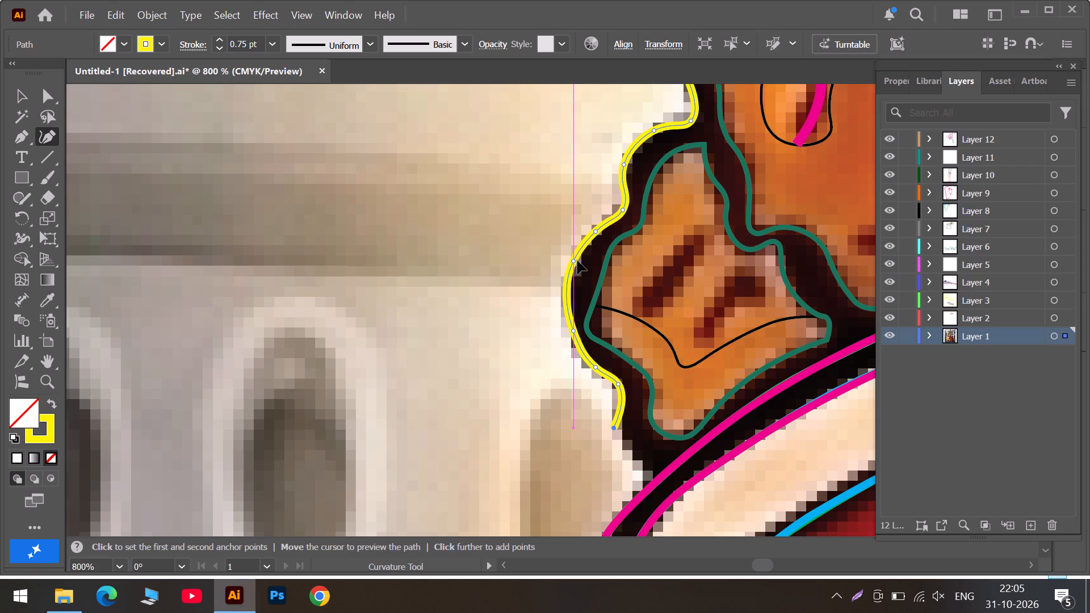
pyautogui.click(596, 233)
pyautogui.press('Delete')
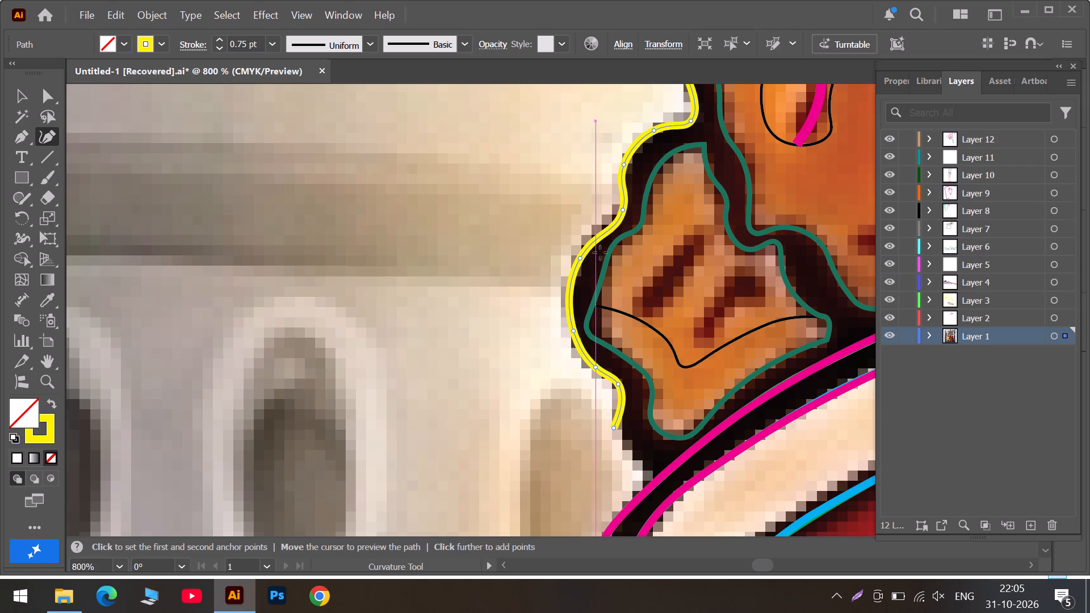
pyautogui.moveTo(609, 231); pyautogui.dragTo(599, 229)
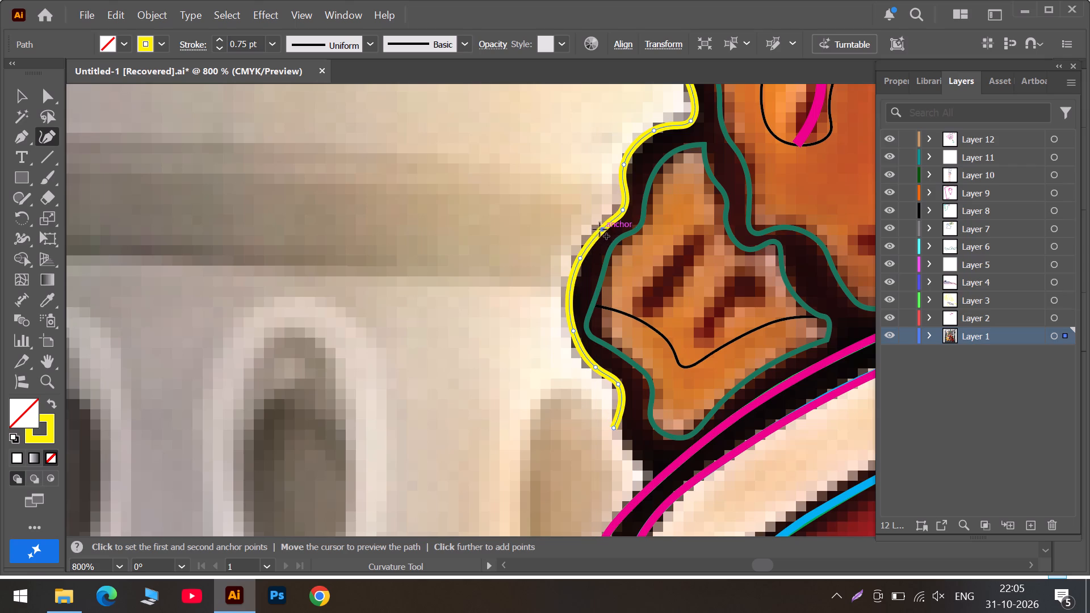
pyautogui.moveTo(599, 229); pyautogui.dragTo(592, 236)
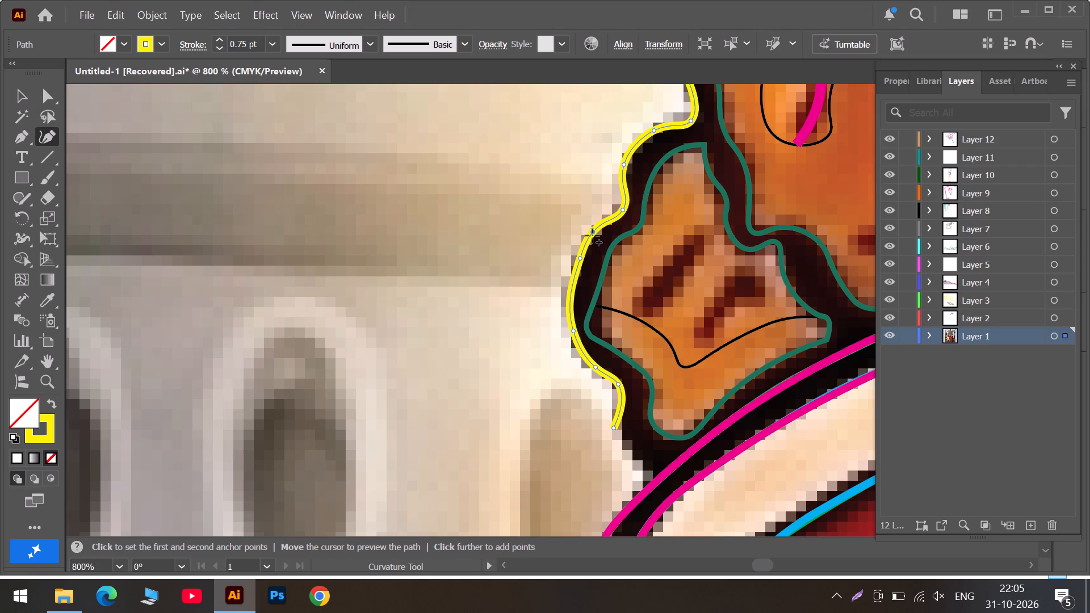
pyautogui.moveTo(592, 236); pyautogui.dragTo(594, 238)
# Extend the yellow path to the bucket's rim and move the anchor before its end inward onto the dark edge.
pyautogui.scroll(-6, 570, 337)
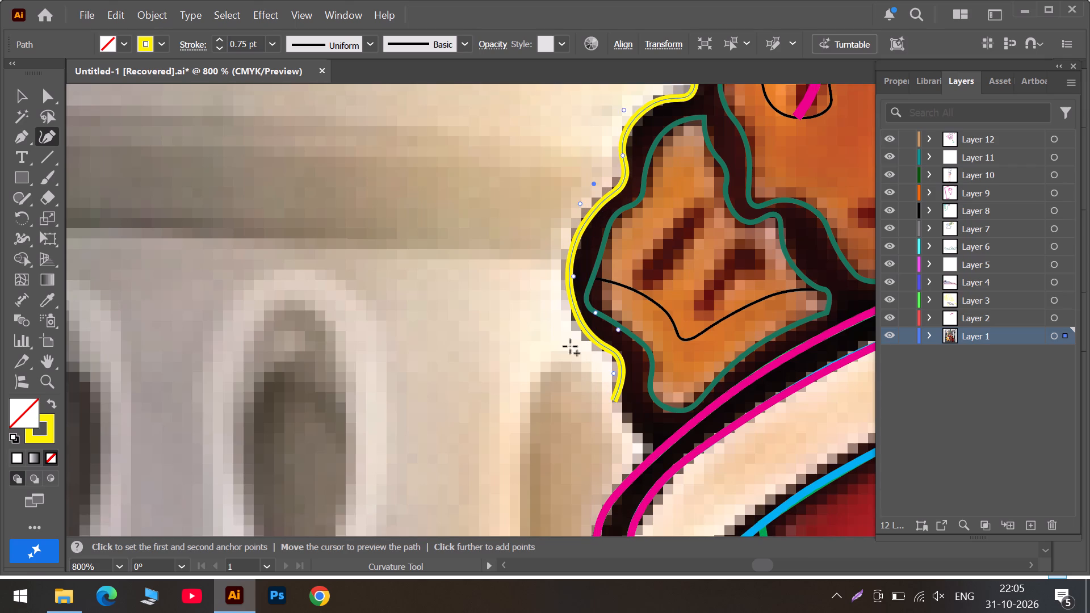
pyautogui.click(646, 387)
pyautogui.moveTo(646, 387); pyautogui.dragTo(661, 394)
pyautogui.moveTo(617, 347); pyautogui.dragTo(628, 355)
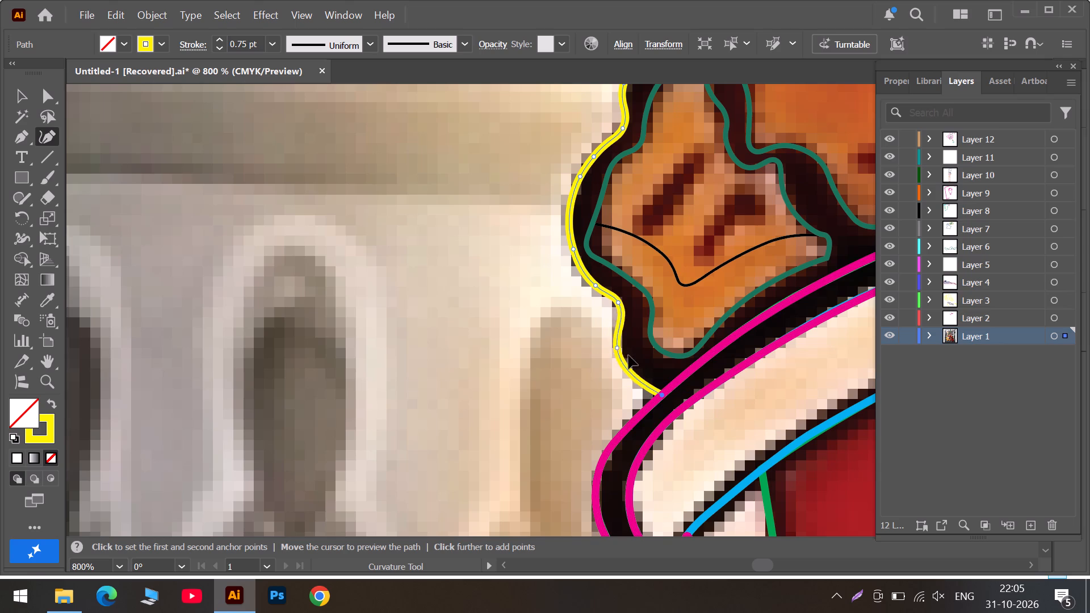
pyautogui.moveTo(628, 355); pyautogui.dragTo(627, 356)
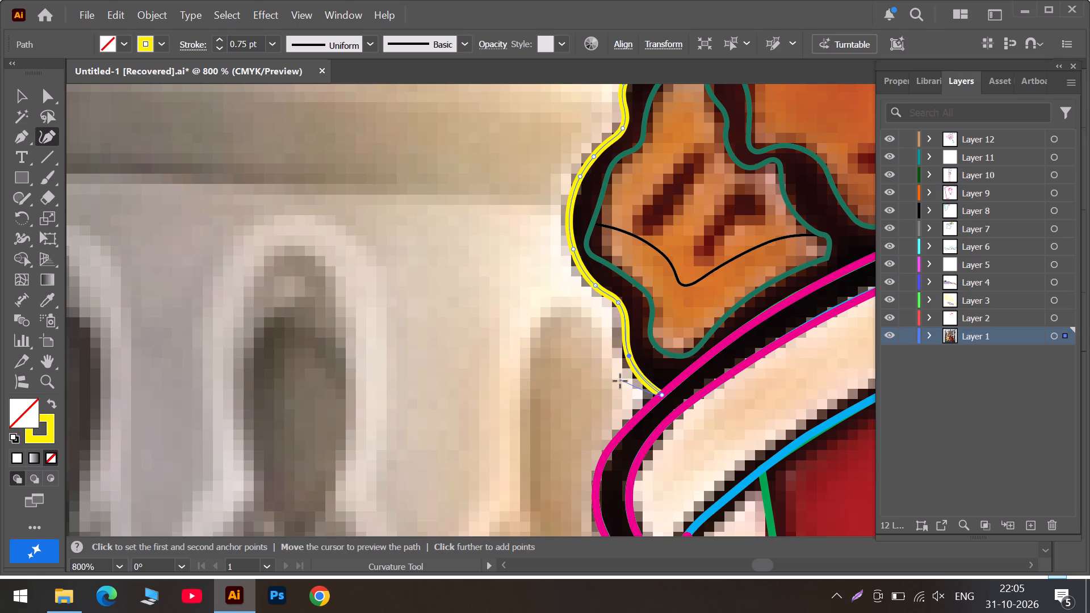
# End the yellow silhouette path at the bucket's rim, leaving it open.
pyautogui.scroll(-10, 620, 381)
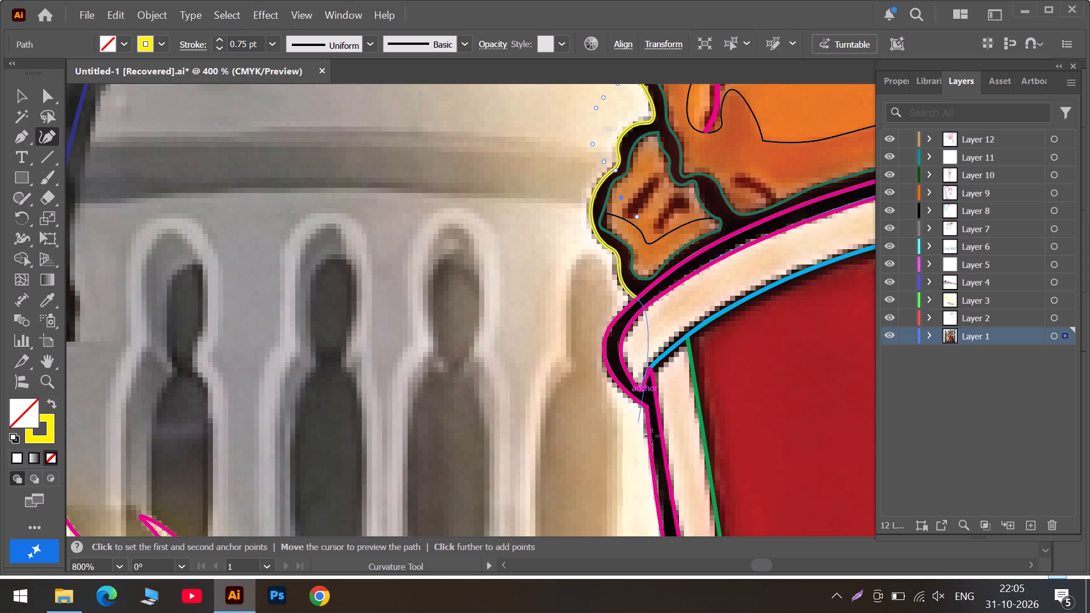
pyautogui.scroll(-6, 653, 438)
pyautogui.keyDown('alt'); pyautogui.scroll(-3, 622, 397); pyautogui.keyUp('alt')
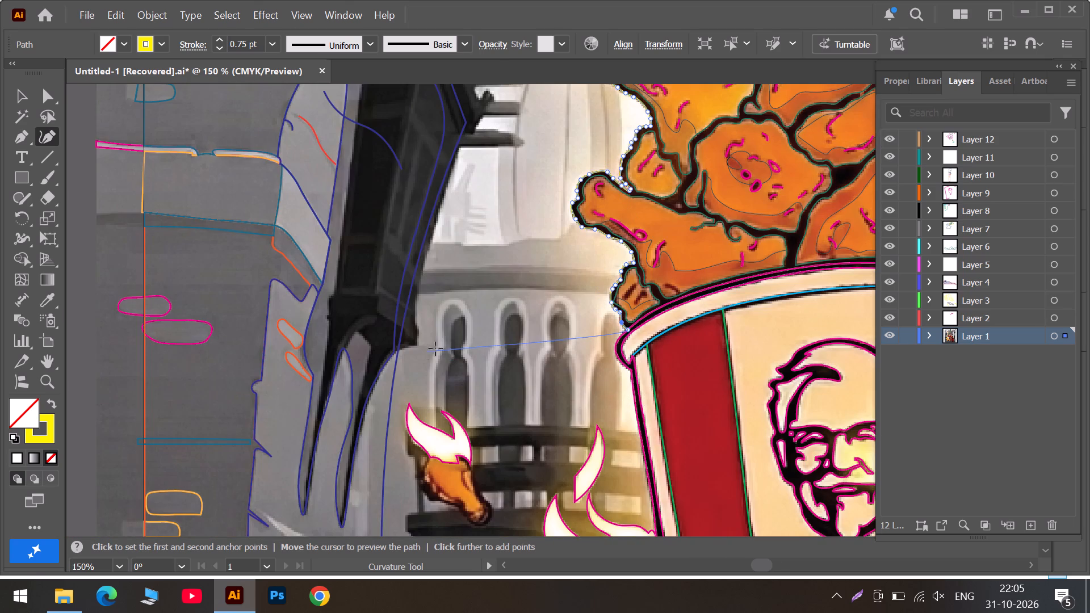
pyautogui.scroll(5, 693, 304)
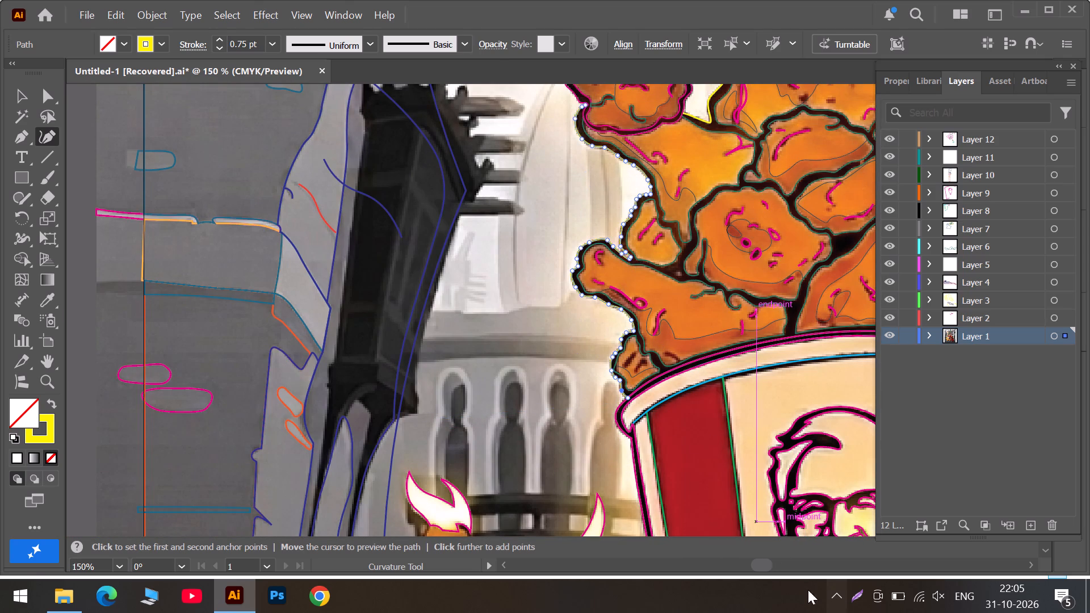
pyautogui.click(791, 564)
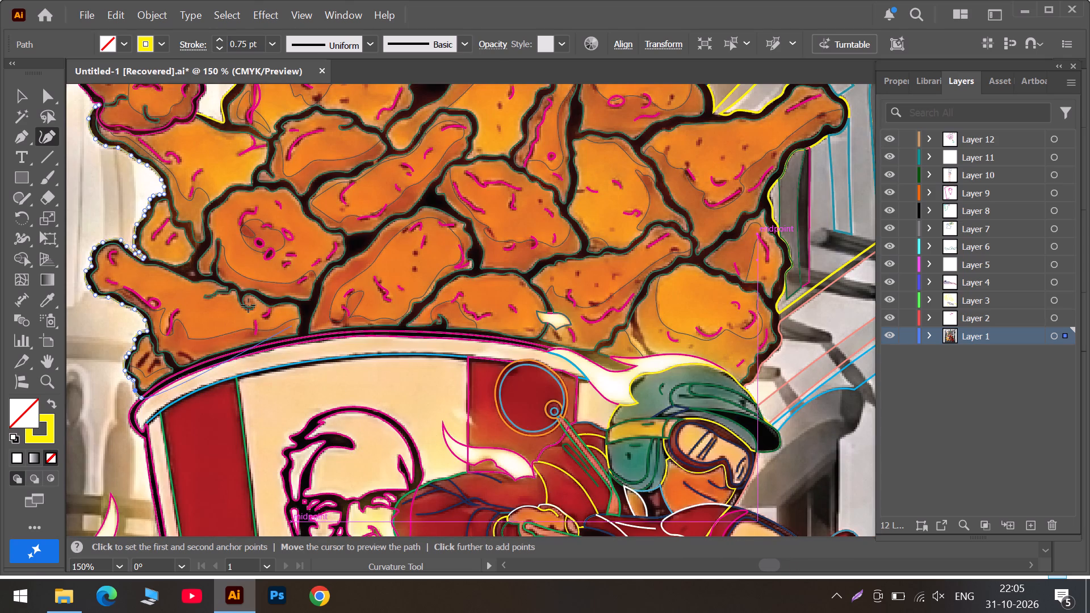
pyautogui.keyDown('alt'); pyautogui.scroll(4, 261, 301); pyautogui.keyUp('alt')
pyautogui.keyDown('alt'); pyautogui.scroll(-2, 381, 326); pyautogui.keyUp('alt')
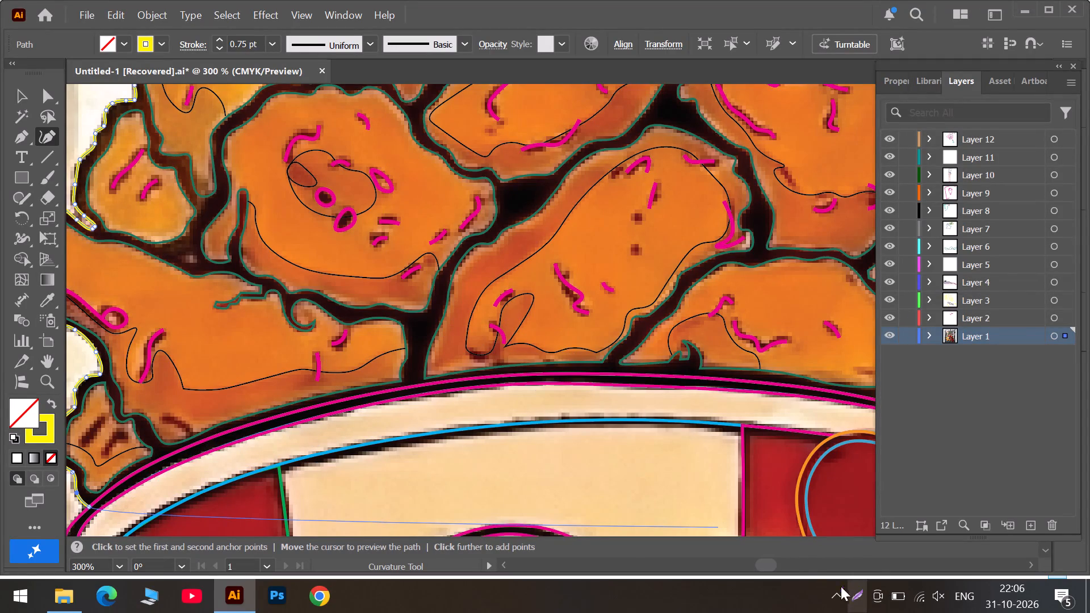
pyautogui.click(806, 572)
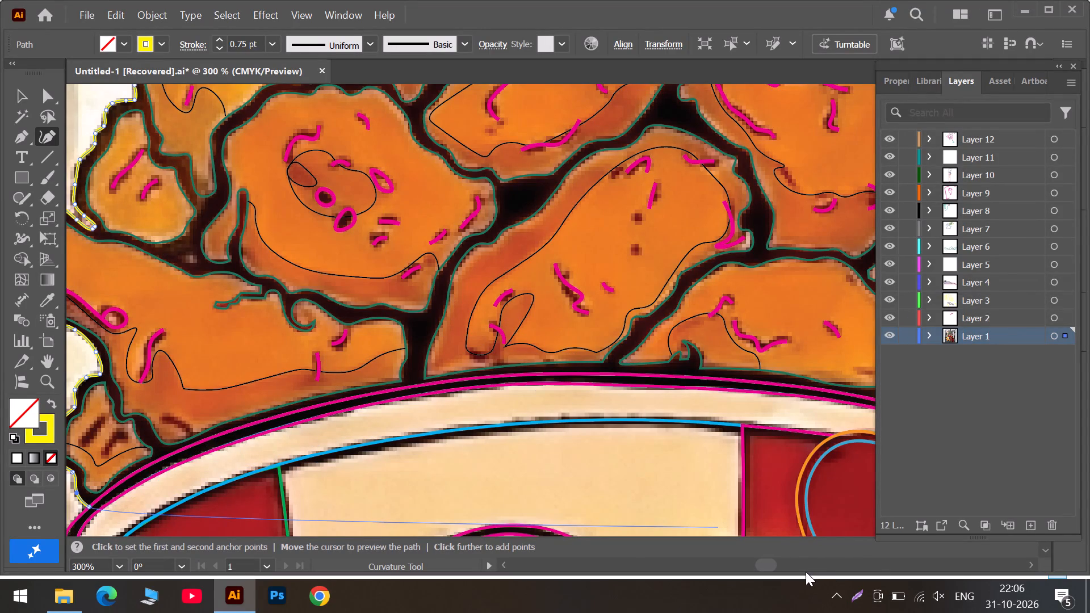
pyautogui.click(806, 566)
pyautogui.click(807, 565)
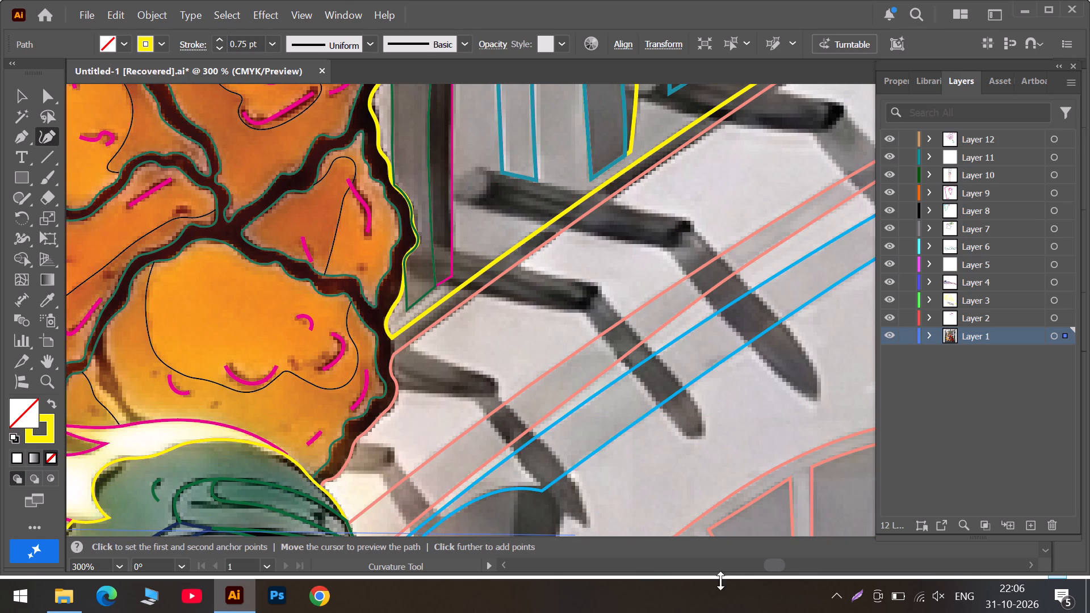
pyautogui.click(736, 569)
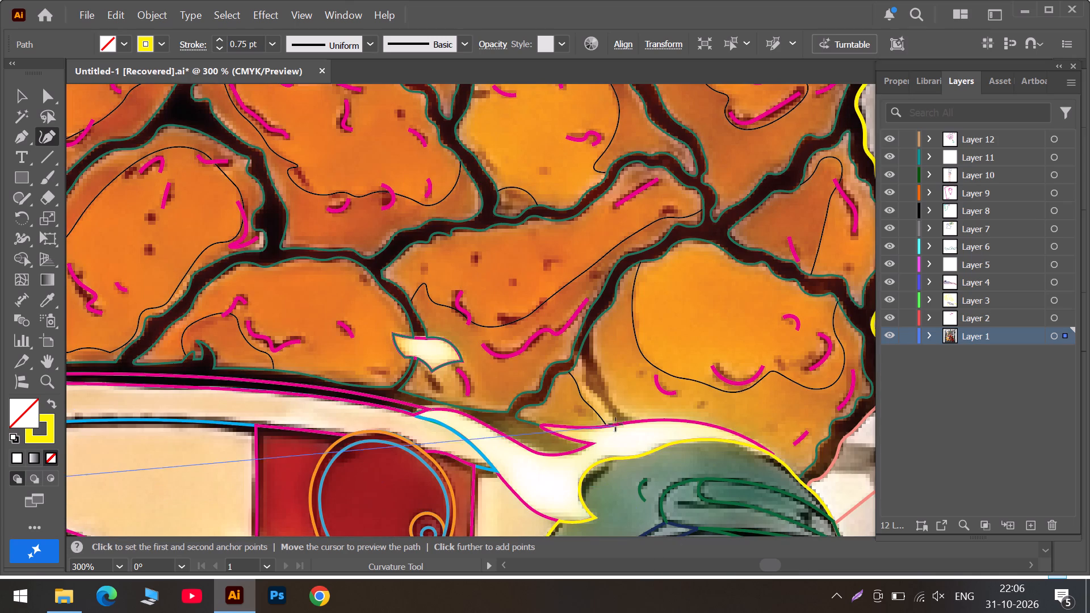
pyautogui.keyDown('alt'); pyautogui.scroll(3, 609, 409); pyautogui.keyUp('alt')
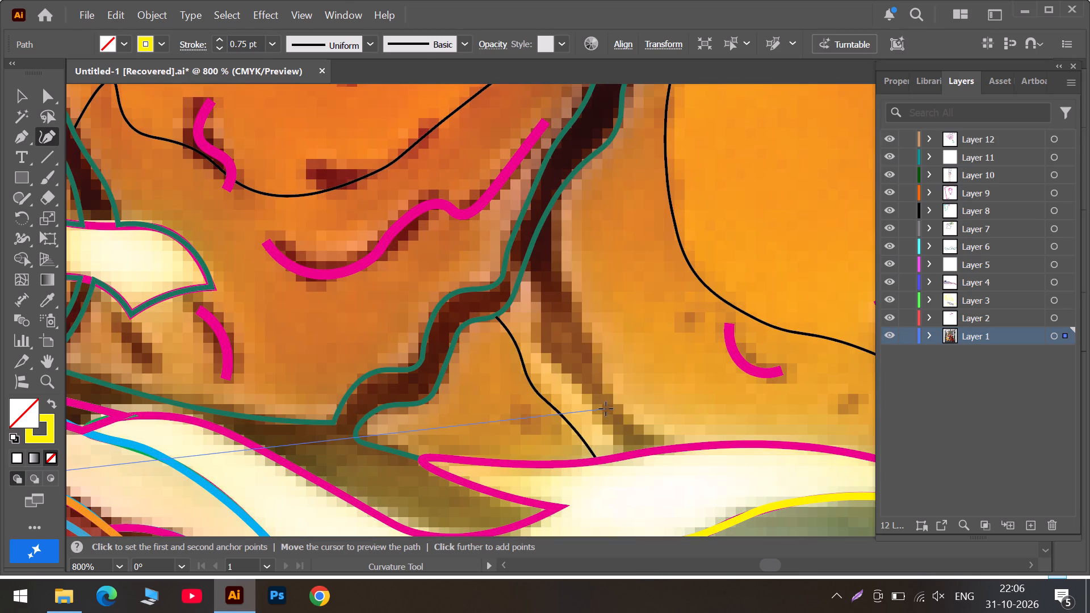
pyautogui.press('Escape')
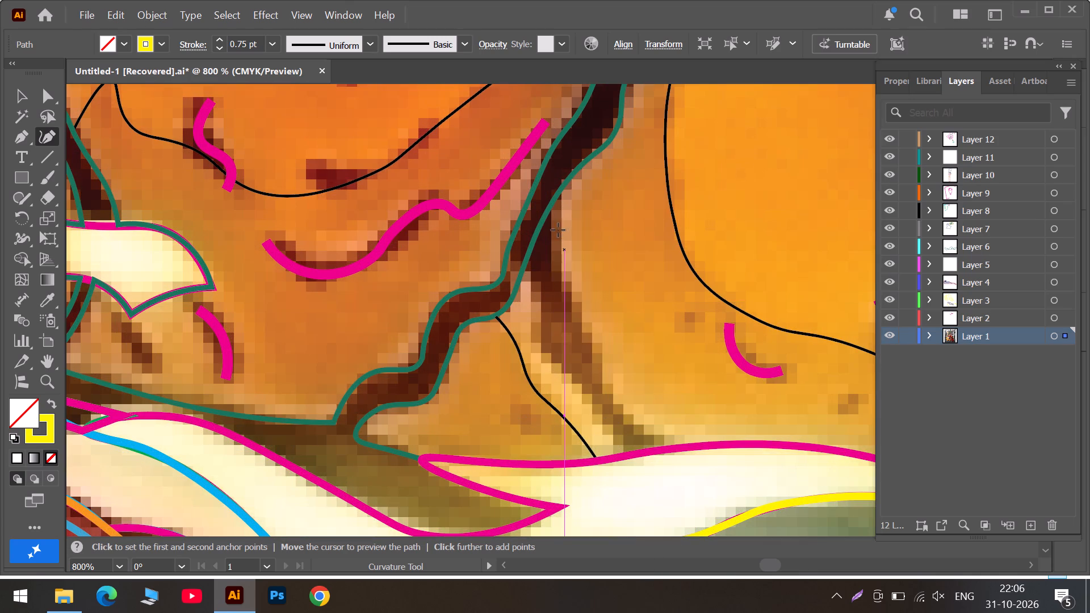
# Trace the outer edge of the brown crease above the white flame by the green cap, with corner points along the flame.
pyautogui.click(556, 230)
pyautogui.click(565, 294)
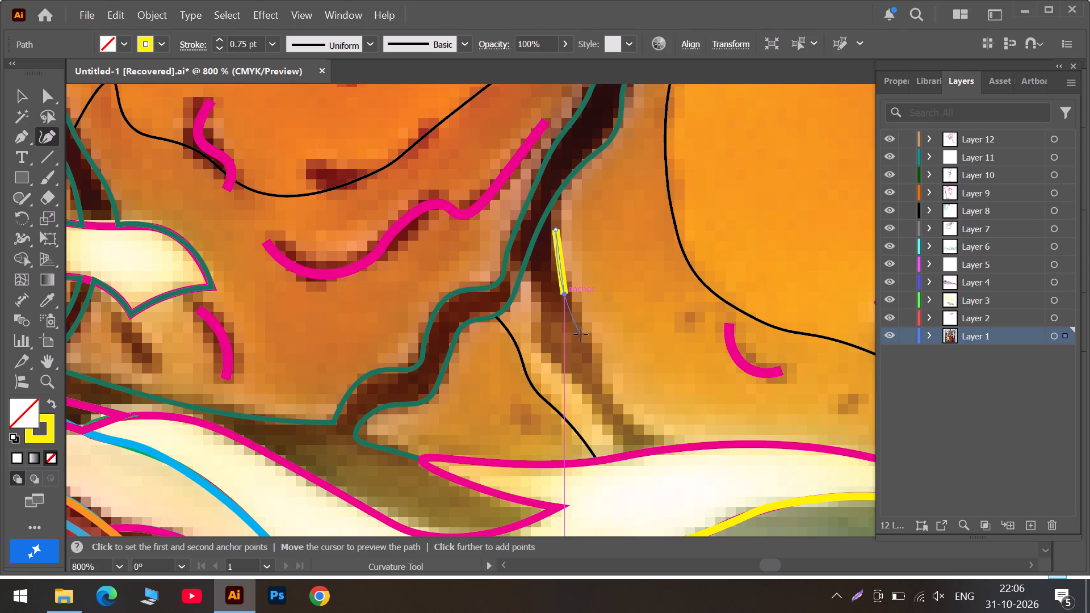
pyautogui.click(593, 345)
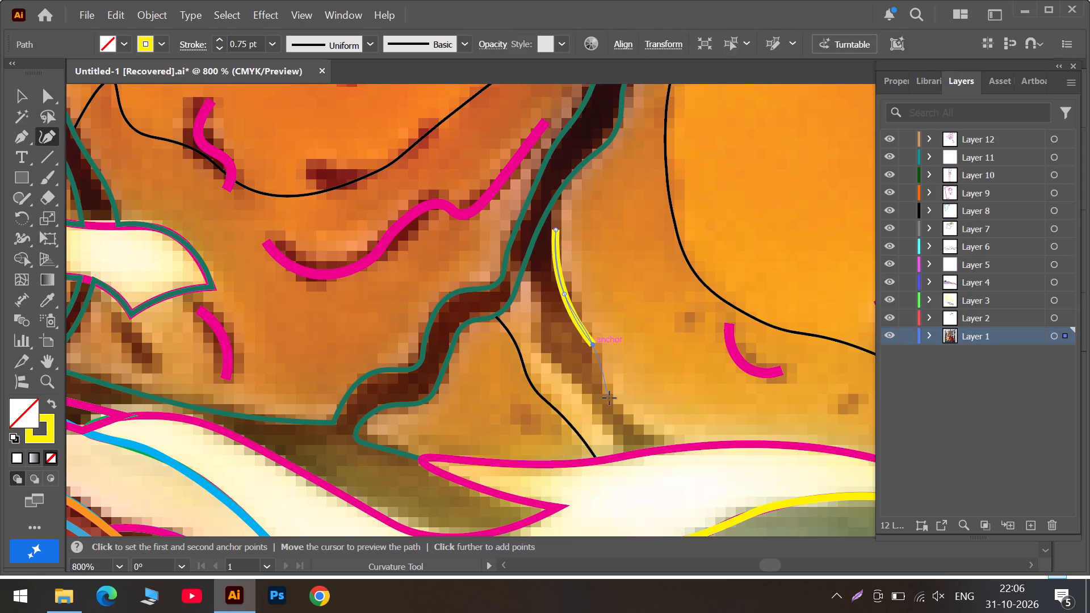
pyautogui.click(609, 398)
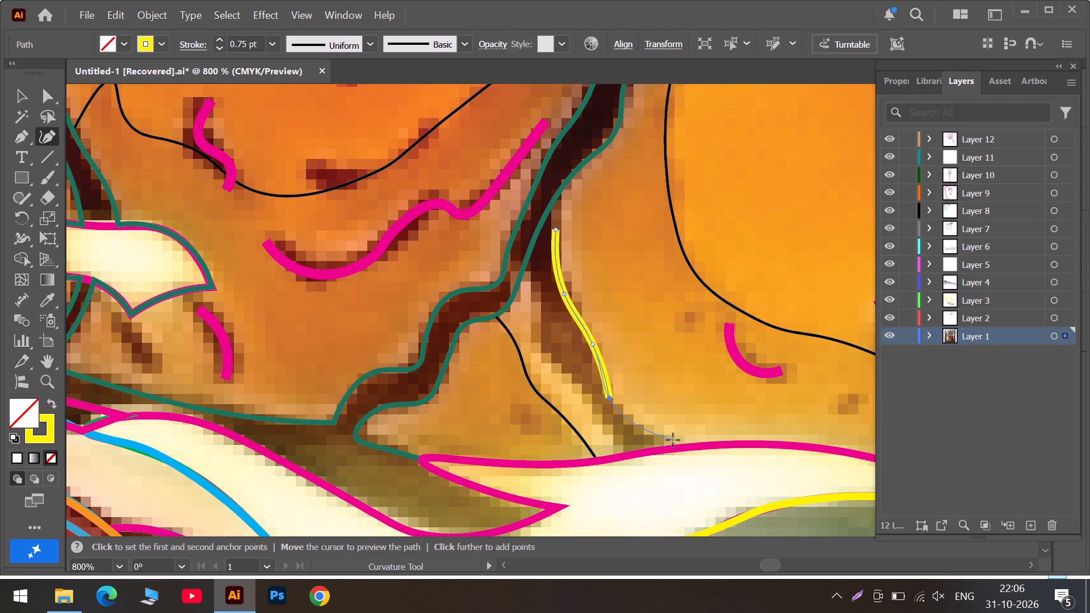
pyautogui.doubleClick(673, 440)
pyautogui.click(622, 452)
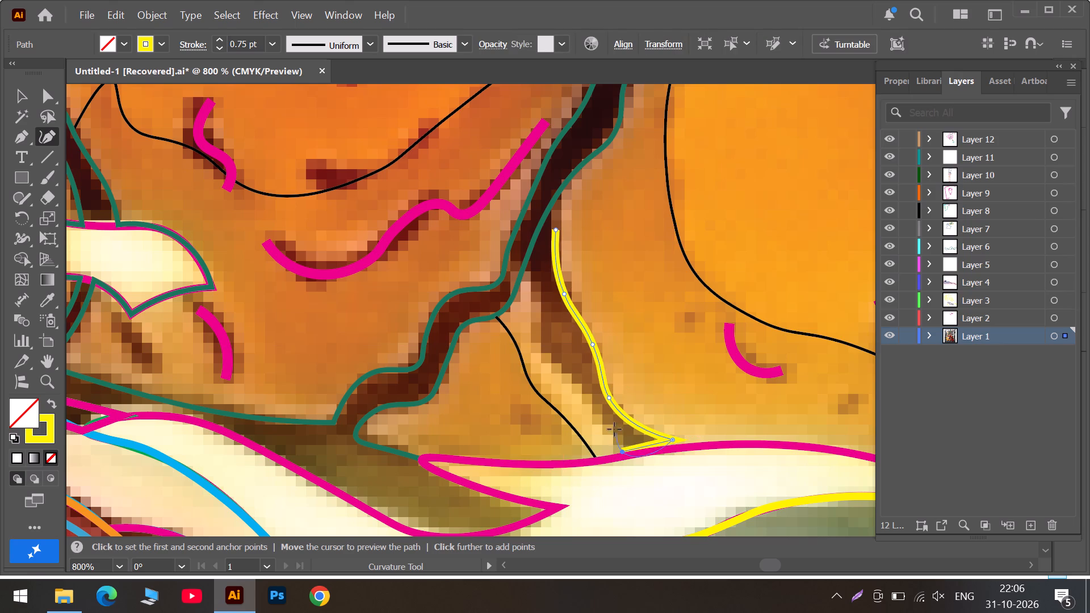
pyautogui.doubleClick(624, 448)
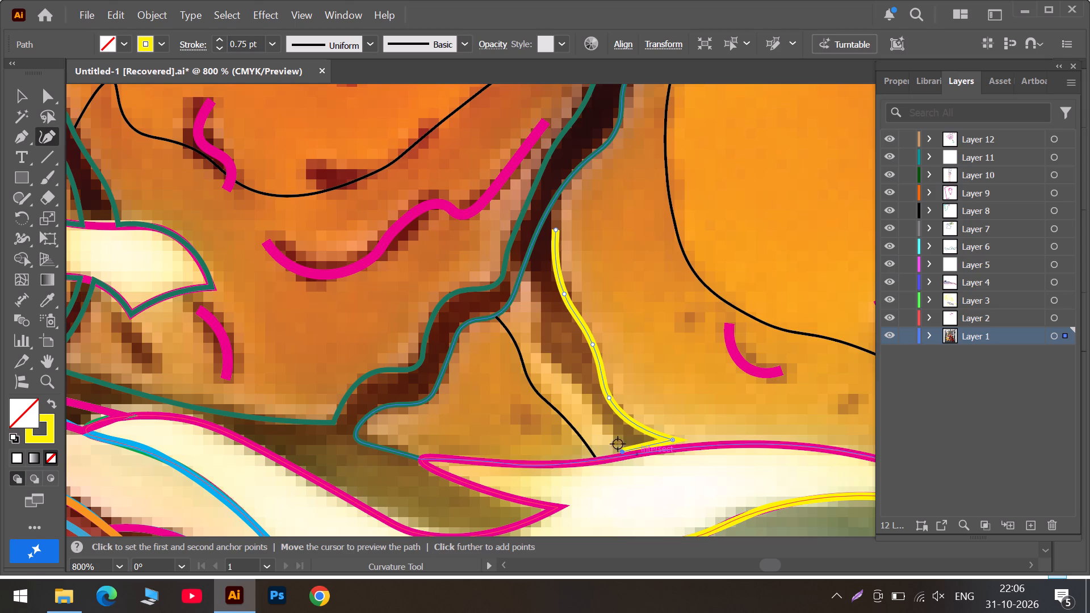
# Continue the yellow path up the crease's inner edge to a corner at the dark outline and close it at its starting anchor.
pyautogui.click(607, 419)
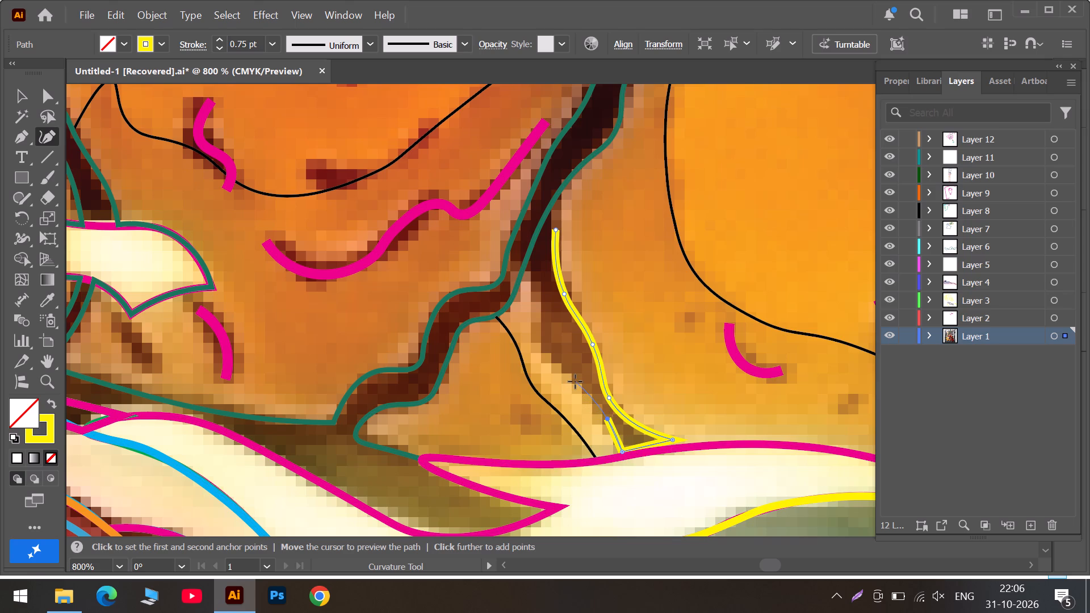
pyautogui.click(575, 381)
pyautogui.click(542, 346)
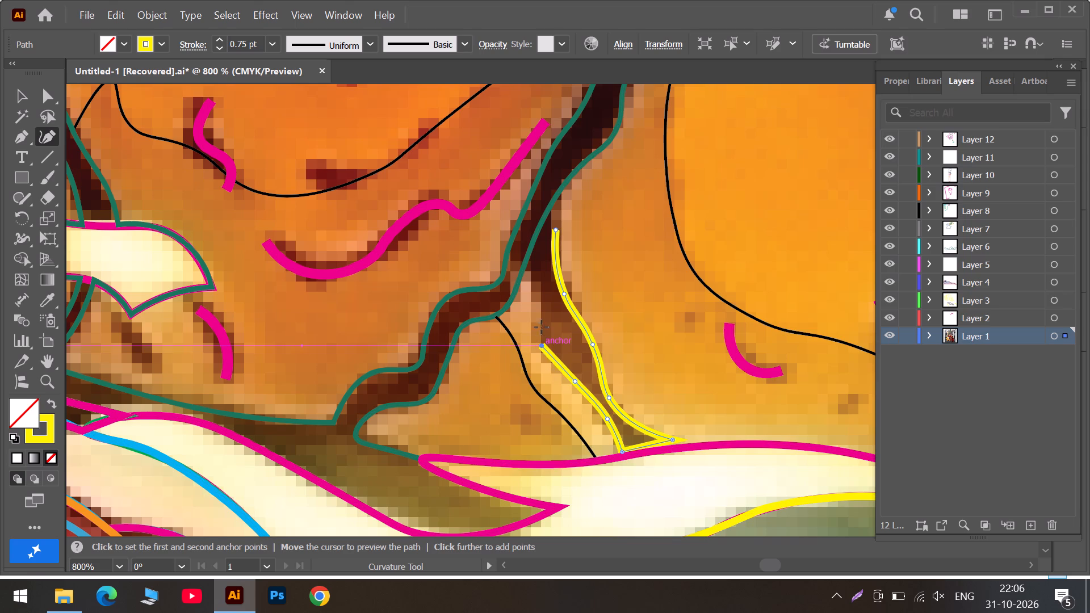
pyautogui.click(541, 312)
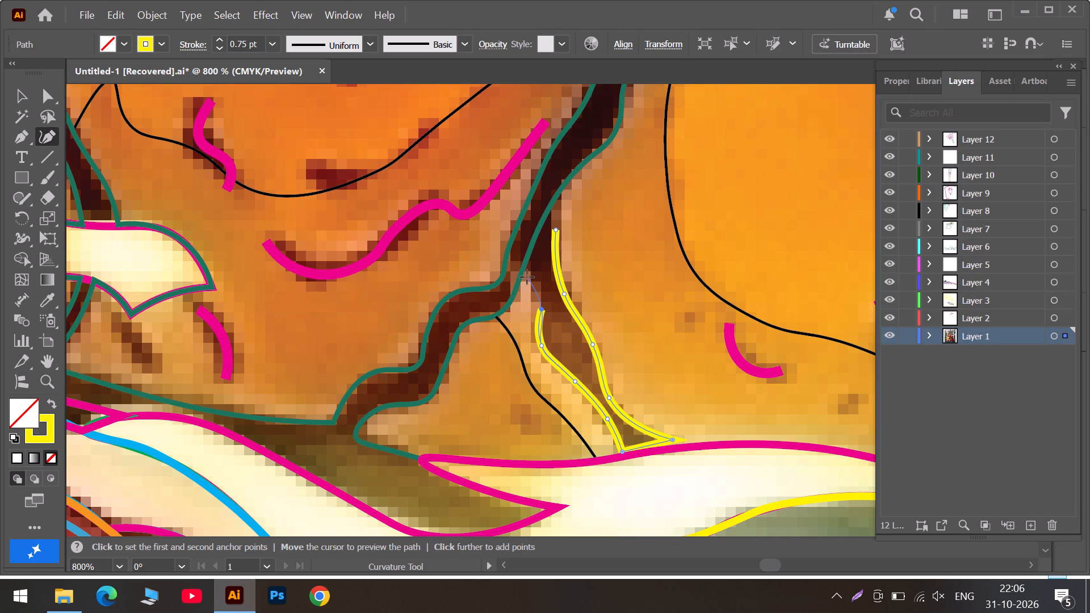
pyautogui.doubleClick(529, 274)
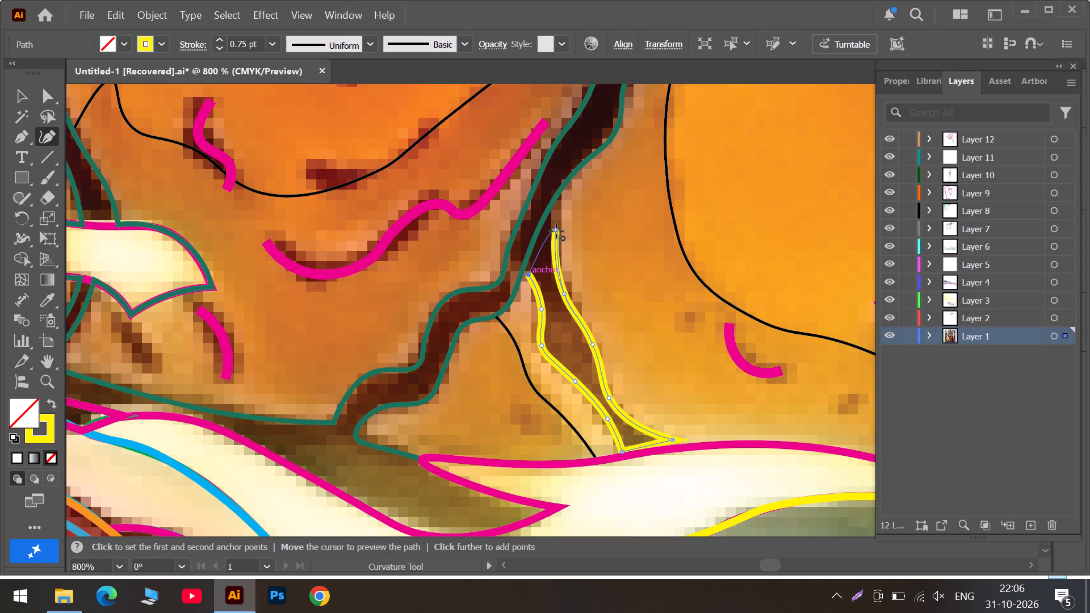
pyautogui.doubleClick(556, 231)
# Fit the crease shape's top and upper inner corner anchors to the dark outline and add an anchor between them, finishing the shape.
pyautogui.moveTo(556, 231); pyautogui.dragTo(550, 224)
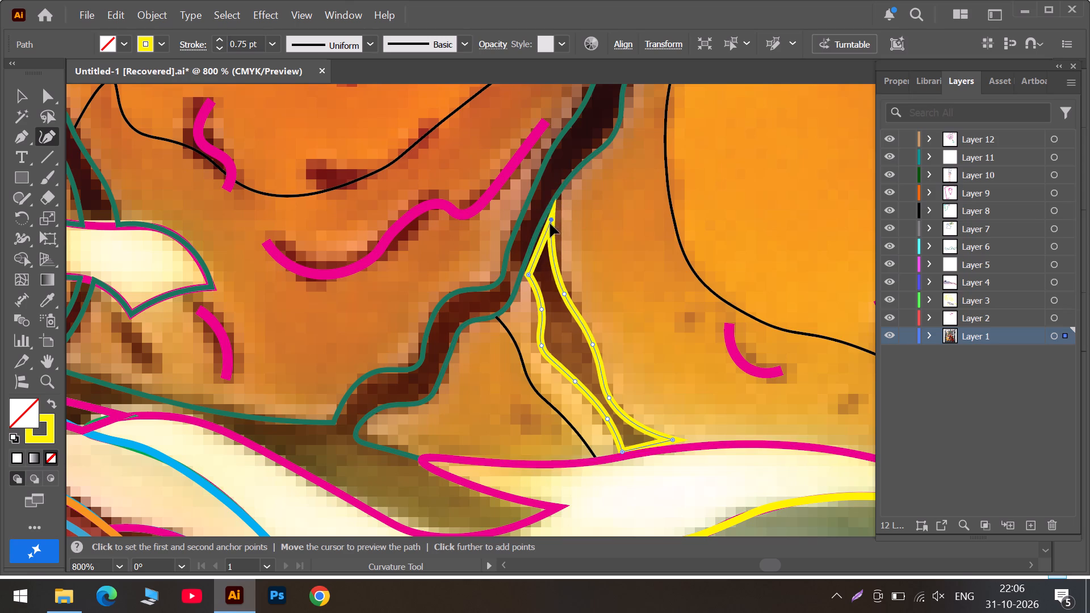
pyautogui.moveTo(550, 224); pyautogui.dragTo(543, 229)
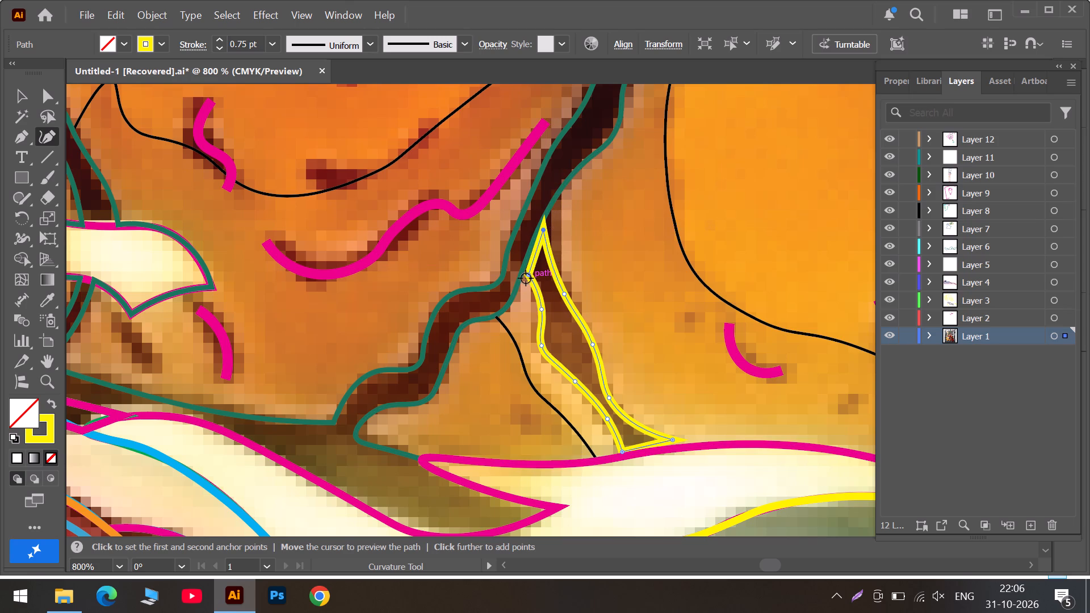
pyautogui.click(527, 278)
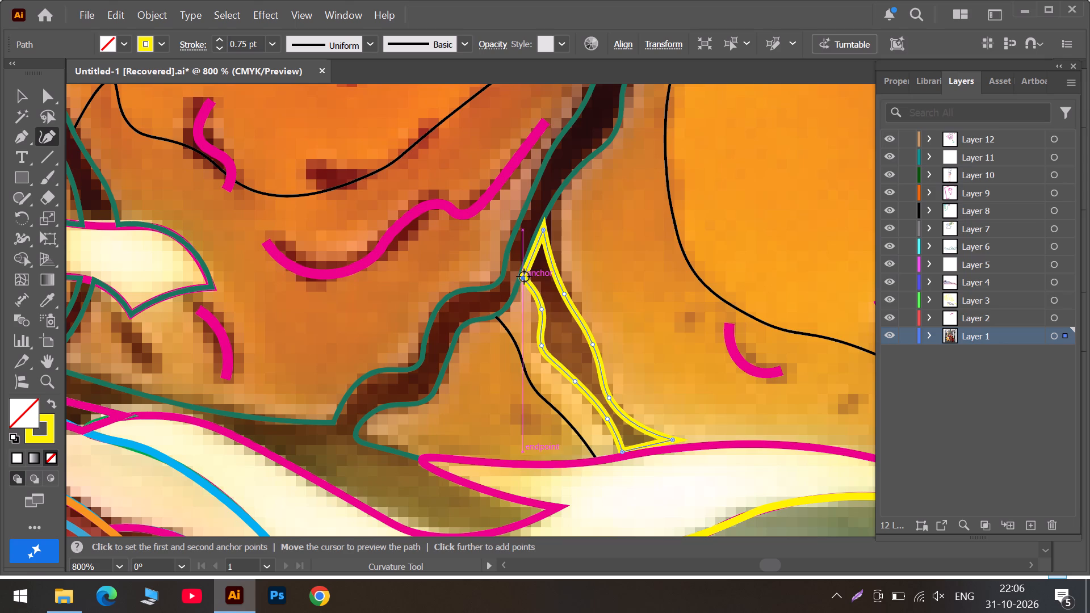
pyautogui.click(531, 255)
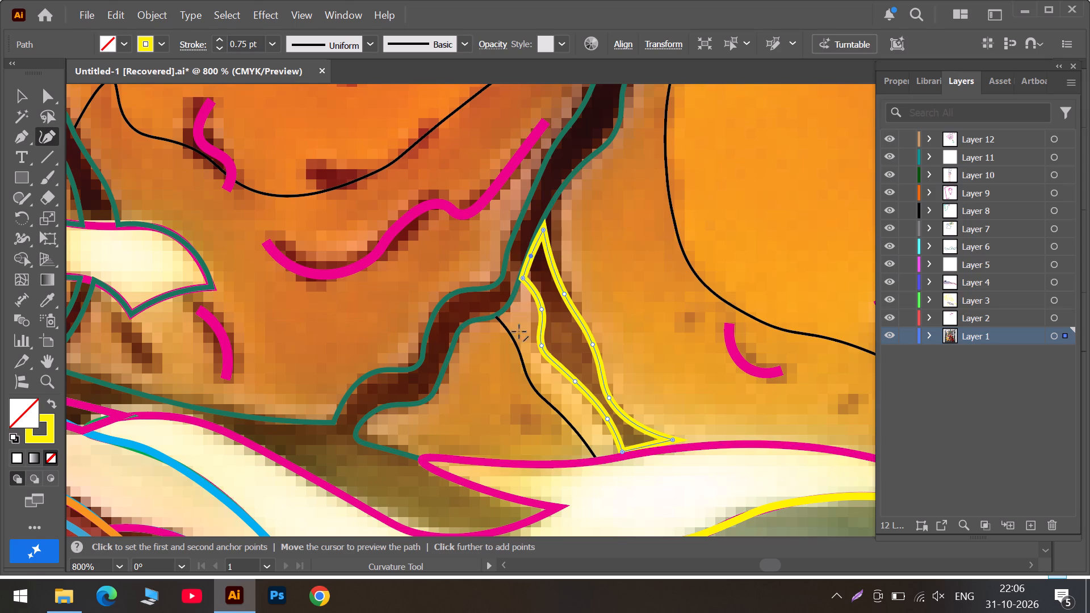
pyautogui.keyDown('alt'); pyautogui.scroll(-3, 519, 331); pyautogui.keyUp('alt')
pyautogui.press('Escape')
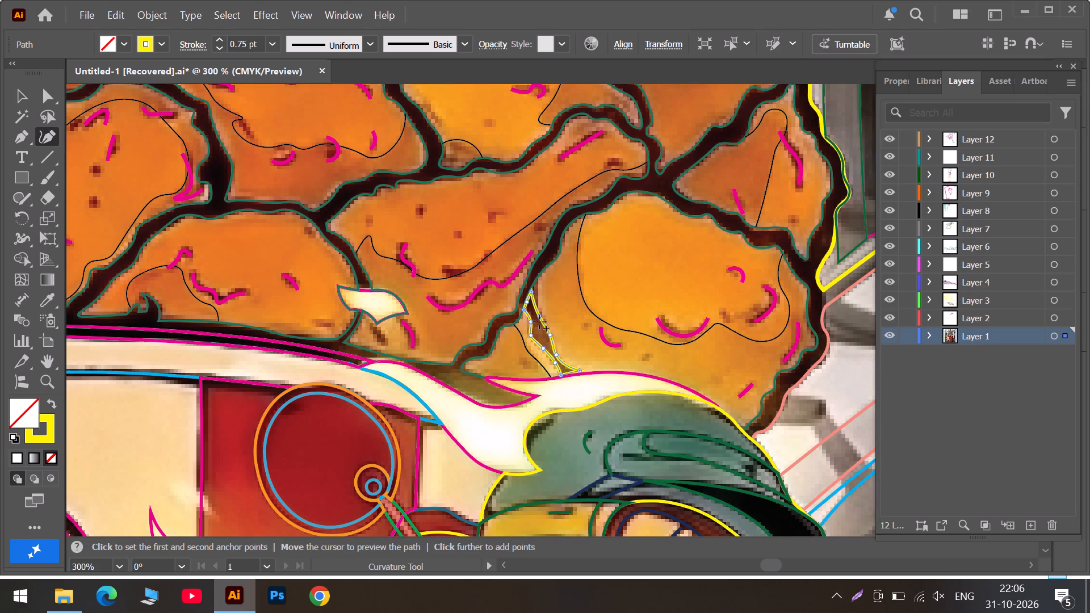
# Look over the upper chicken pile for areas that still need tracing.
pyautogui.scroll(6, 545, 320)
pyautogui.scroll(15, 771, 347)
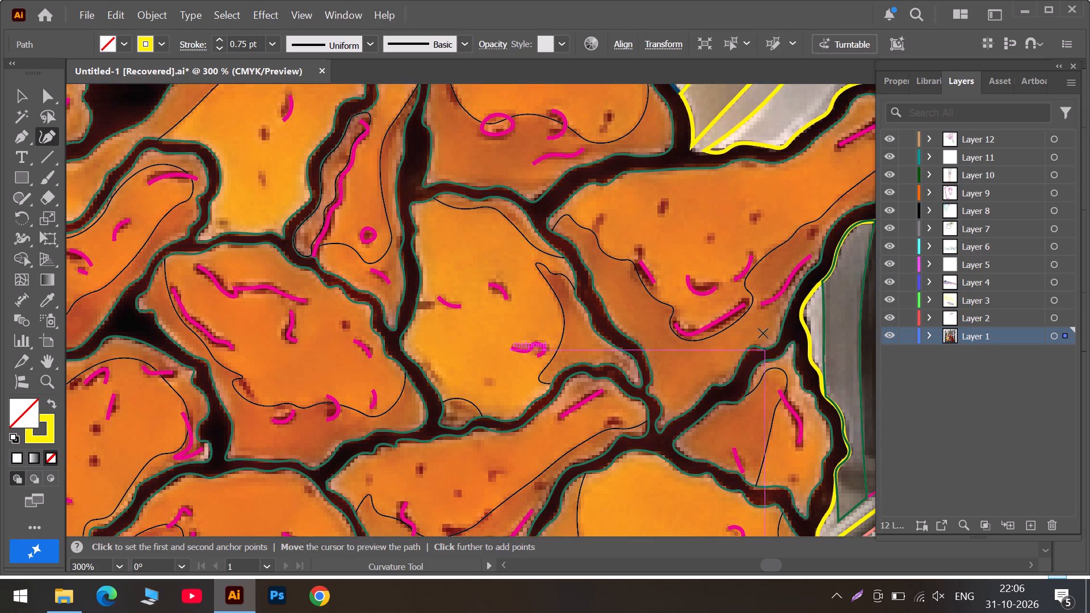
pyautogui.scroll(9, 763, 333)
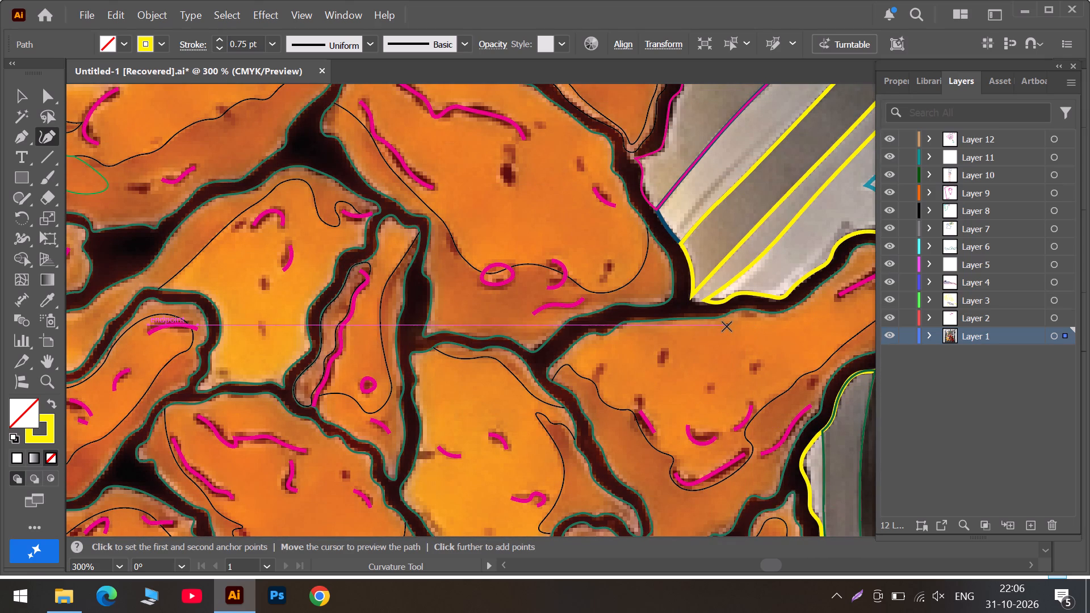
pyautogui.keyDown('alt'); pyautogui.scroll(-2, 726, 326); pyautogui.keyUp('alt')
pyautogui.scroll(12, 726, 326)
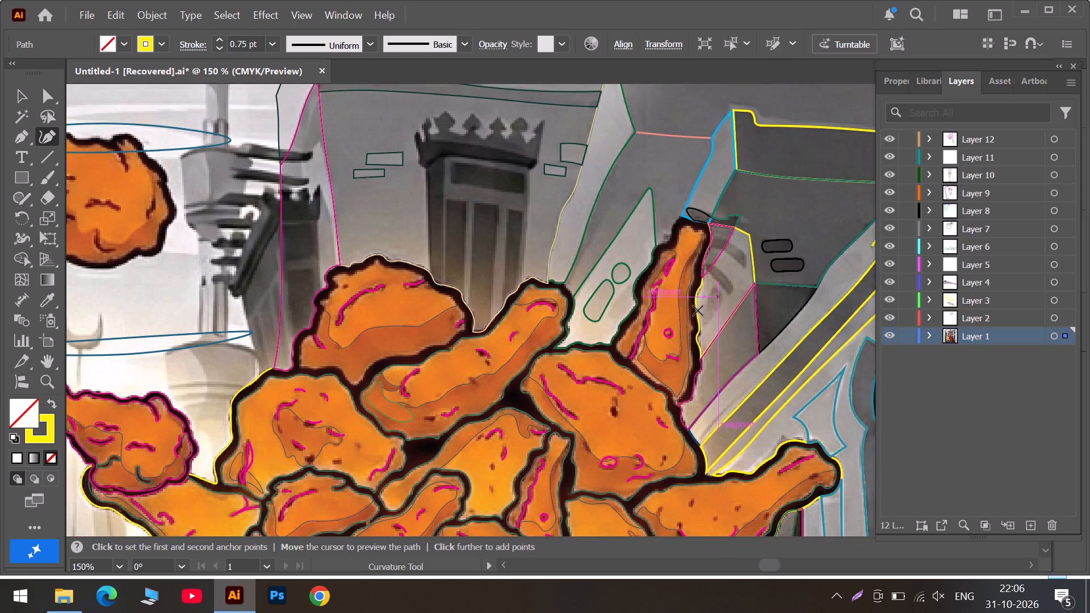
# Examine the upright drumstick's outline and inner shading paths up close for missing tracing.
pyautogui.scroll(3, 697, 317)
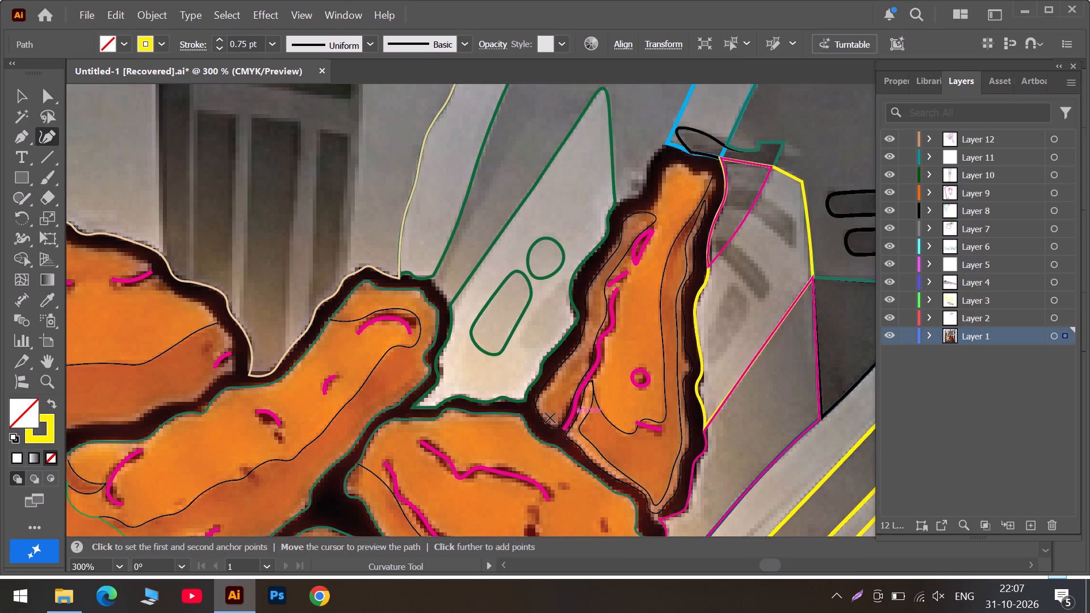
pyautogui.keyDown('alt'); pyautogui.scroll(3, 550, 418); pyautogui.keyUp('alt')
pyautogui.keyDown('alt'); pyautogui.scroll(-3, 550, 418); pyautogui.keyUp('alt')
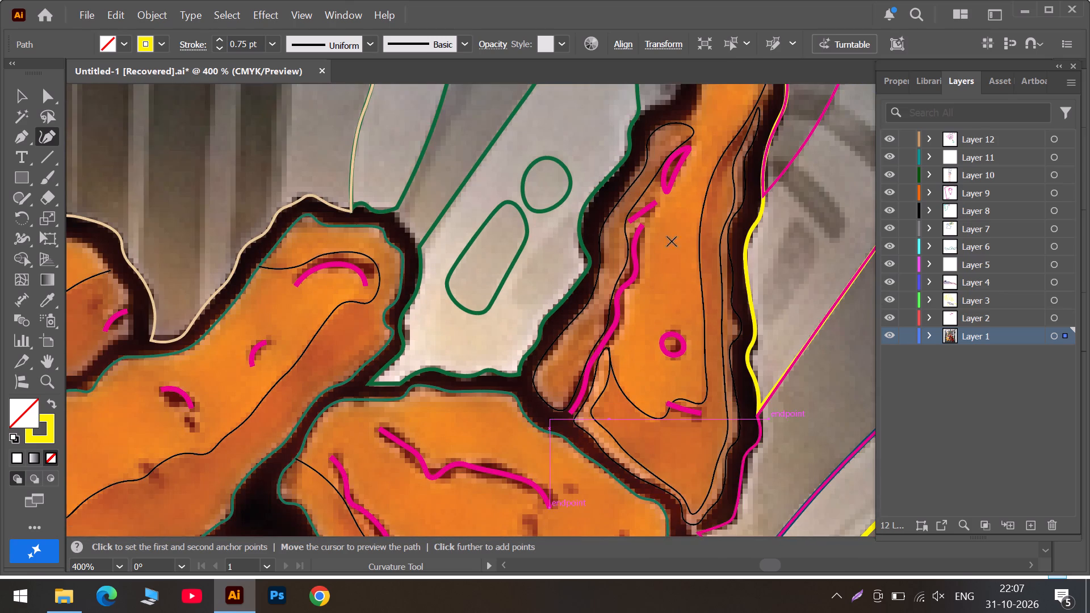
pyautogui.scroll(11, 685, 237)
pyautogui.scroll(-6, 710, 303)
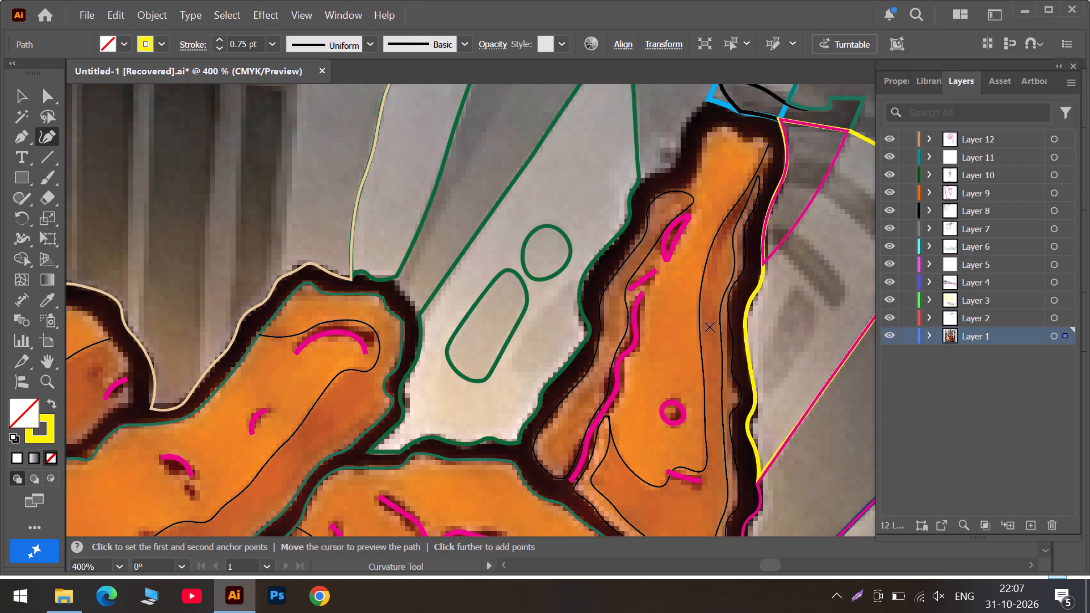
pyautogui.scroll(-6, 723, 366)
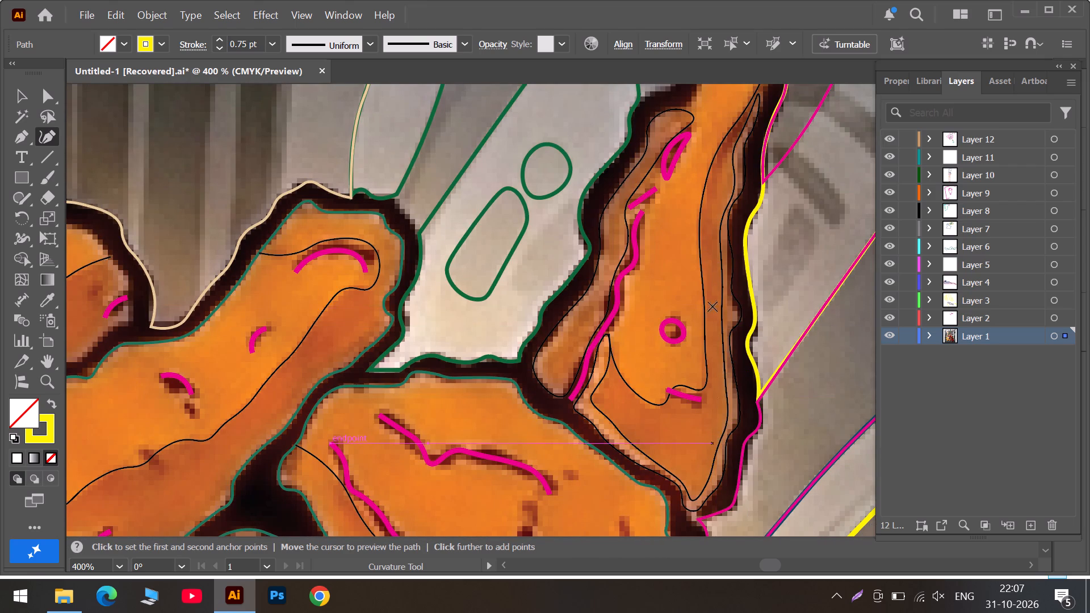
pyautogui.scroll(6, 727, 94)
pyautogui.keyDown('alt'); pyautogui.scroll(2, 696, 186); pyautogui.keyUp('alt')
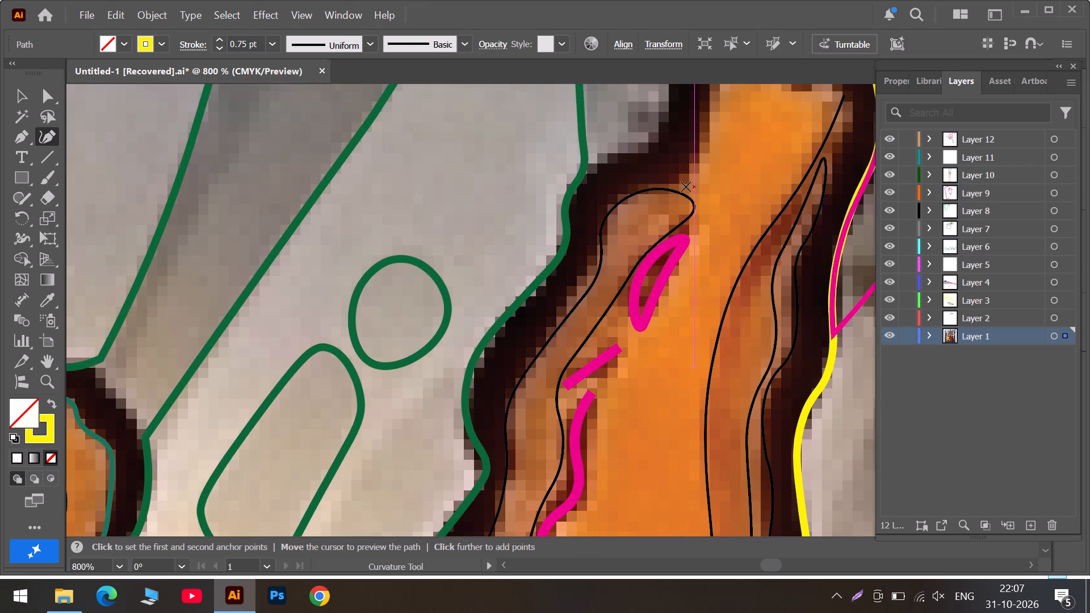
pyautogui.scroll(-12, 570, 316)
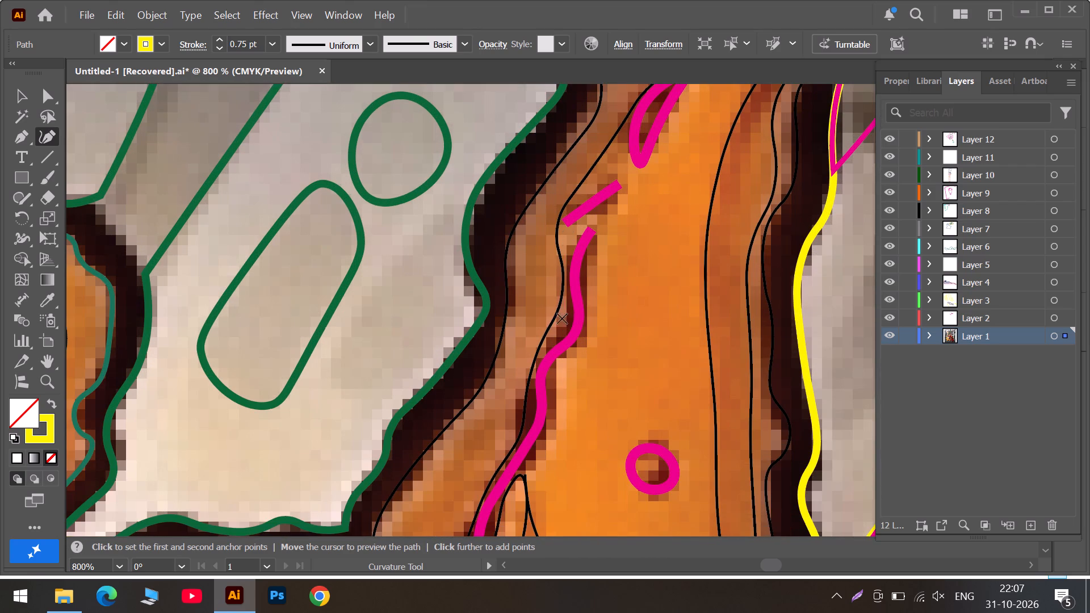
pyautogui.scroll(-11, 463, 361)
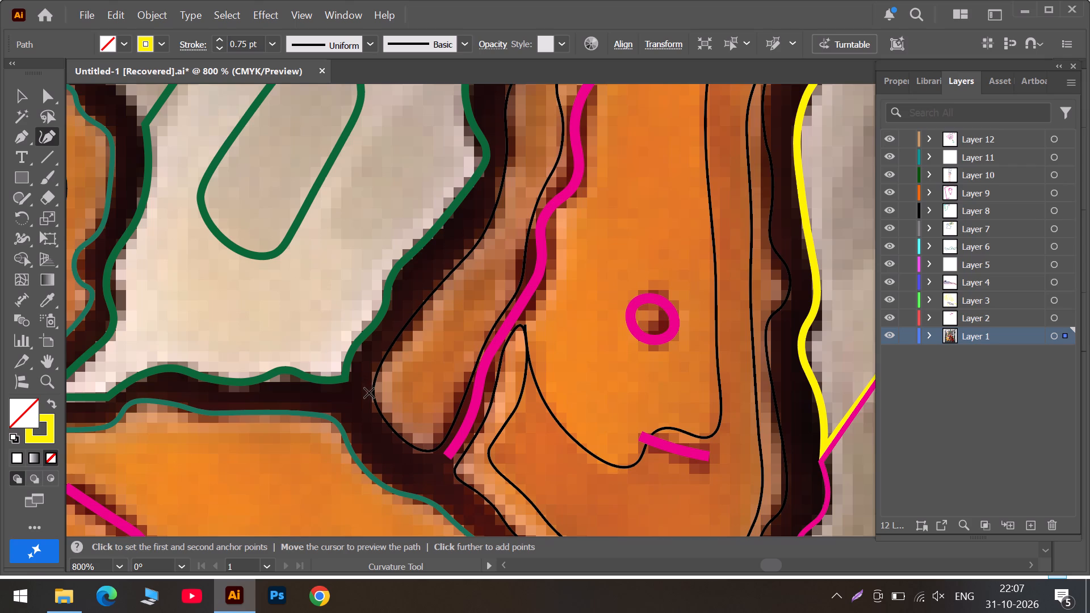
pyautogui.scroll(12, 690, 95)
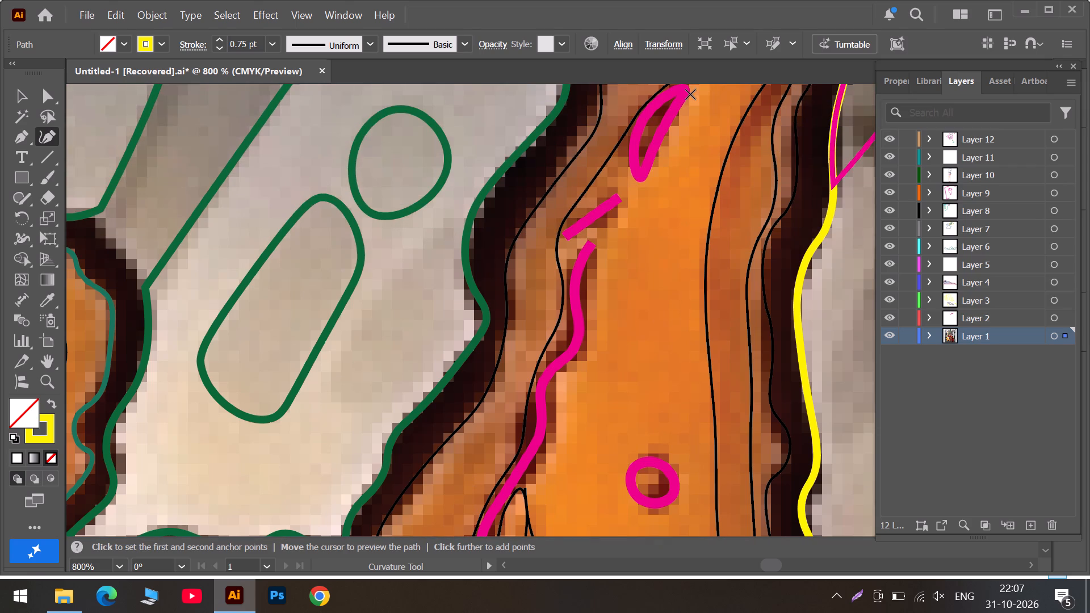
# Start a yellow curved path at the upright drumstick's upper left shoulder, trace up over the tip's first bump, and fit its anchors to the edge.
pyautogui.scroll(11, 690, 94)
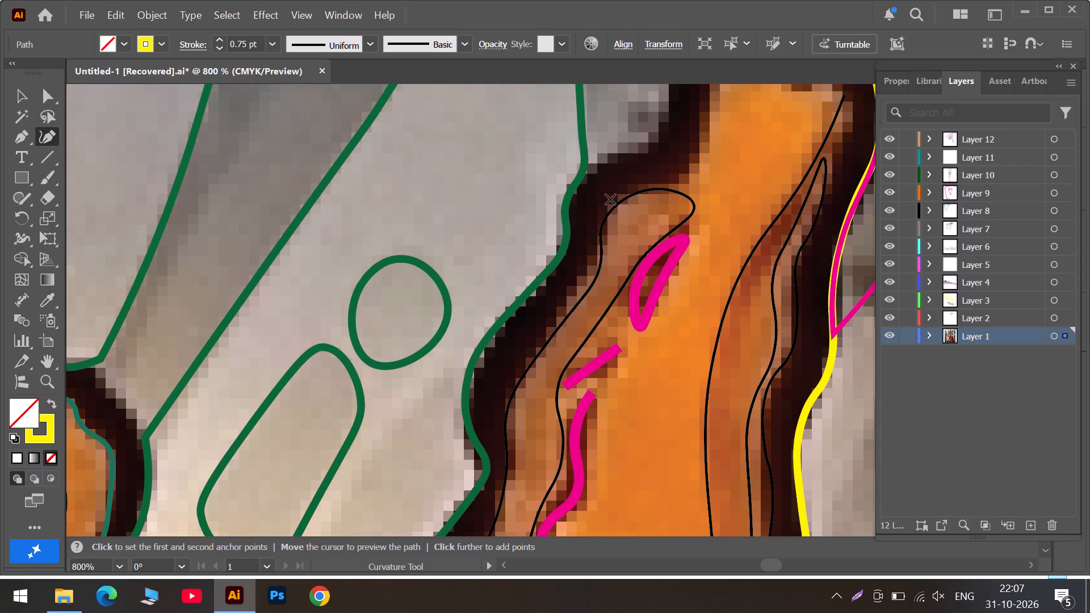
pyautogui.click(610, 199)
pyautogui.click(641, 185)
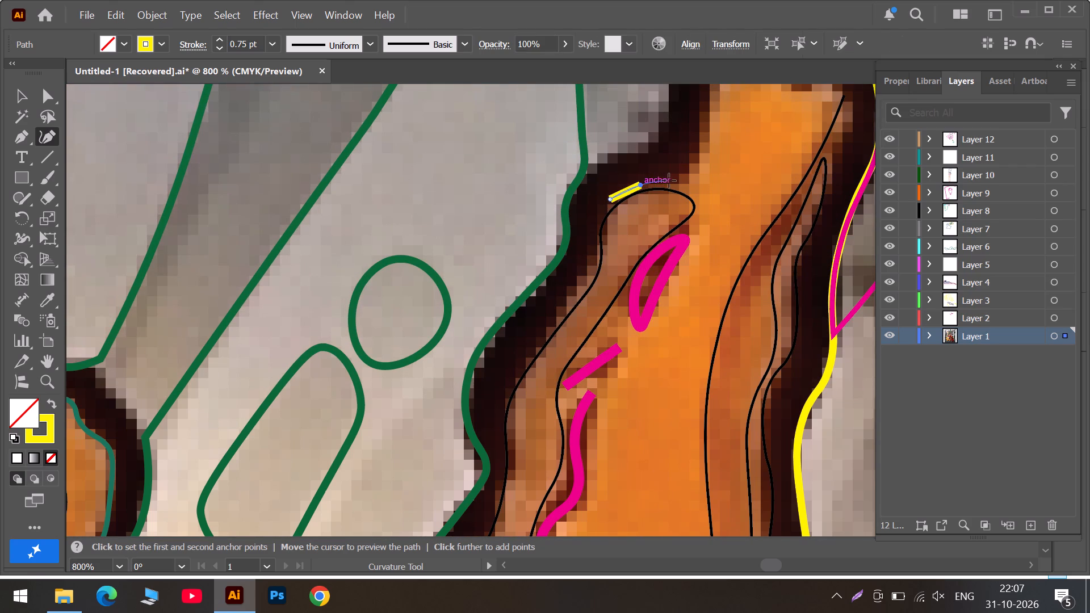
pyautogui.click(672, 181)
pyautogui.click(699, 149)
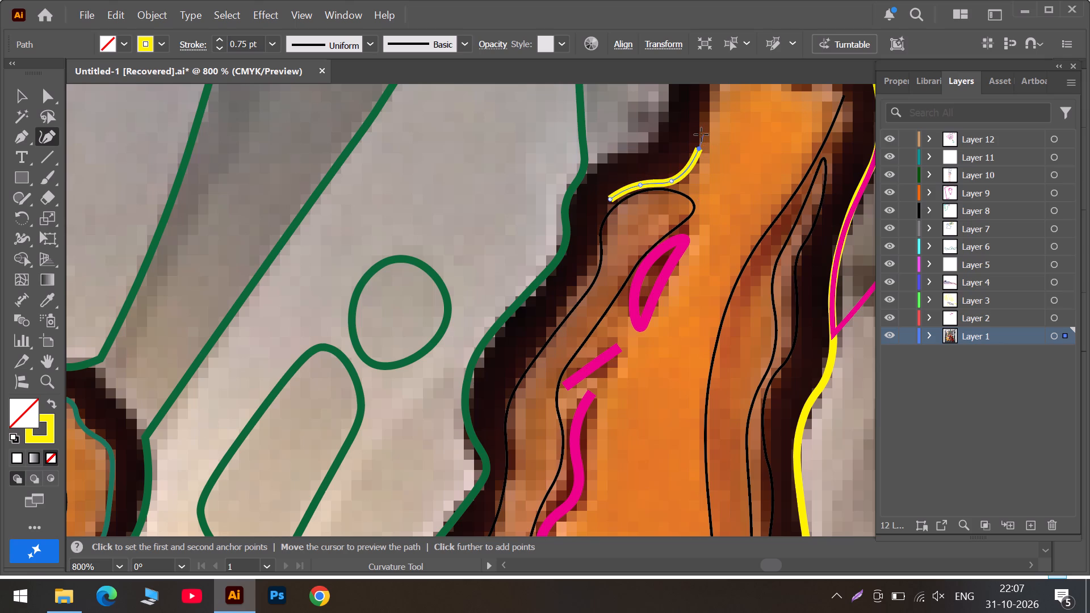
pyautogui.click(700, 117)
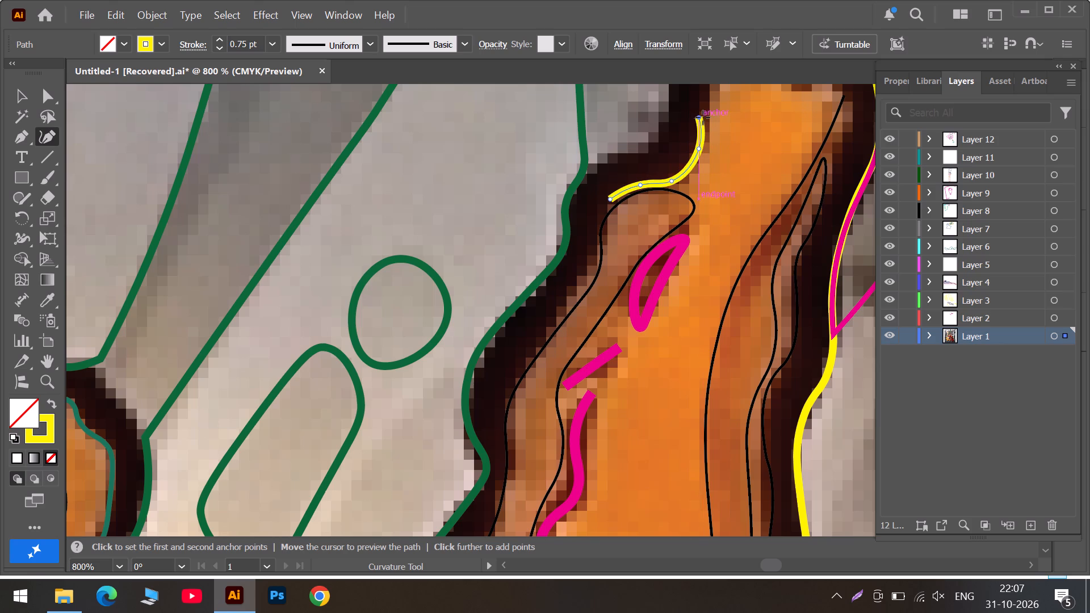
pyautogui.scroll(7, 703, 117)
pyautogui.click(726, 160)
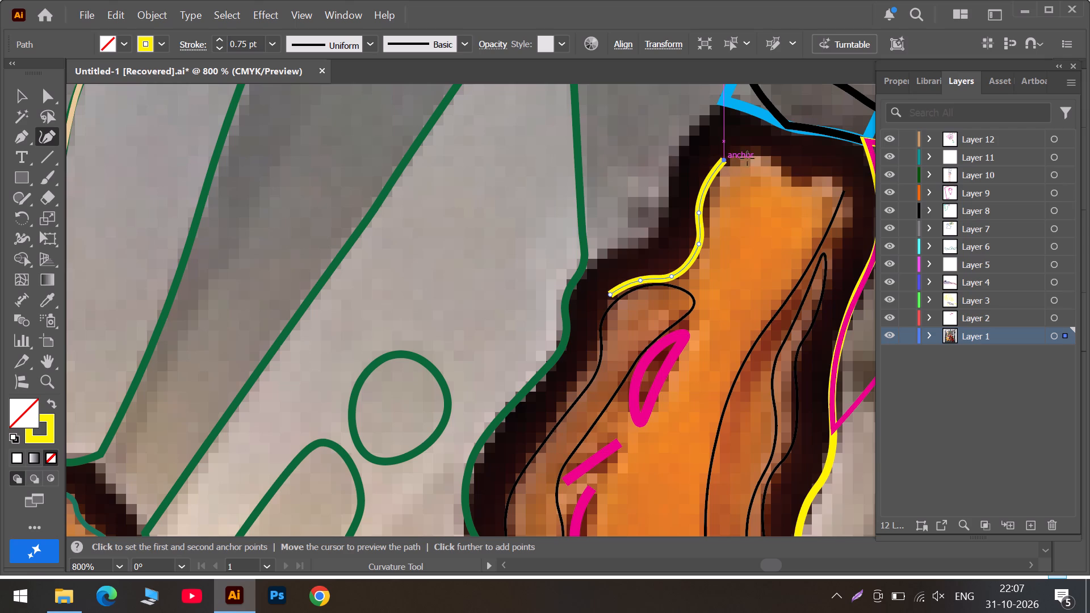
pyautogui.click(792, 186)
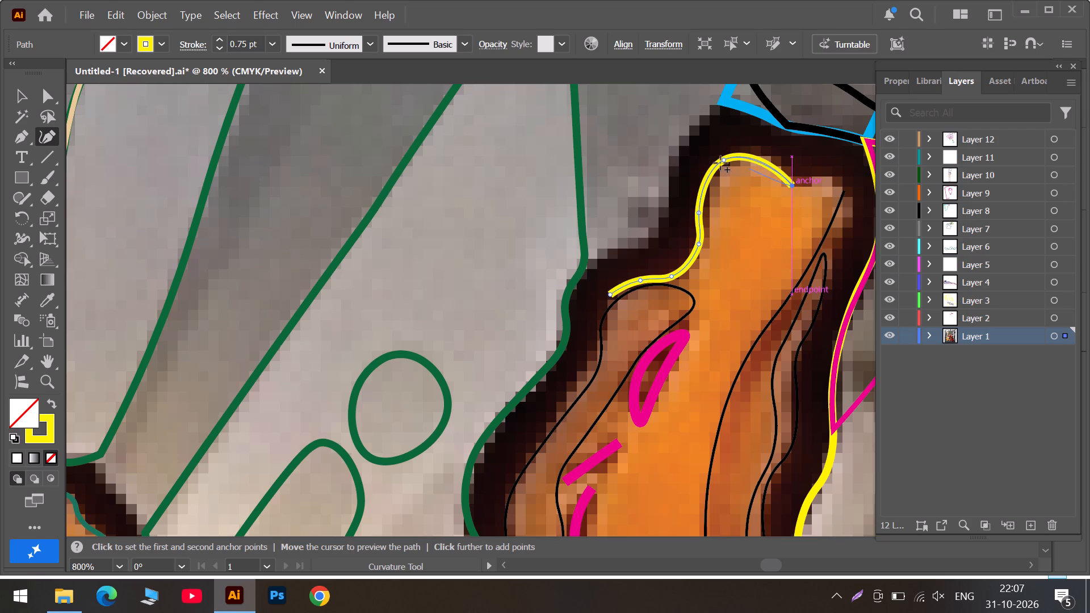
pyautogui.moveTo(723, 162); pyautogui.dragTo(758, 155)
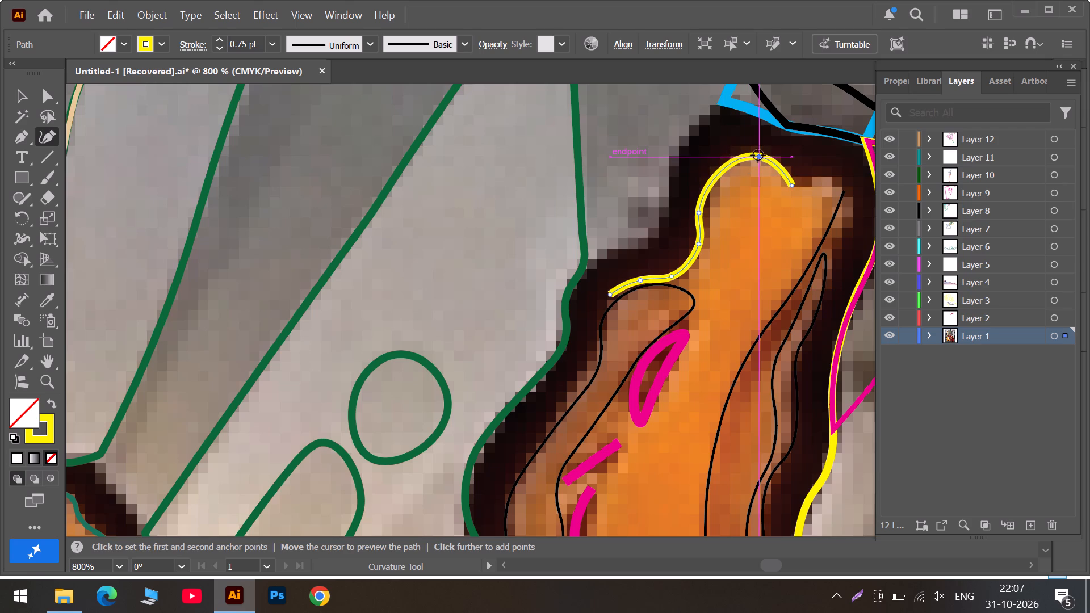
pyautogui.moveTo(699, 213); pyautogui.dragTo(710, 209)
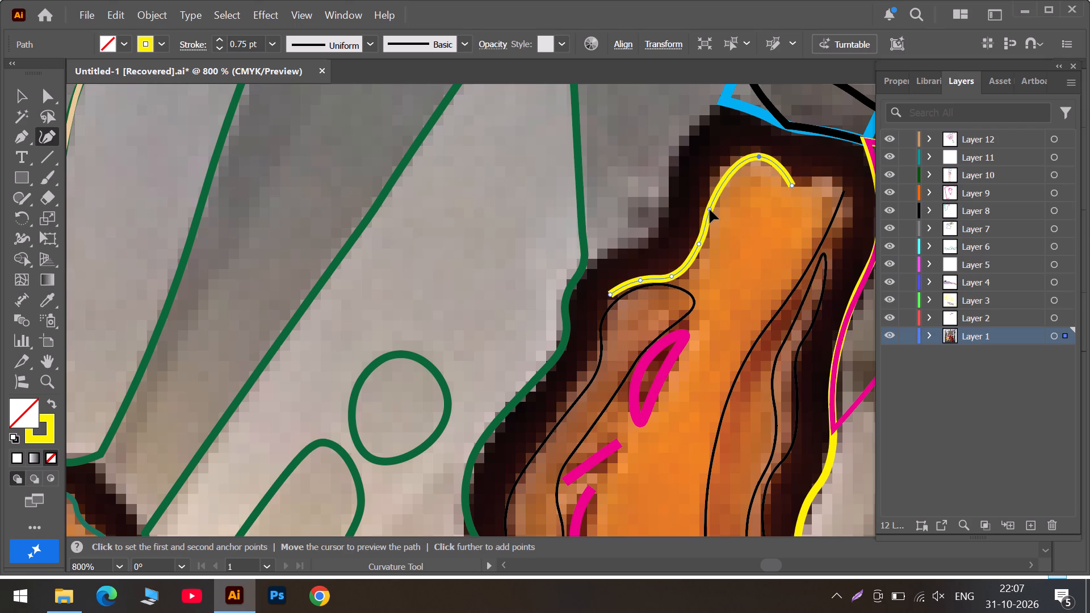
pyautogui.moveTo(710, 209); pyautogui.dragTo(717, 178)
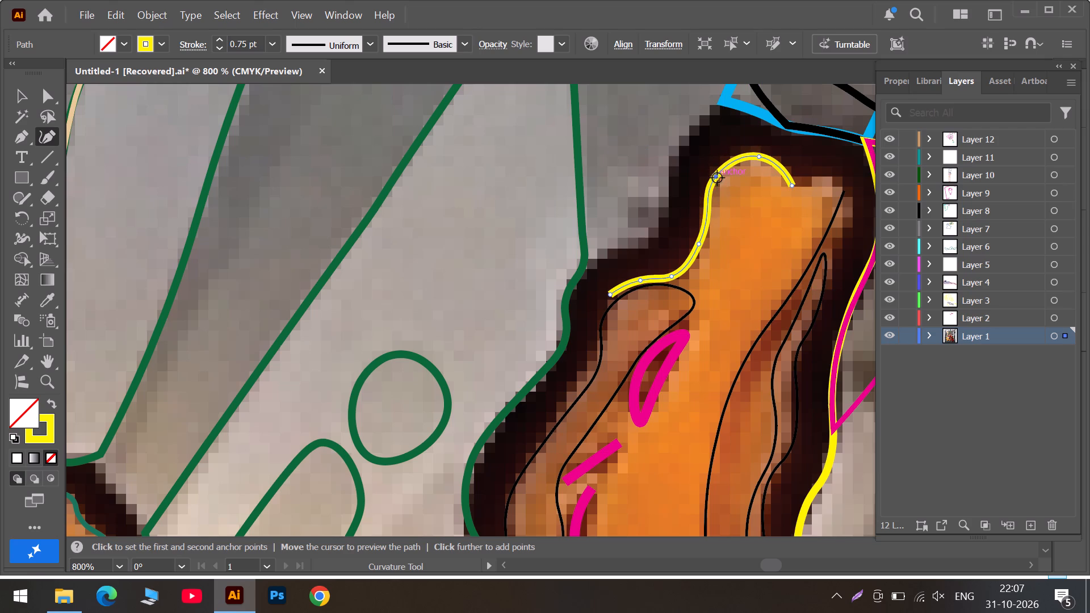
# Continue the yellow path over the tip's second bump and down the upper right inner edge of the dark outline.
pyautogui.click(813, 176)
pyautogui.click(843, 185)
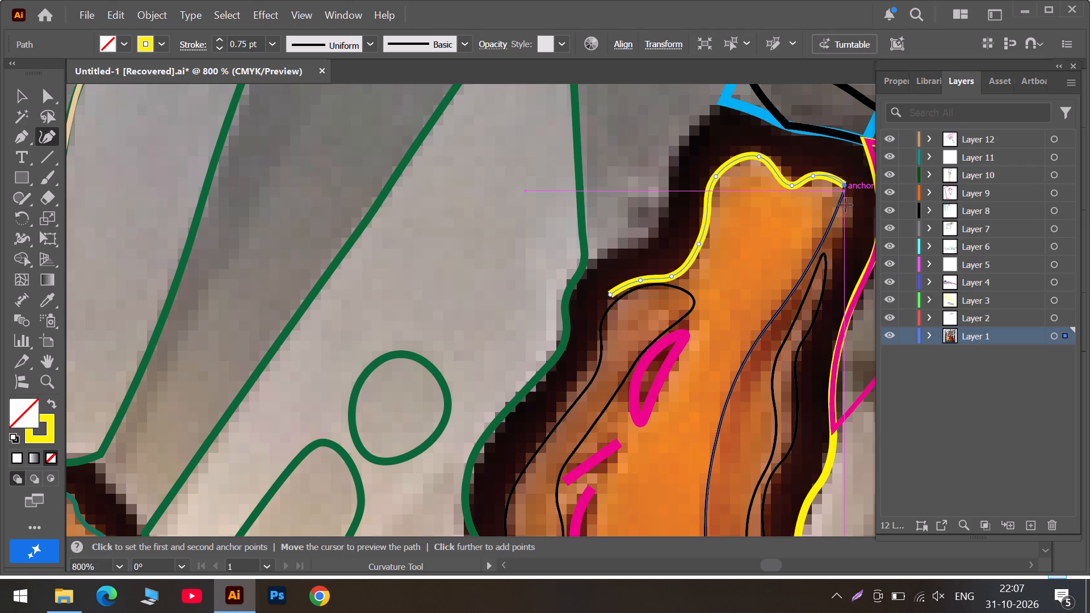
pyautogui.click(844, 242)
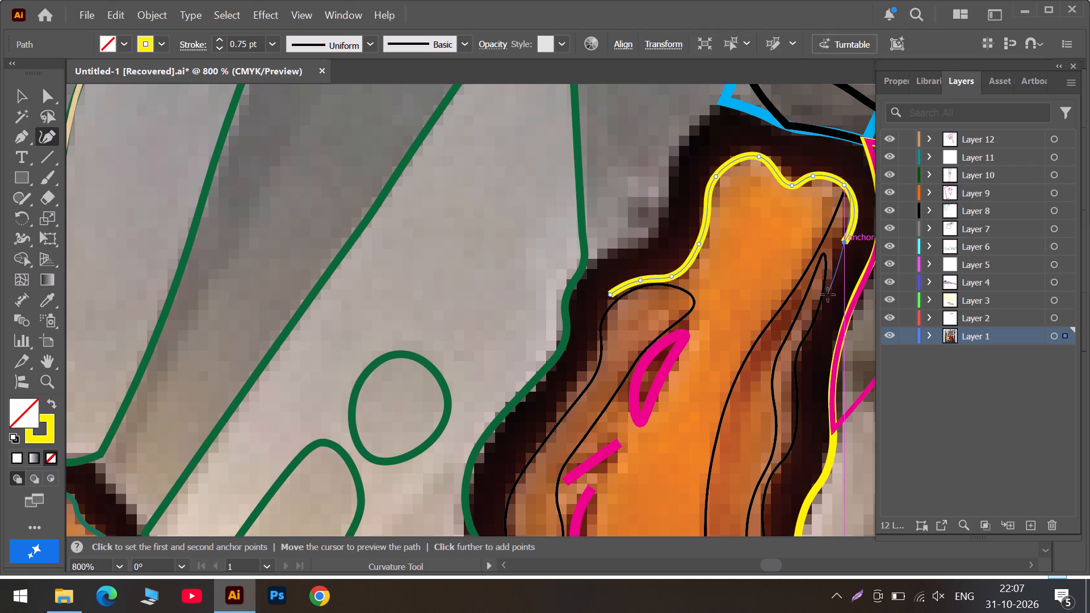
pyautogui.click(825, 299)
pyautogui.scroll(-6, 825, 301)
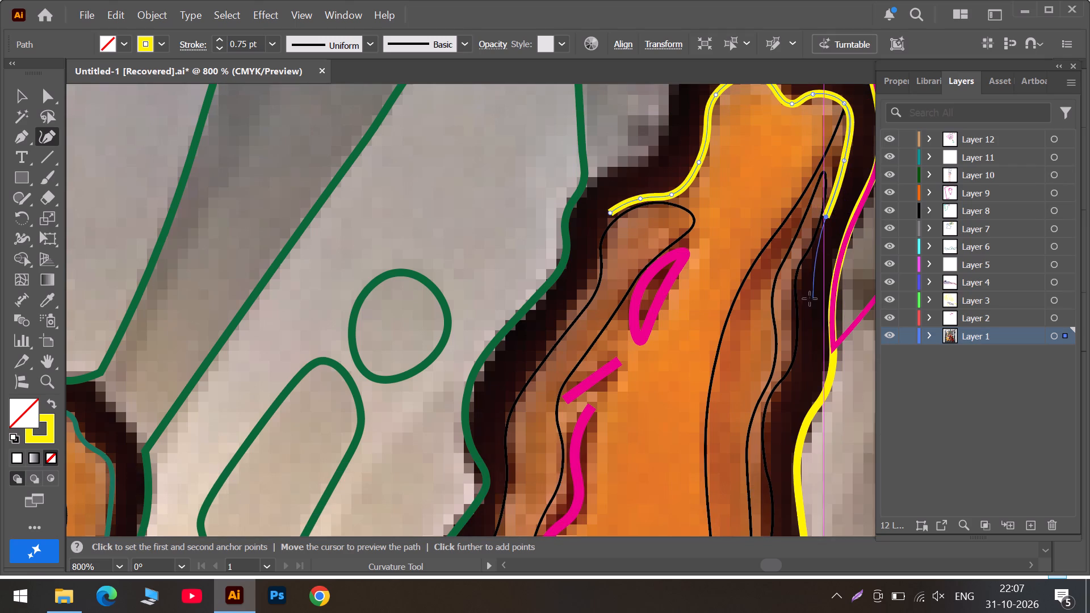
pyautogui.click(802, 285)
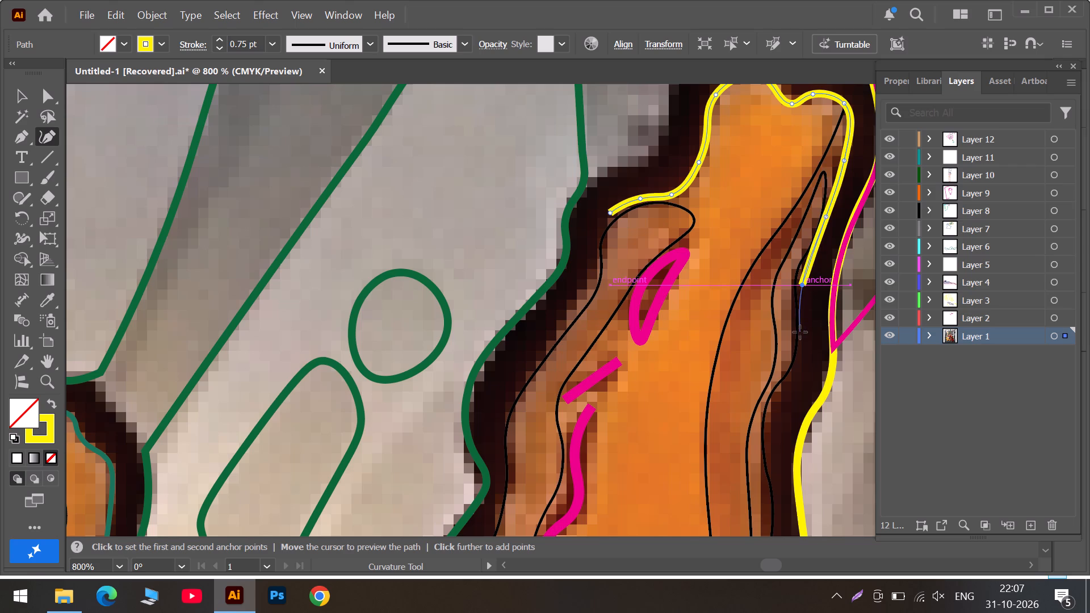
pyautogui.scroll(-4, 800, 332)
pyautogui.click(806, 293)
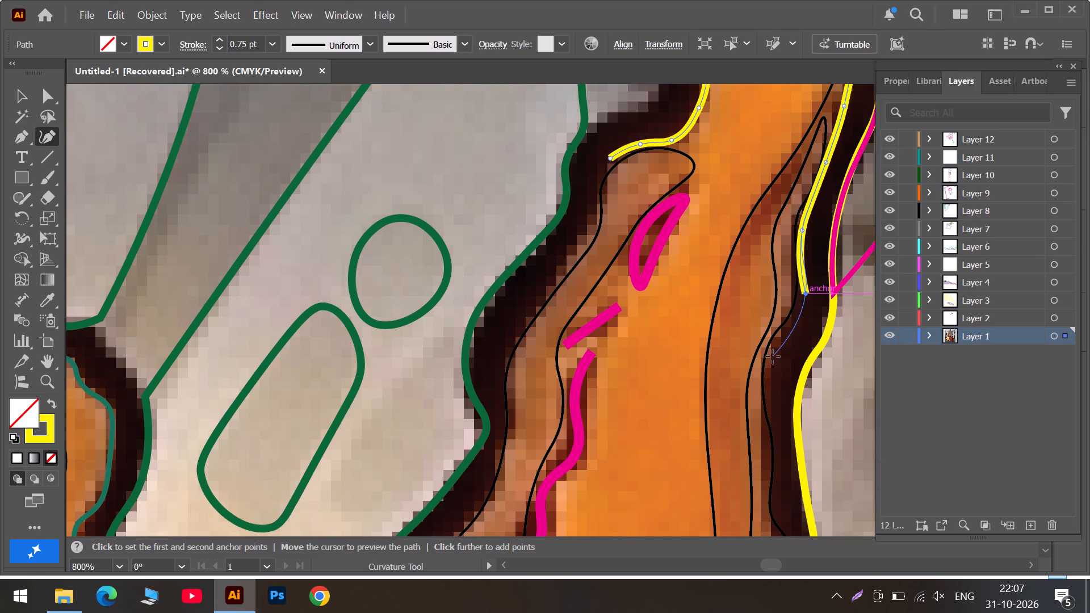
pyautogui.click(773, 356)
# Trace the yellow path down the drumstick's wavy right inner edge, following the bulge beside the dark outline.
pyautogui.scroll(-6, 772, 357)
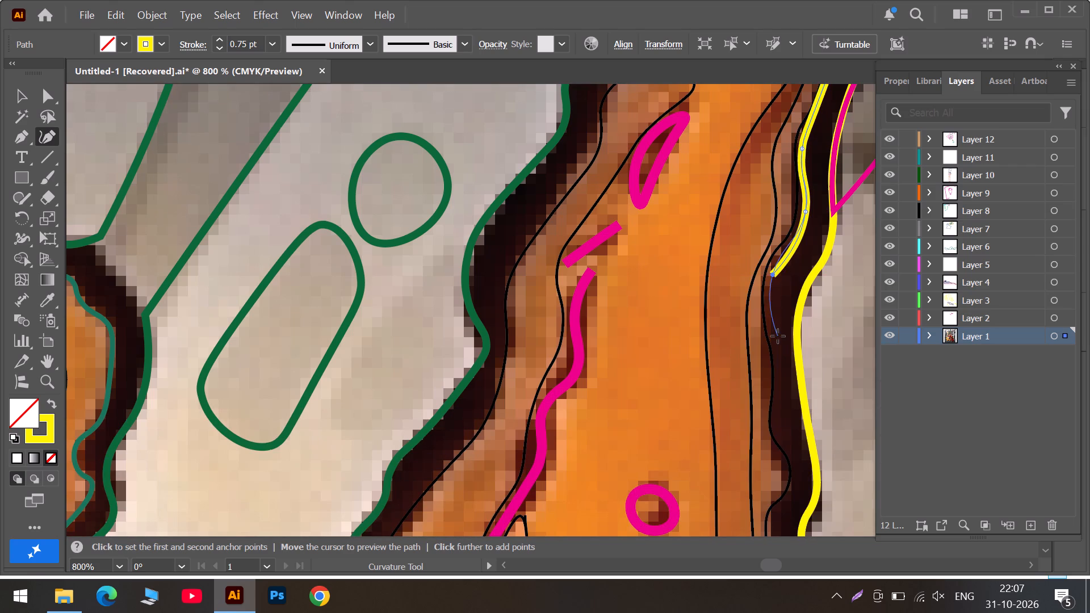
pyautogui.click(778, 336)
pyautogui.scroll(-5, 778, 336)
pyautogui.click(777, 351)
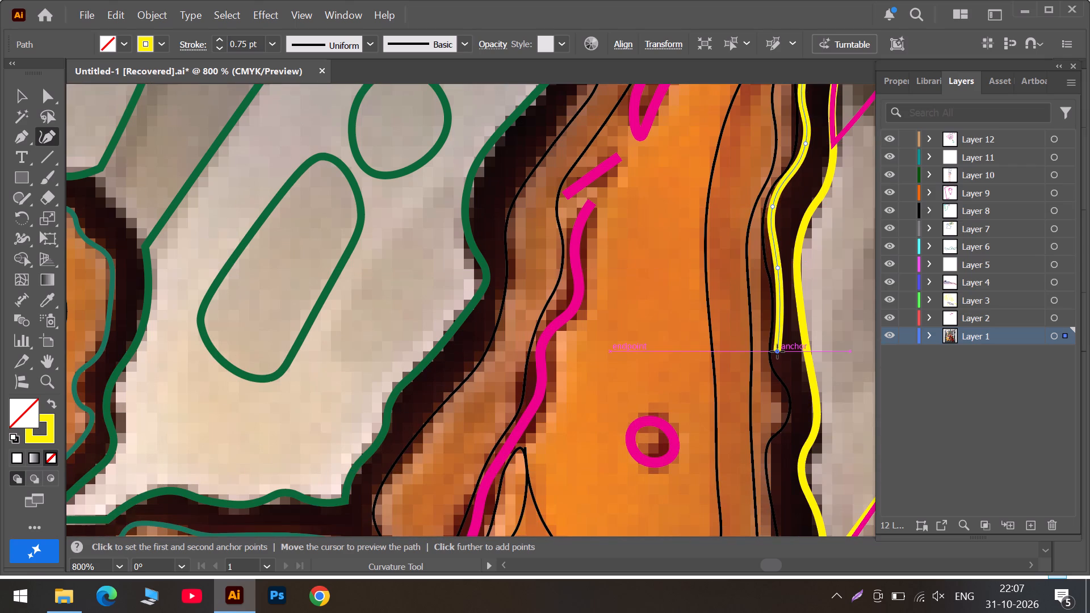
pyautogui.scroll(-5, 777, 351)
pyautogui.click(800, 318)
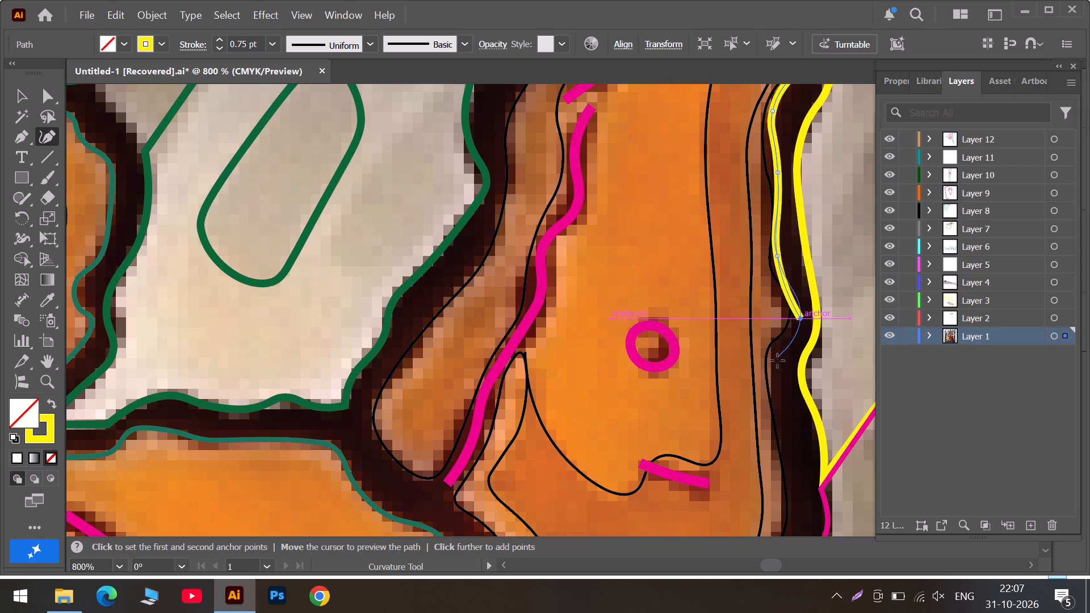
pyautogui.click(777, 362)
pyautogui.scroll(-6, 777, 362)
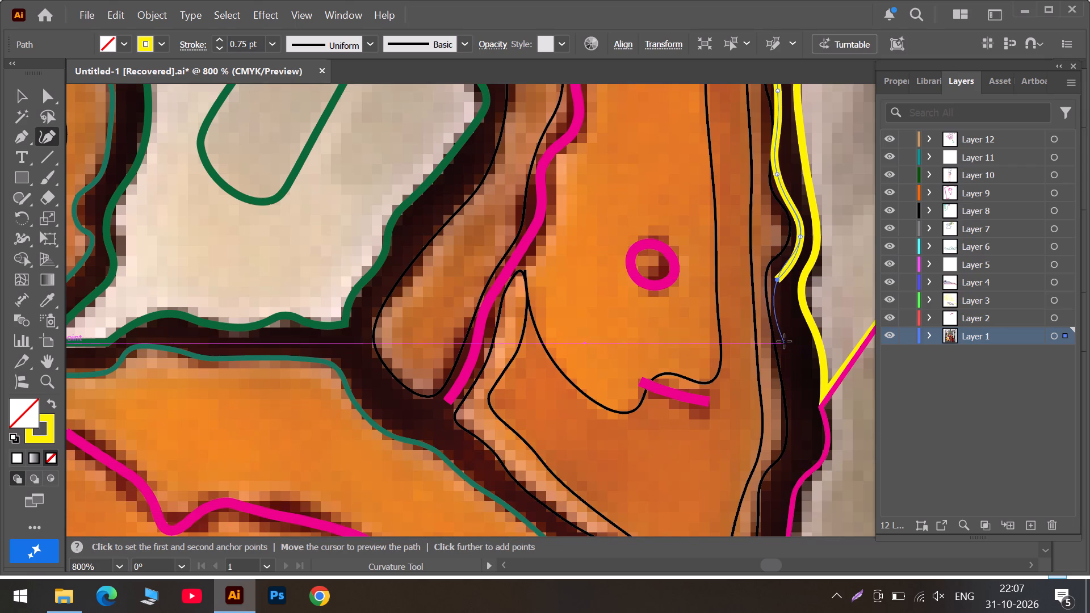
pyautogui.click(784, 341)
pyautogui.scroll(-5, 784, 341)
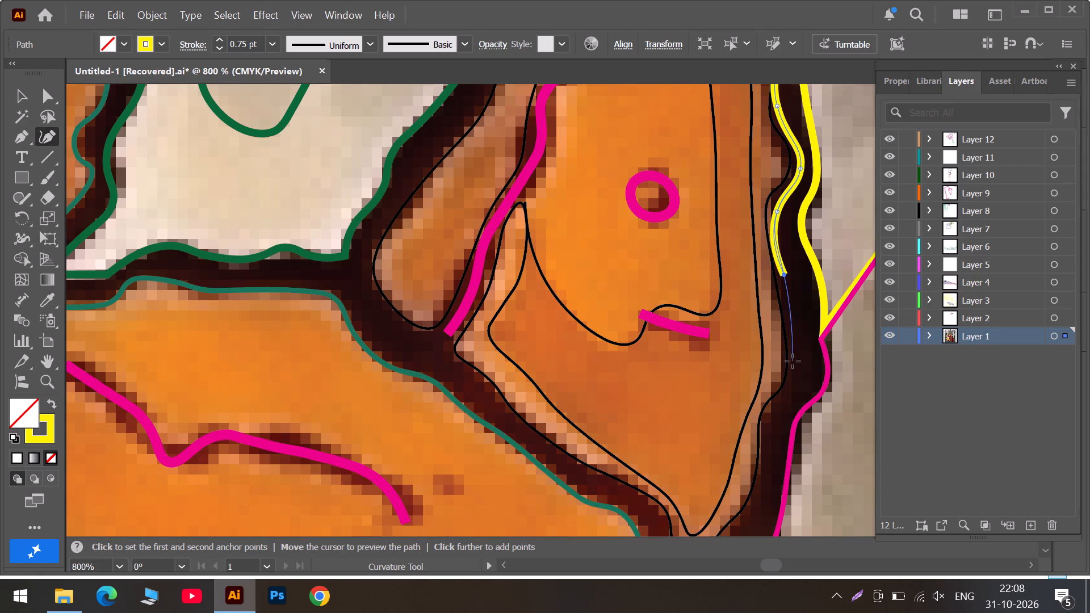
pyautogui.click(793, 361)
pyautogui.click(773, 411)
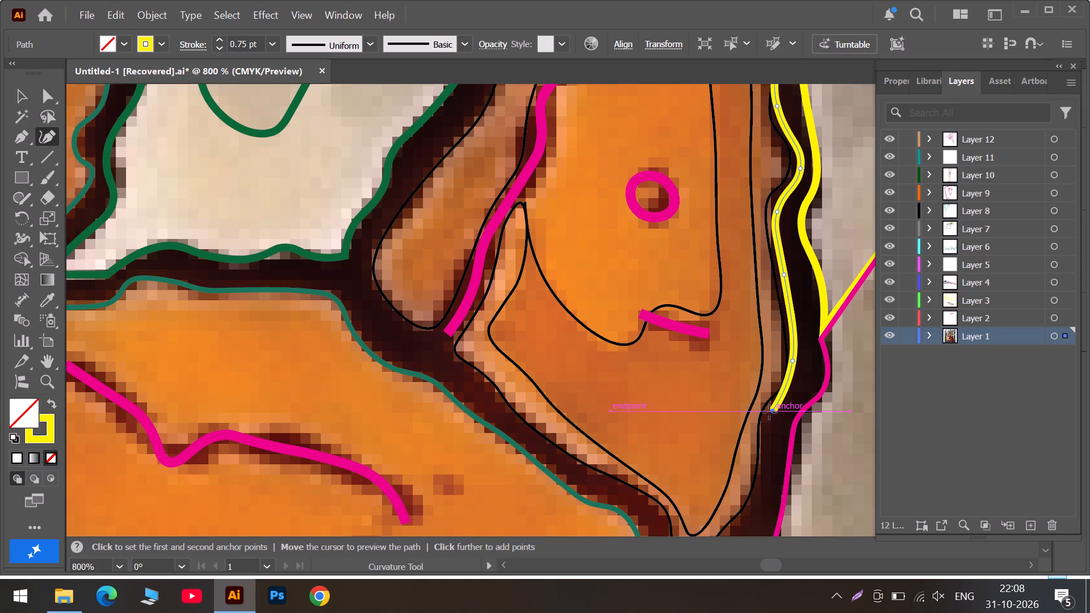
# Carry the yellow path around the drumstick's pointed bottom and onto its lower left edge.
pyautogui.scroll(-5, 769, 412)
pyautogui.click(770, 410)
pyautogui.scroll(-6, 764, 419)
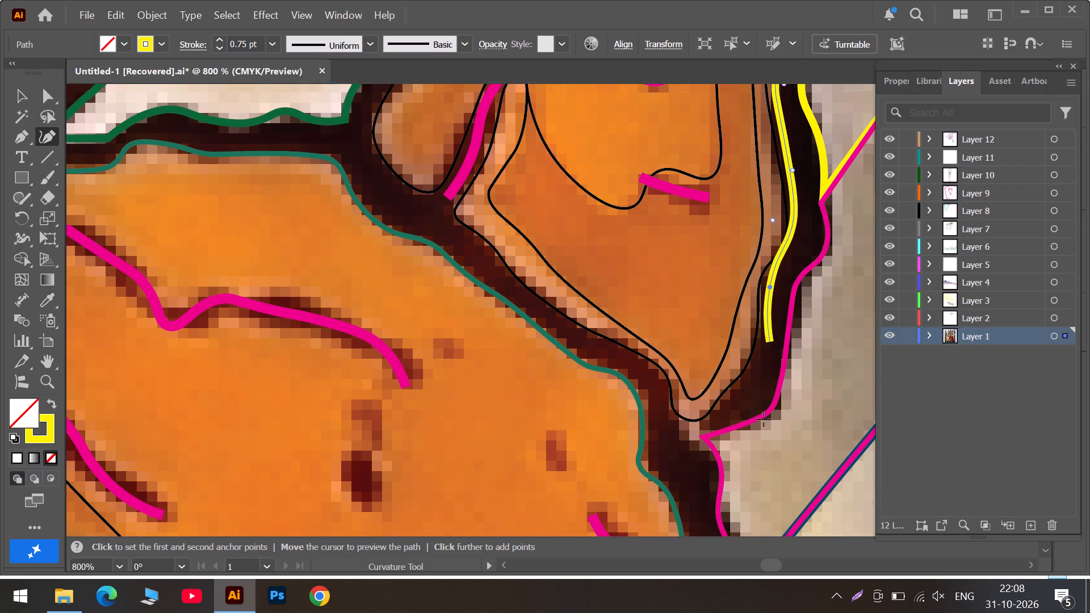
pyautogui.click(712, 408)
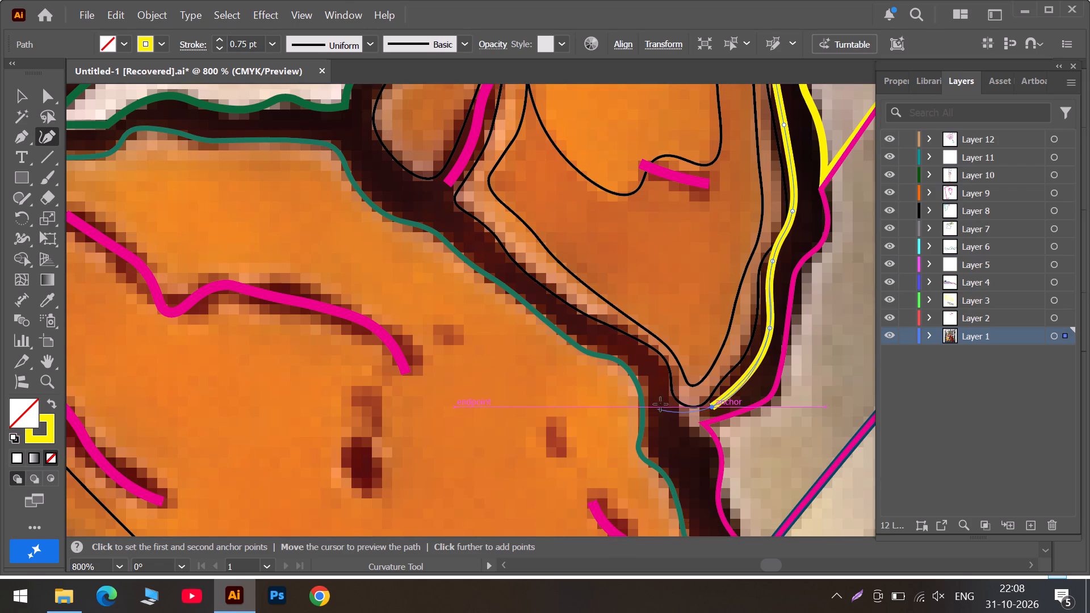
pyautogui.click(661, 393)
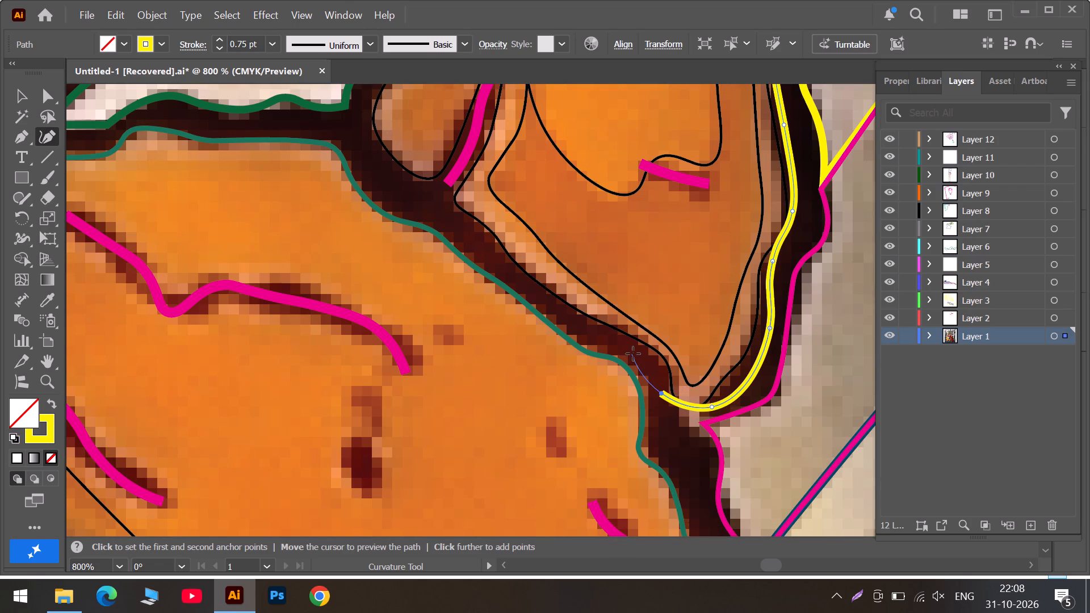
pyautogui.click(633, 354)
pyautogui.click(567, 318)
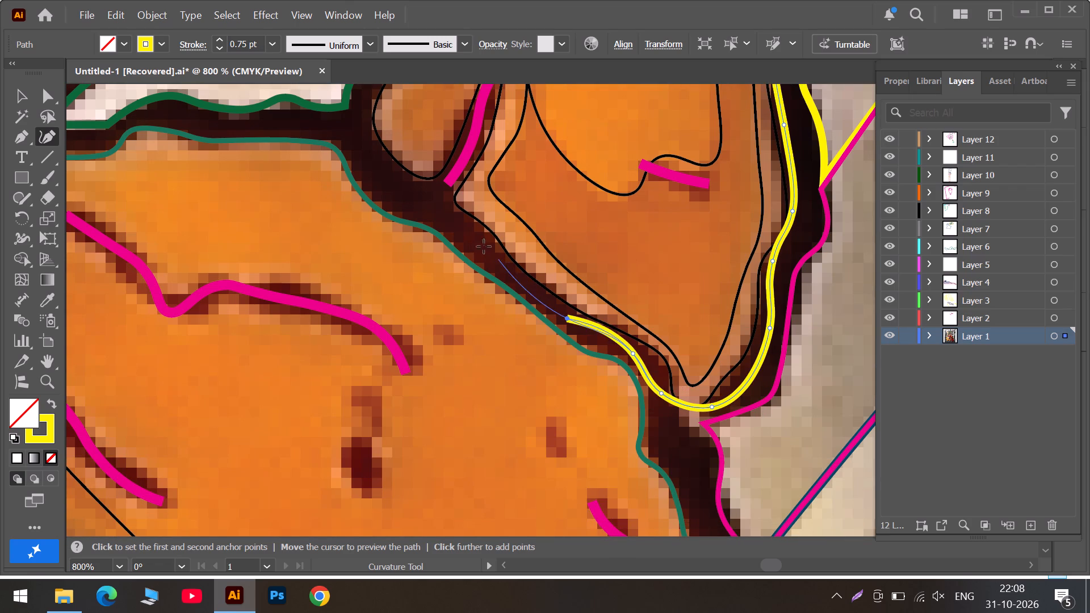
# Extend the yellow path along the lower left edge and around the corner below the brown side strip, undoing a stray selection.
pyautogui.click(468, 232)
pyautogui.click(396, 161)
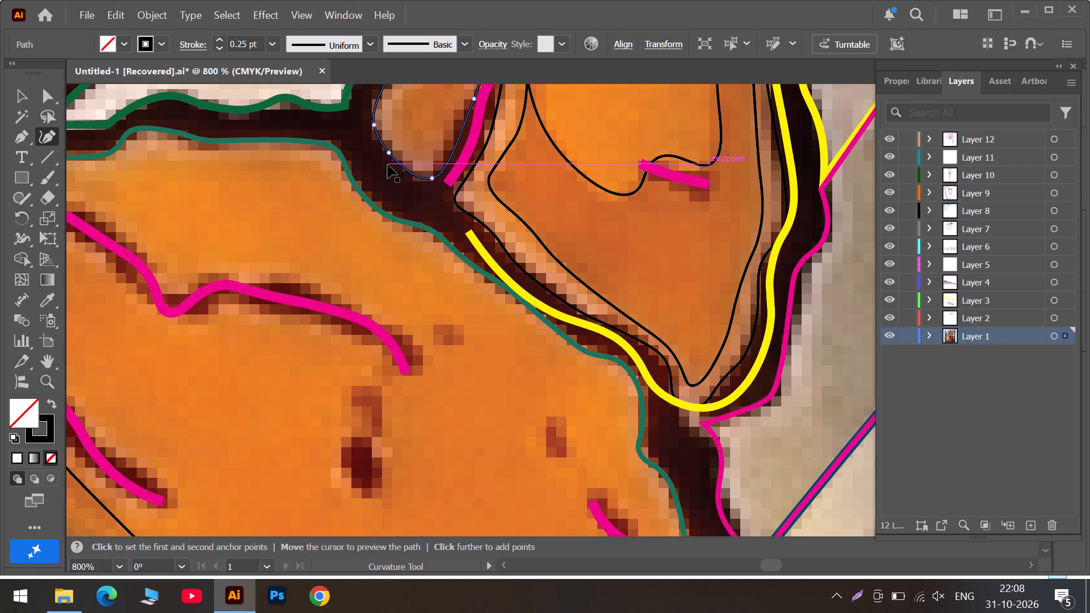
pyautogui.hotkey('ctrl', 'z')
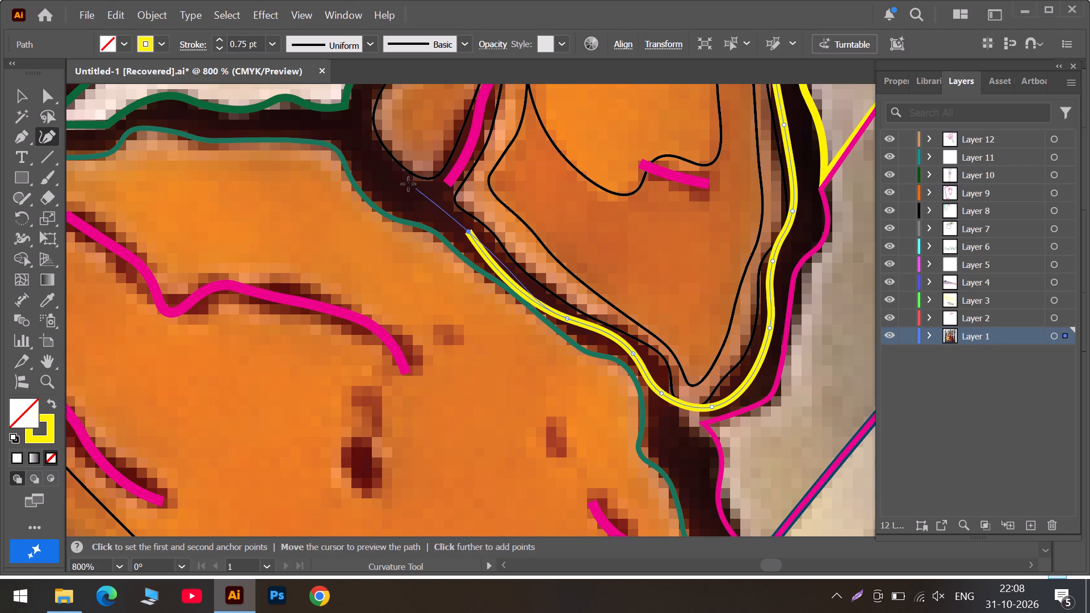
pyautogui.click(406, 182)
pyautogui.scroll(7, 399, 176)
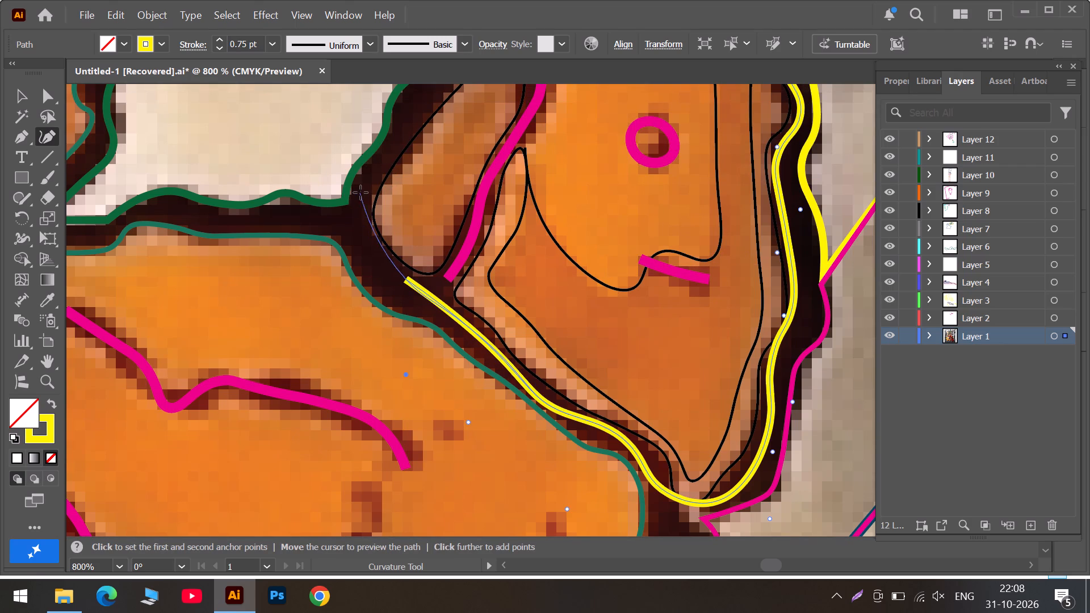
pyautogui.click(360, 192)
pyautogui.click(398, 146)
# Trace the yellow path up the drumstick's left inner edge and close it at its starting anchor on the upper shoulder.
pyautogui.scroll(6, 406, 138)
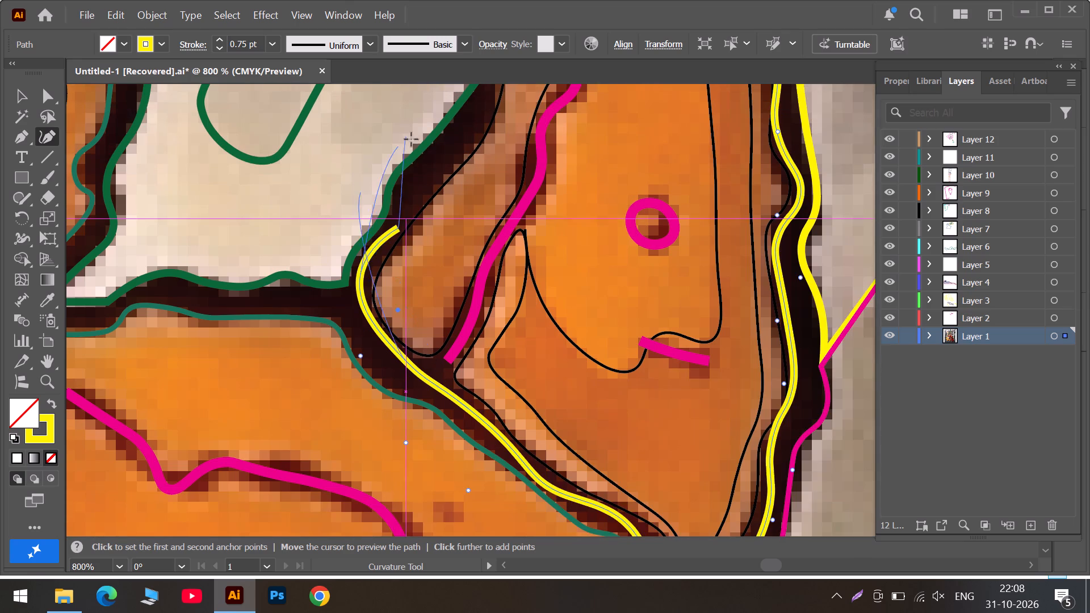
pyautogui.click(463, 144)
pyautogui.scroll(7, 466, 141)
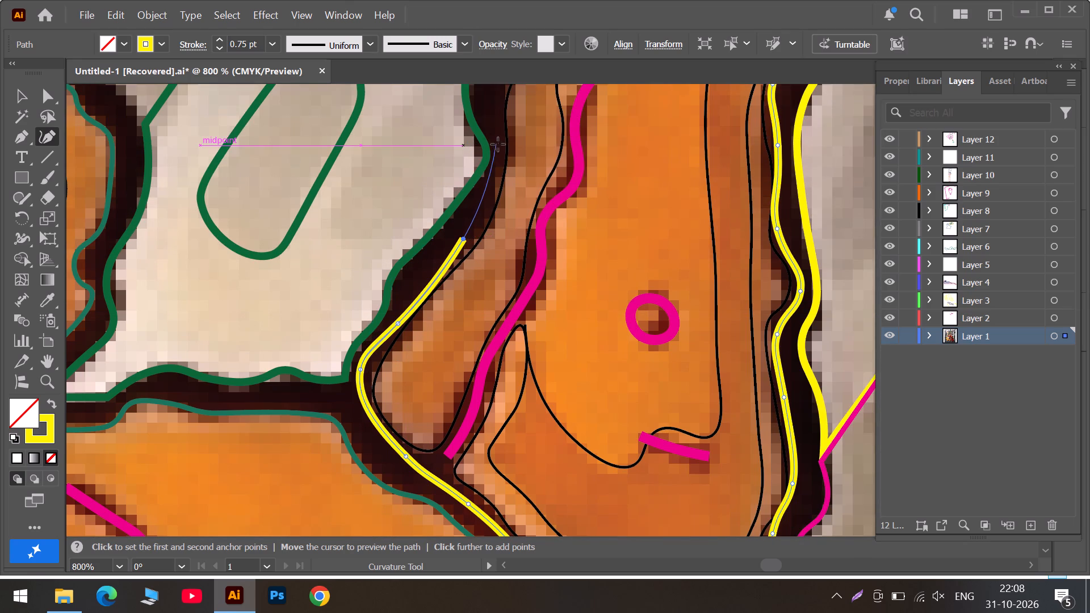
pyautogui.click(499, 167)
pyautogui.scroll(5, 501, 151)
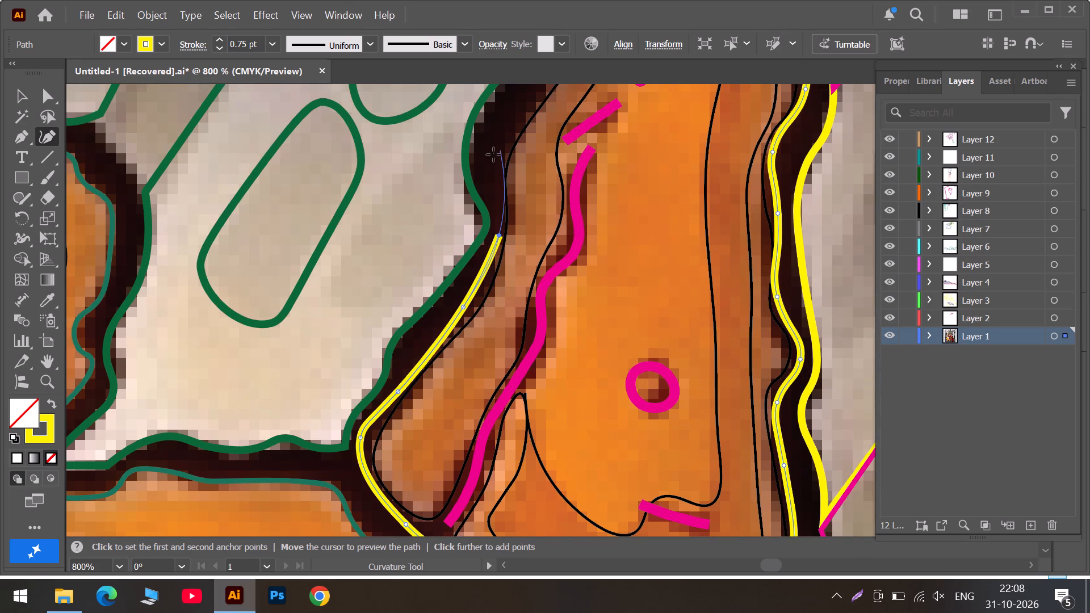
pyautogui.click(494, 157)
pyautogui.scroll(5, 506, 136)
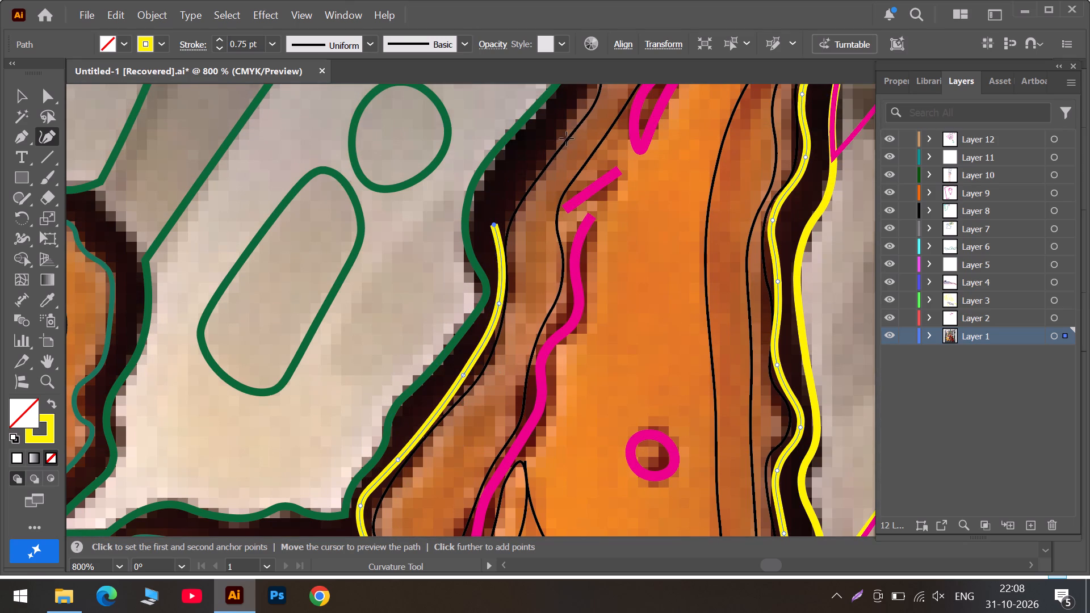
pyautogui.click(568, 120)
pyautogui.scroll(6, 568, 120)
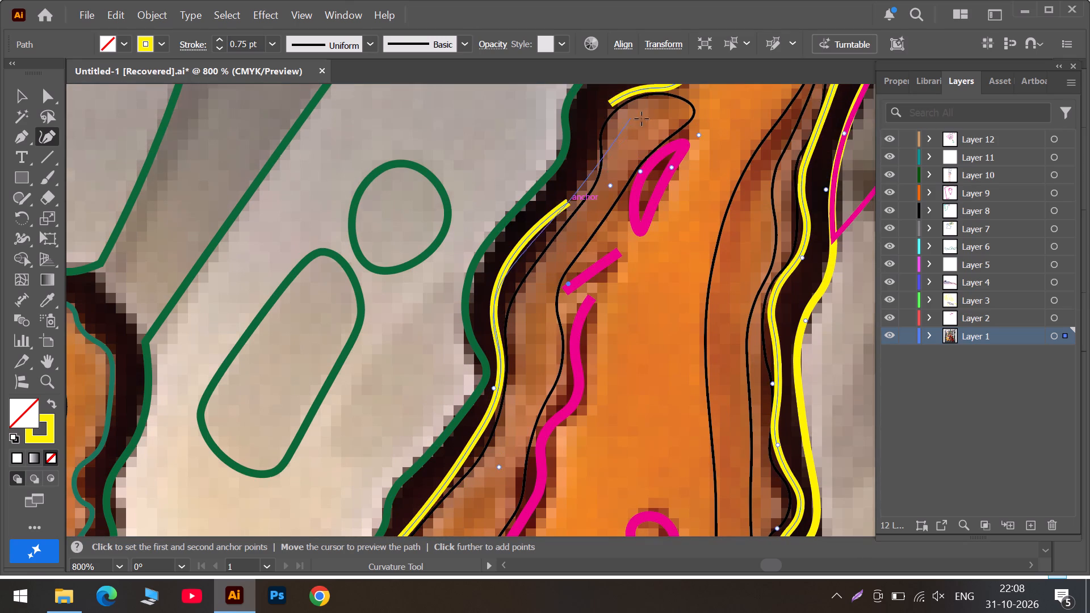
pyautogui.scroll(5, 626, 124)
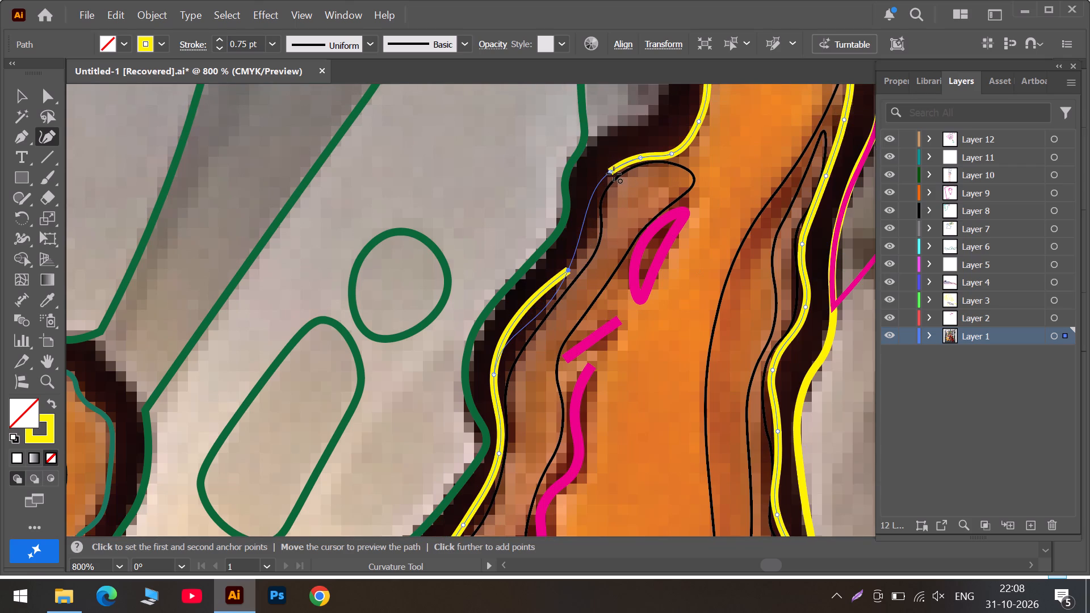
pyautogui.click(614, 174)
# Fit the closed path's shoulder anchor and the anchor below it to the dark outline's inner edge.
pyautogui.moveTo(611, 174); pyautogui.dragTo(618, 172)
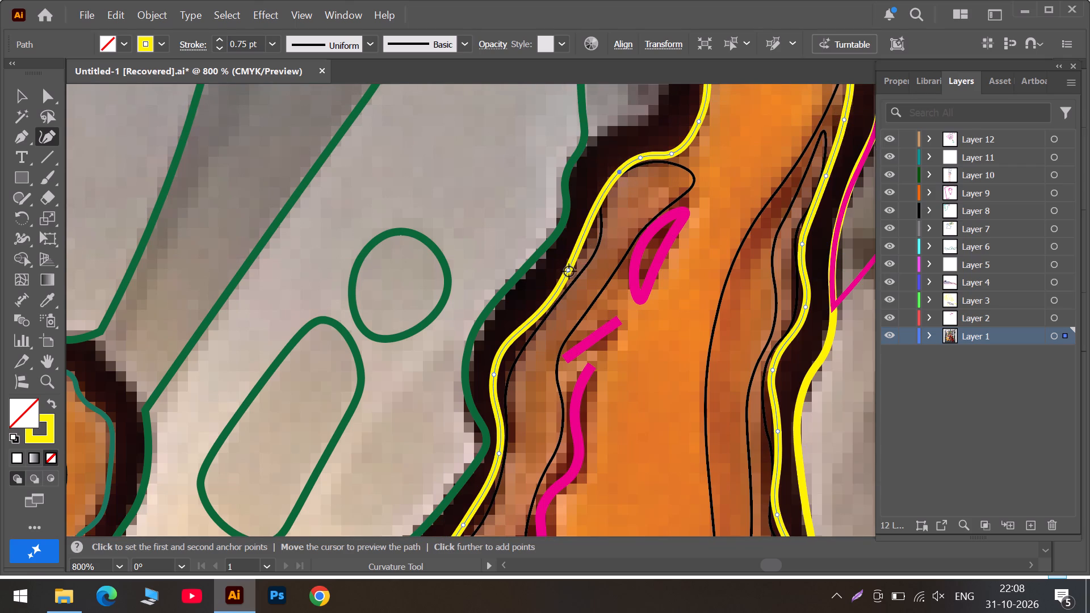
pyautogui.moveTo(569, 271); pyautogui.dragTo(602, 229)
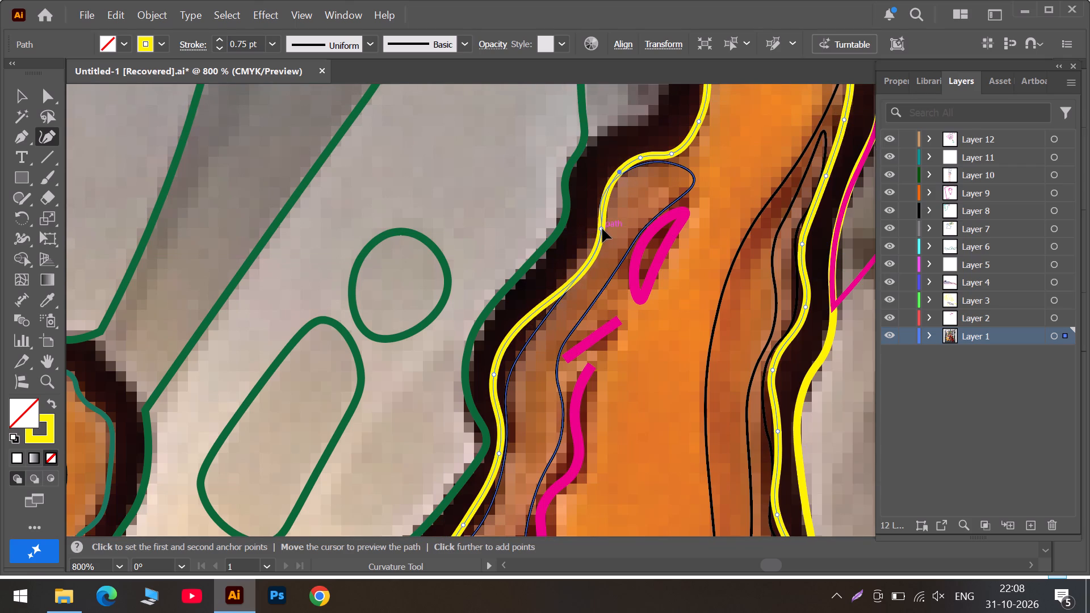
# Fit the yellow path's anchors down the drumstick's left side to the dark outline's inner edge beside the brown strip.
pyautogui.moveTo(602, 229); pyautogui.dragTo(591, 221)
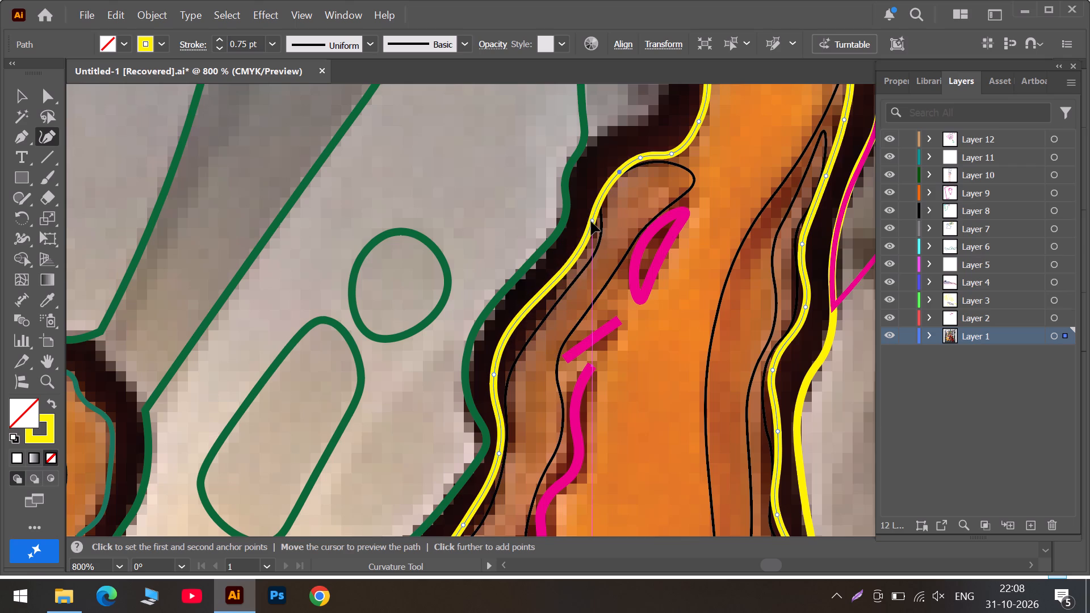
pyautogui.moveTo(591, 221); pyautogui.dragTo(591, 222)
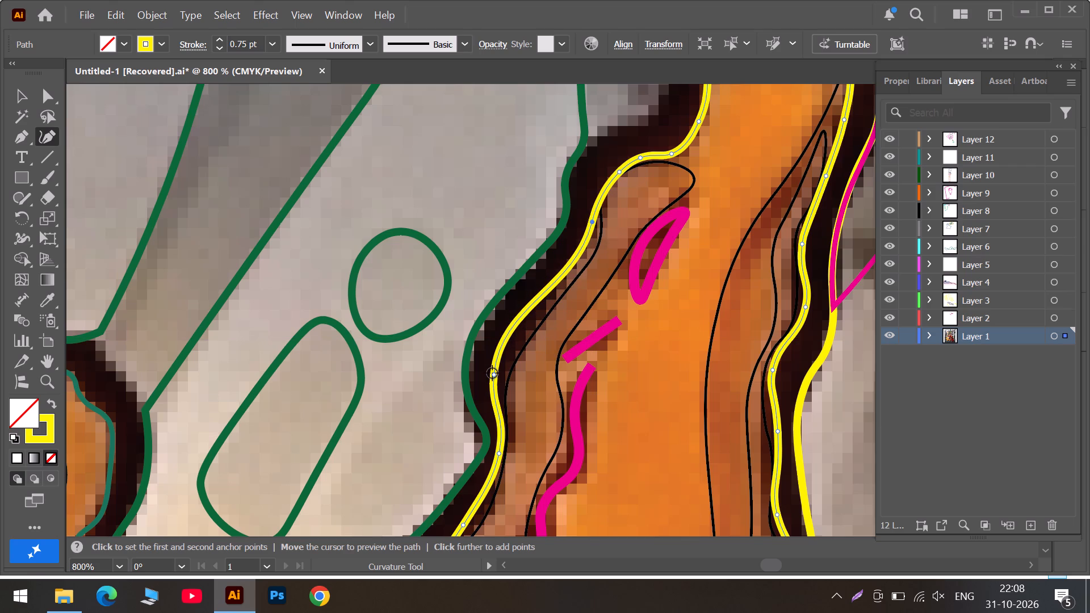
pyautogui.moveTo(492, 373); pyautogui.dragTo(544, 306)
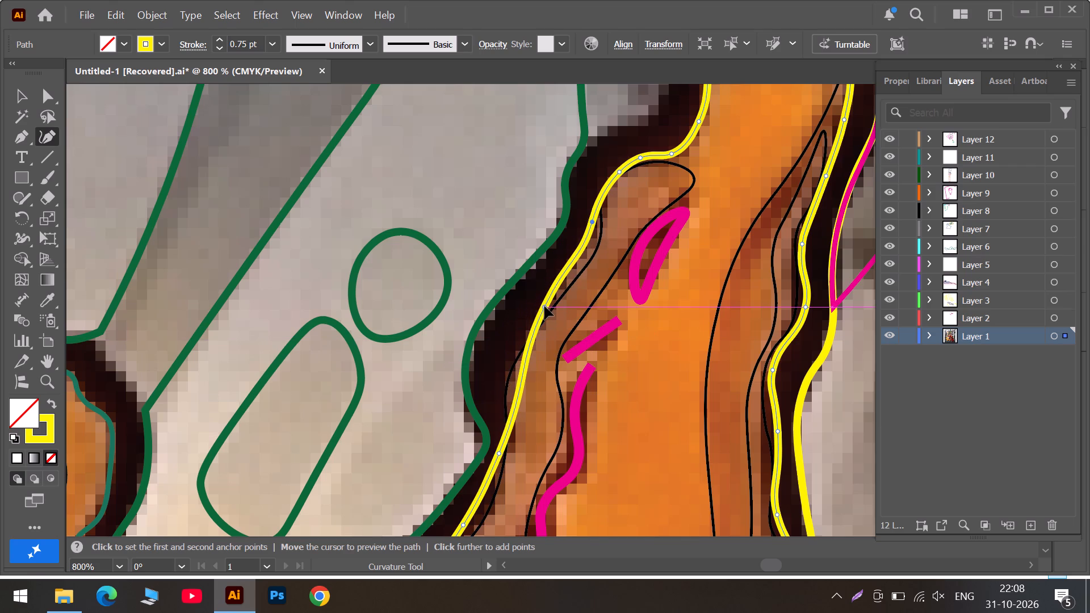
pyautogui.moveTo(544, 306); pyautogui.dragTo(536, 310)
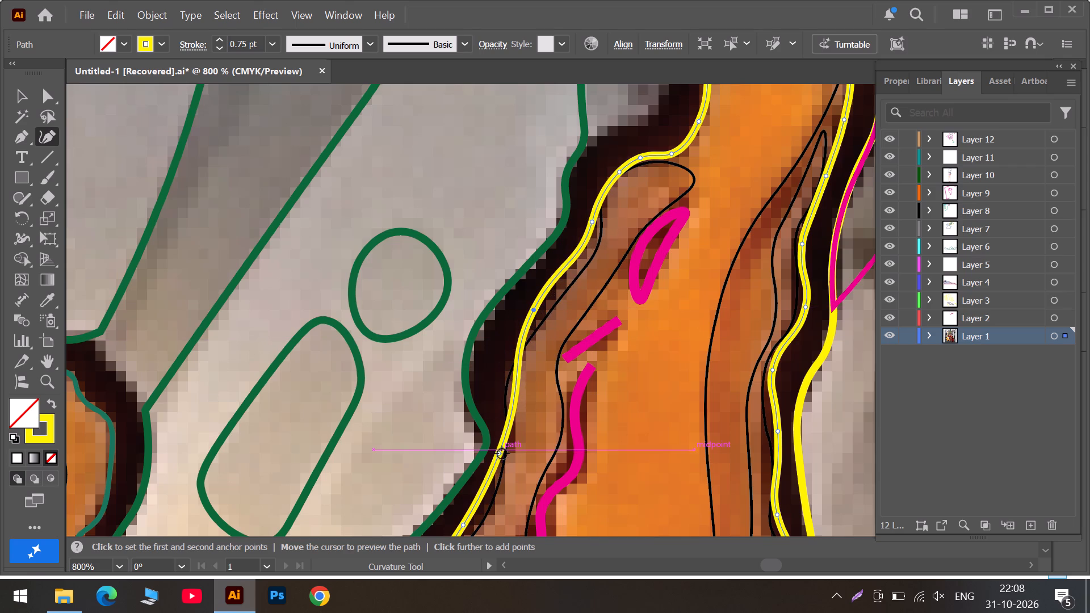
pyautogui.moveTo(502, 455); pyautogui.dragTo(505, 366)
pyautogui.scroll(-5, 502, 402)
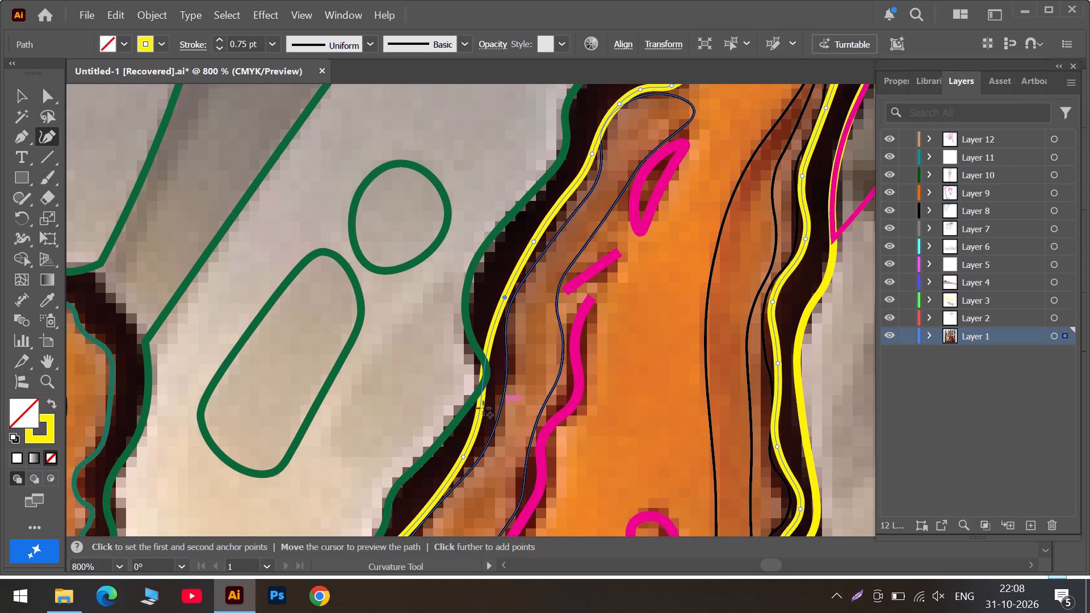
pyautogui.moveTo(483, 408); pyautogui.dragTo(506, 377)
pyautogui.scroll(-5, 498, 379)
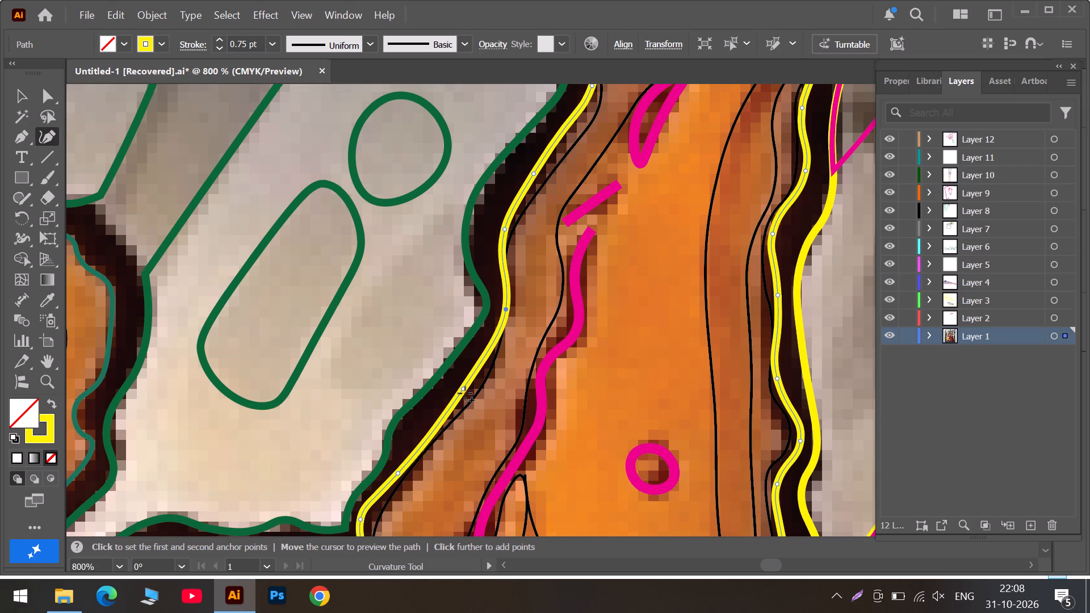
pyautogui.moveTo(466, 388); pyautogui.dragTo(473, 385)
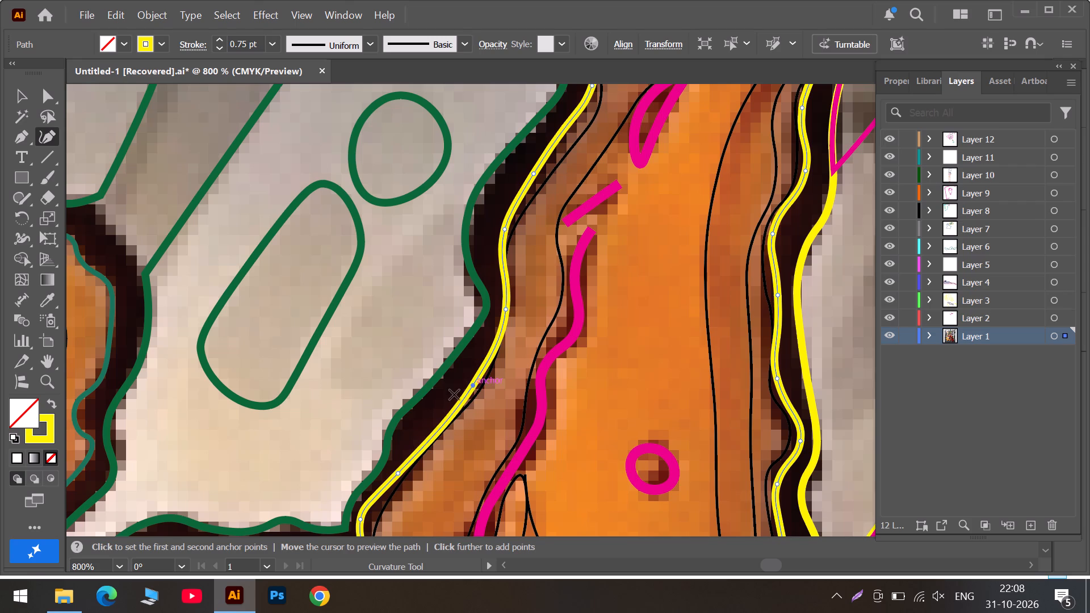
# Reshape the yellow path's lower left corner by repositioning its anchors around the bottom of the brown side strip.
pyautogui.scroll(-6, 448, 398)
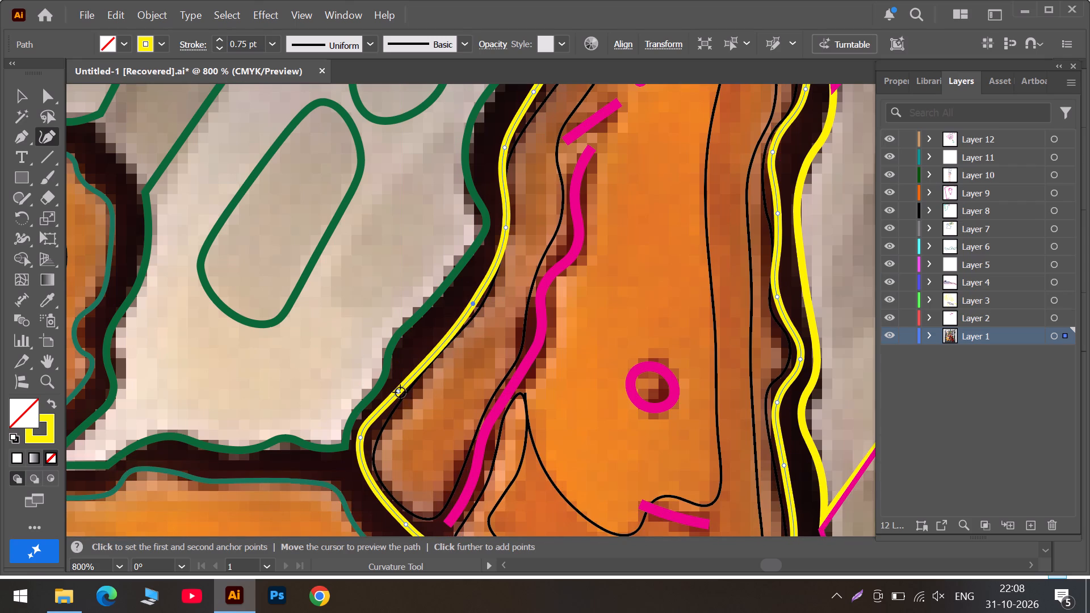
pyautogui.moveTo(399, 393); pyautogui.dragTo(384, 404)
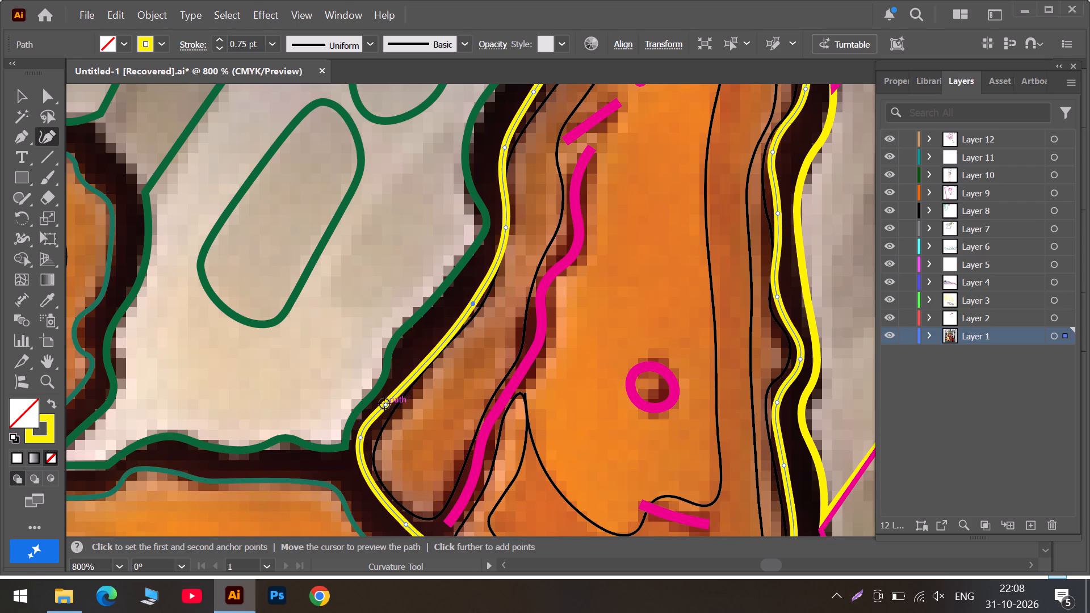
pyautogui.moveTo(360, 439); pyautogui.dragTo(363, 455)
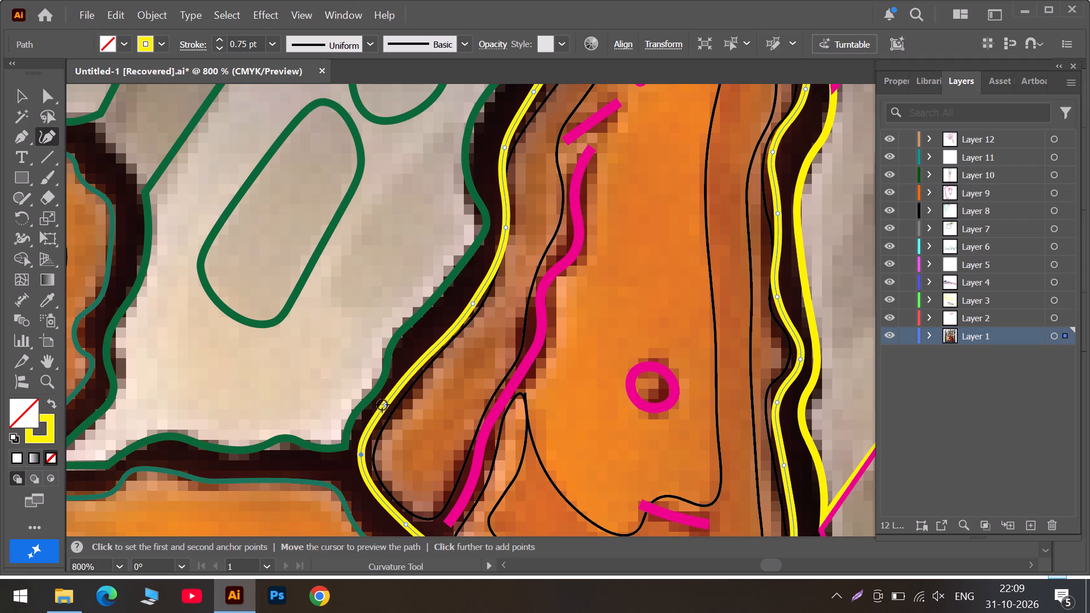
pyautogui.moveTo(385, 406); pyautogui.dragTo(380, 410)
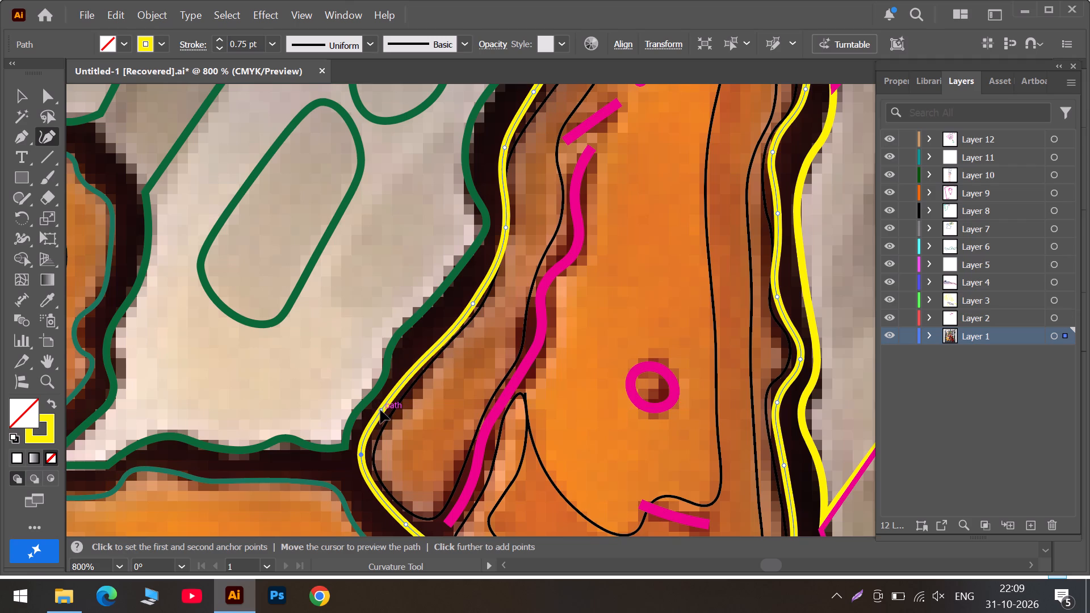
pyautogui.moveTo(380, 410); pyautogui.dragTo(379, 413)
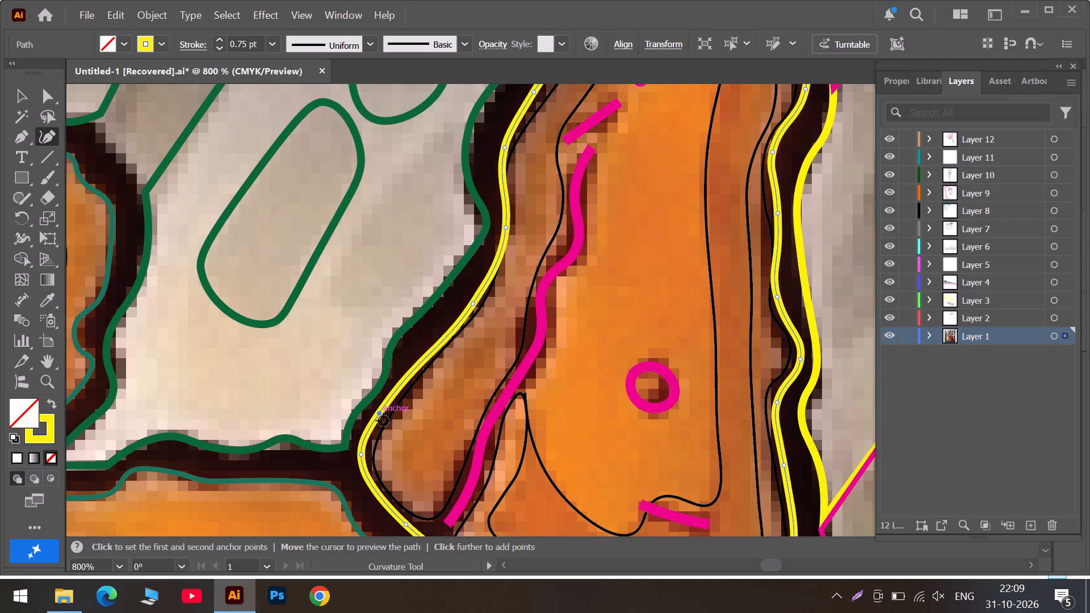
# Fit the yellow path's diagonal lower left edge to the dark outline's inner edge, from the corner toward the pointed bottom.
pyautogui.scroll(-12, 383, 421)
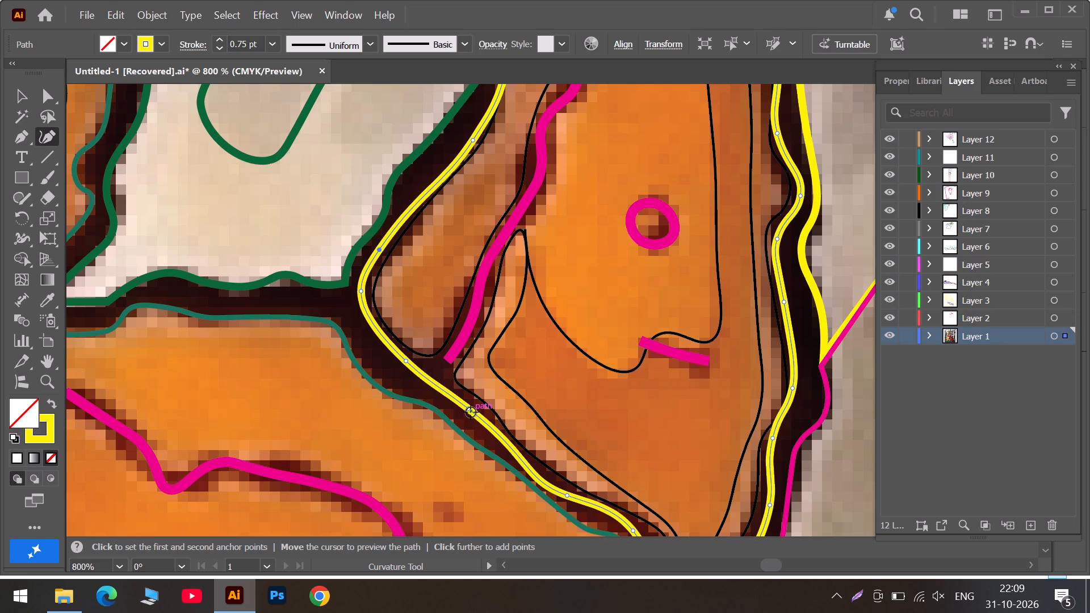
pyautogui.moveTo(470, 412); pyautogui.dragTo(456, 394)
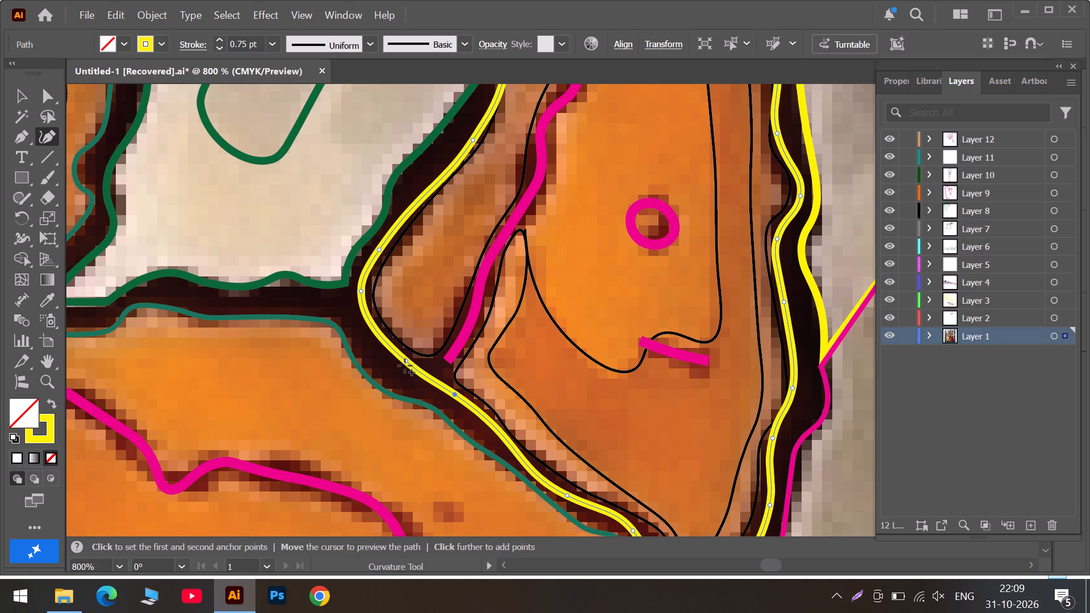
pyautogui.click(406, 363)
pyautogui.scroll(-5, 575, 522)
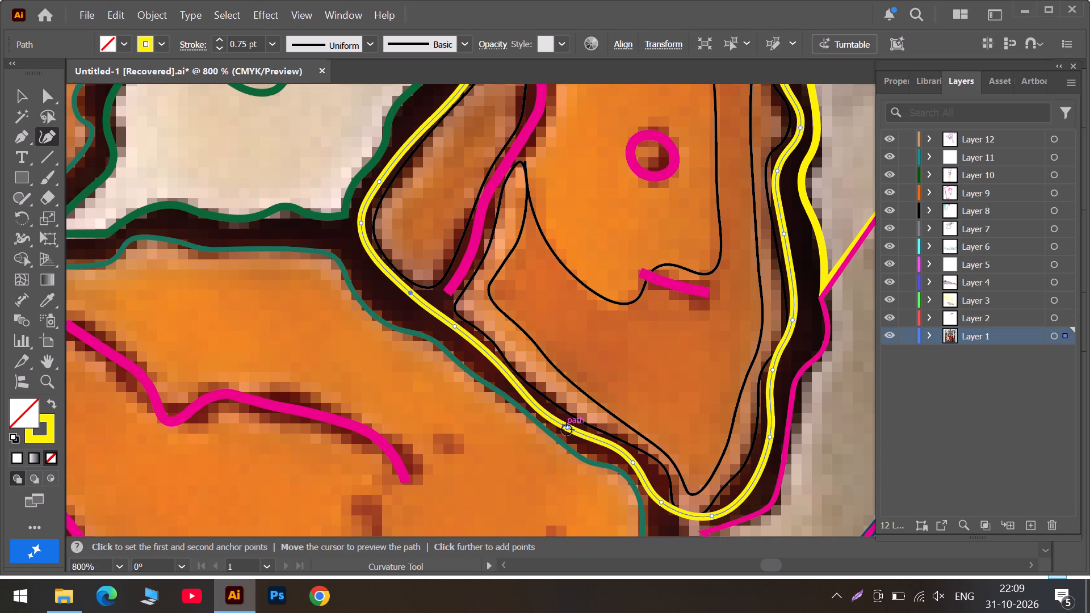
pyautogui.moveTo(567, 430); pyautogui.dragTo(558, 414)
pyautogui.scroll(4, 748, 454)
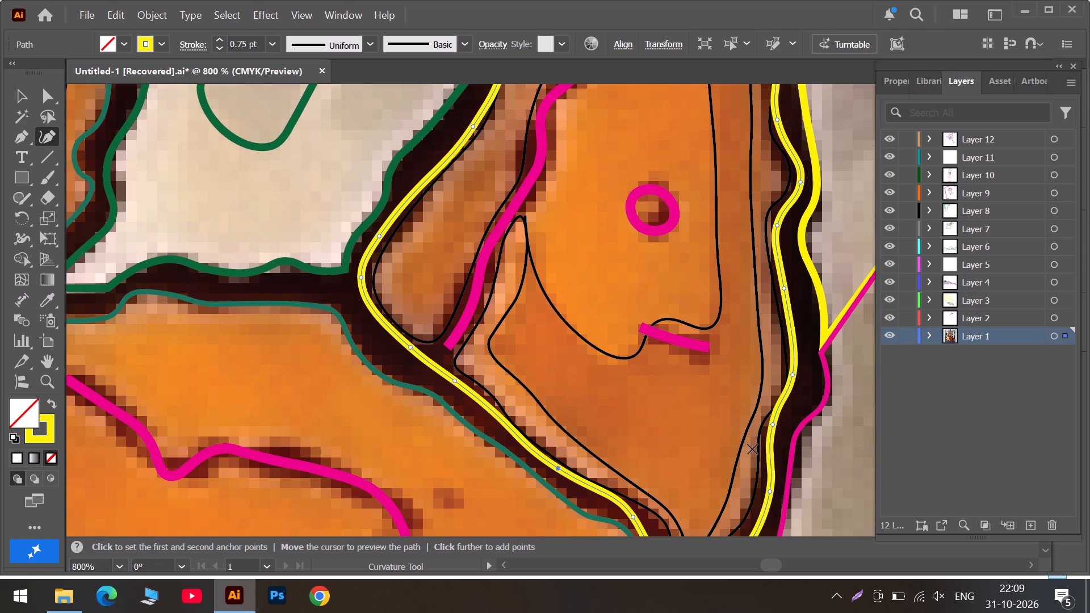
# Check the fit of the closed yellow drumstick path against the dark outline, from its pointed bottom up to its top.
pyautogui.scroll(-3, 755, 446)
pyautogui.scroll(-4, 737, 525)
pyautogui.moveTo(736, 525); pyautogui.dragTo(730, 525)
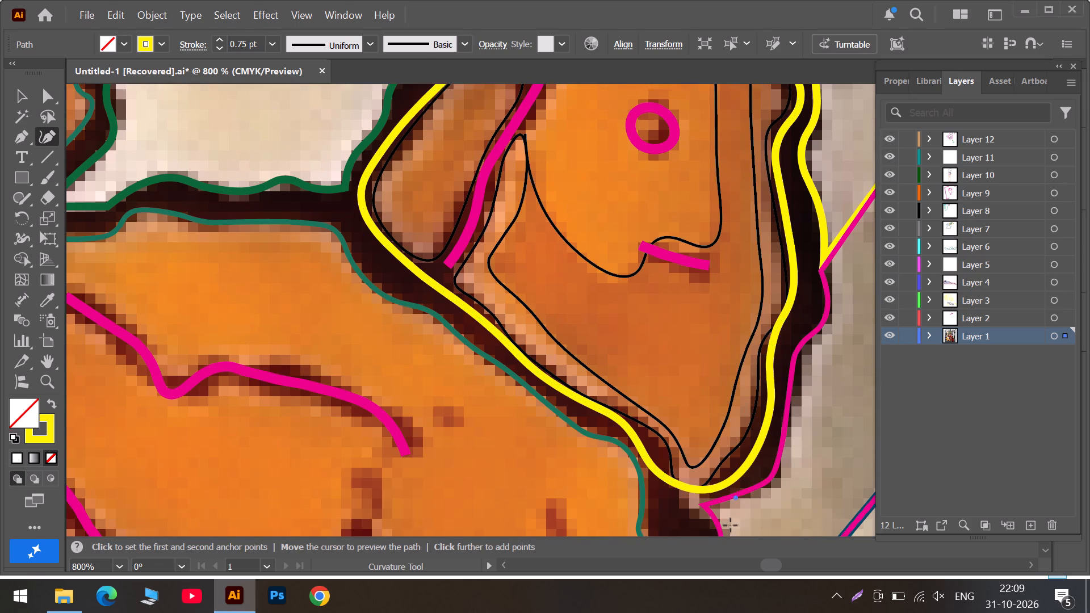
pyautogui.moveTo(730, 525); pyautogui.dragTo(727, 525)
pyautogui.scroll(6, 762, 384)
pyautogui.scroll(7, 798, 194)
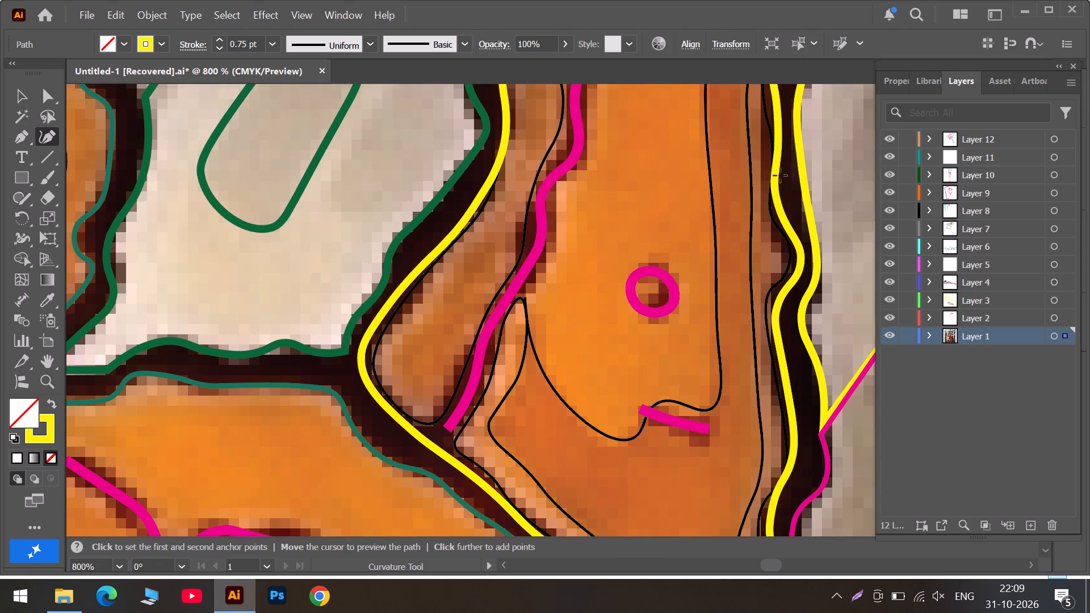
pyautogui.scroll(14, 764, 166)
pyautogui.scroll(13, 771, 168)
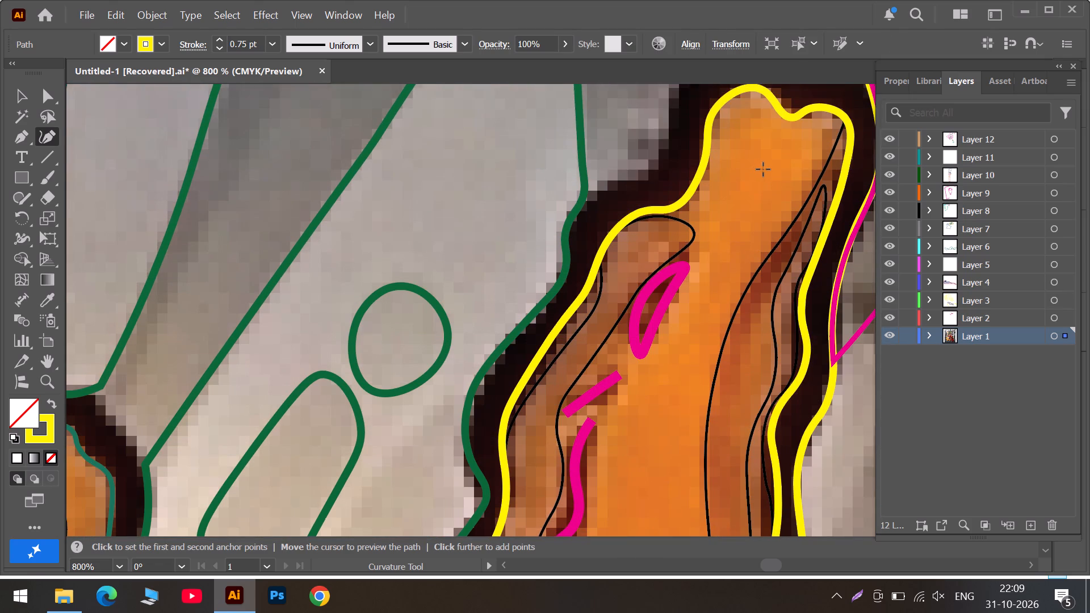
pyautogui.keyDown('alt'); pyautogui.scroll(-3, 763, 169); pyautogui.keyUp('alt')
pyautogui.scroll(-7, 460, 354)
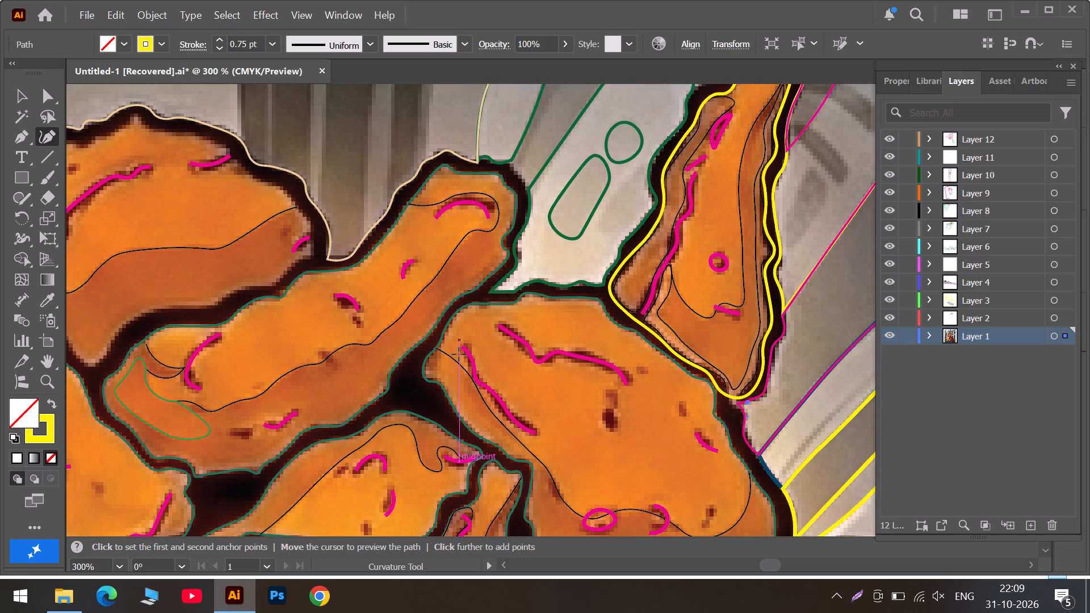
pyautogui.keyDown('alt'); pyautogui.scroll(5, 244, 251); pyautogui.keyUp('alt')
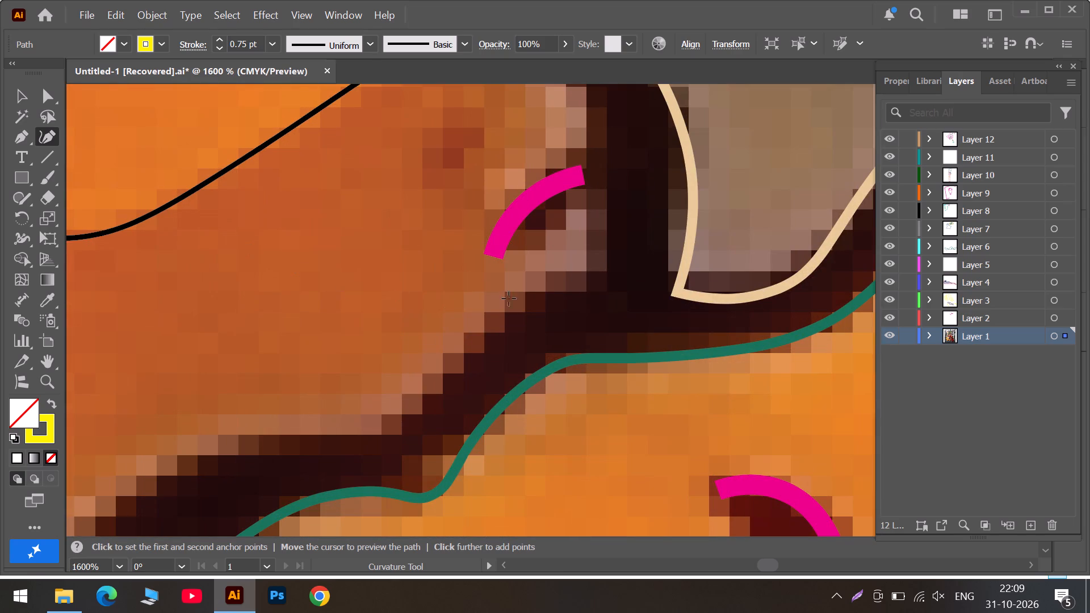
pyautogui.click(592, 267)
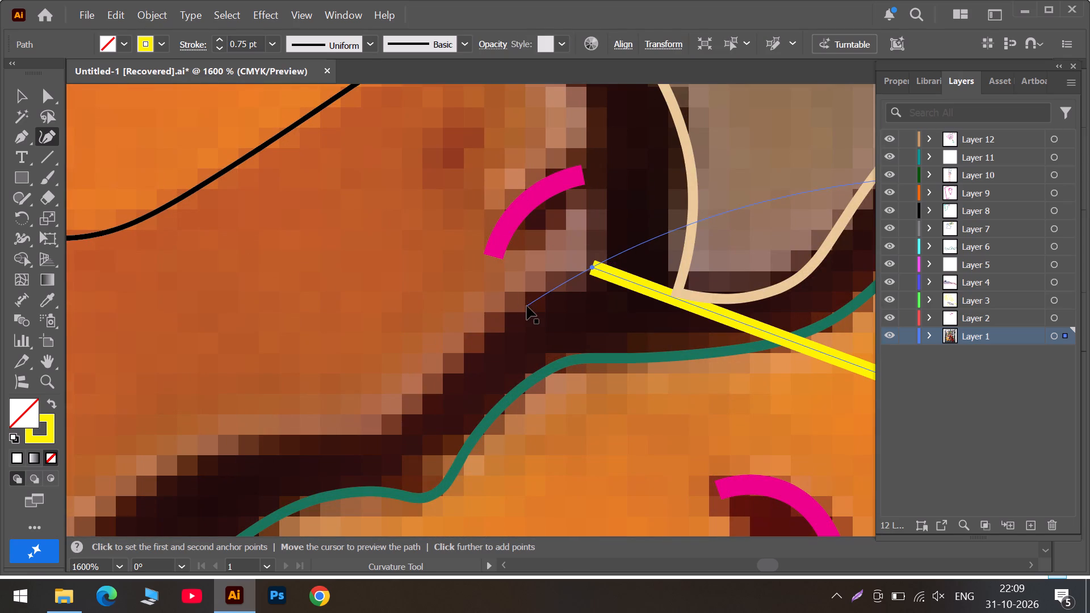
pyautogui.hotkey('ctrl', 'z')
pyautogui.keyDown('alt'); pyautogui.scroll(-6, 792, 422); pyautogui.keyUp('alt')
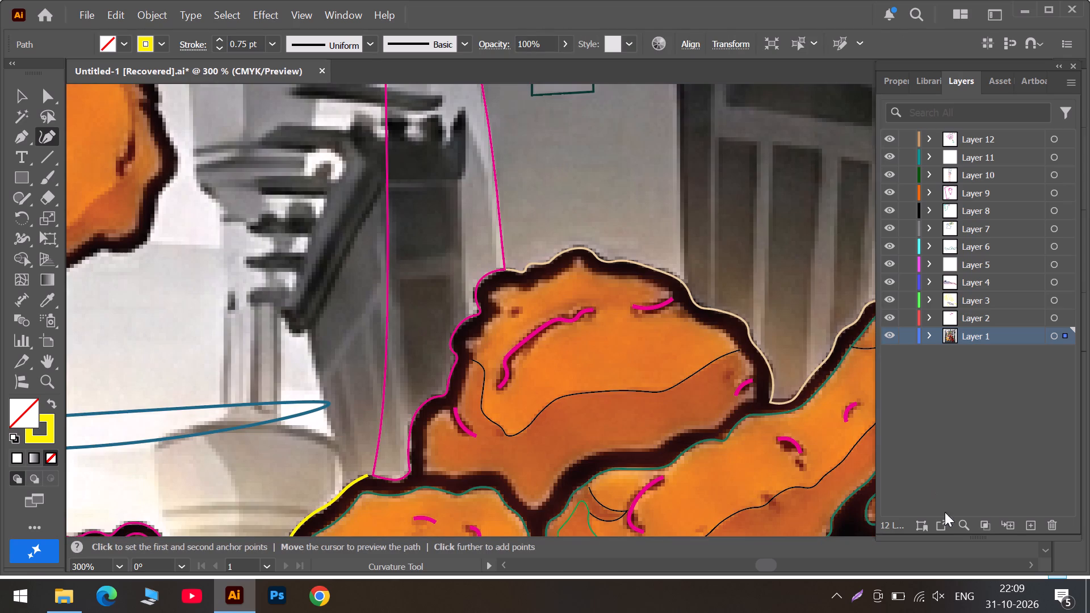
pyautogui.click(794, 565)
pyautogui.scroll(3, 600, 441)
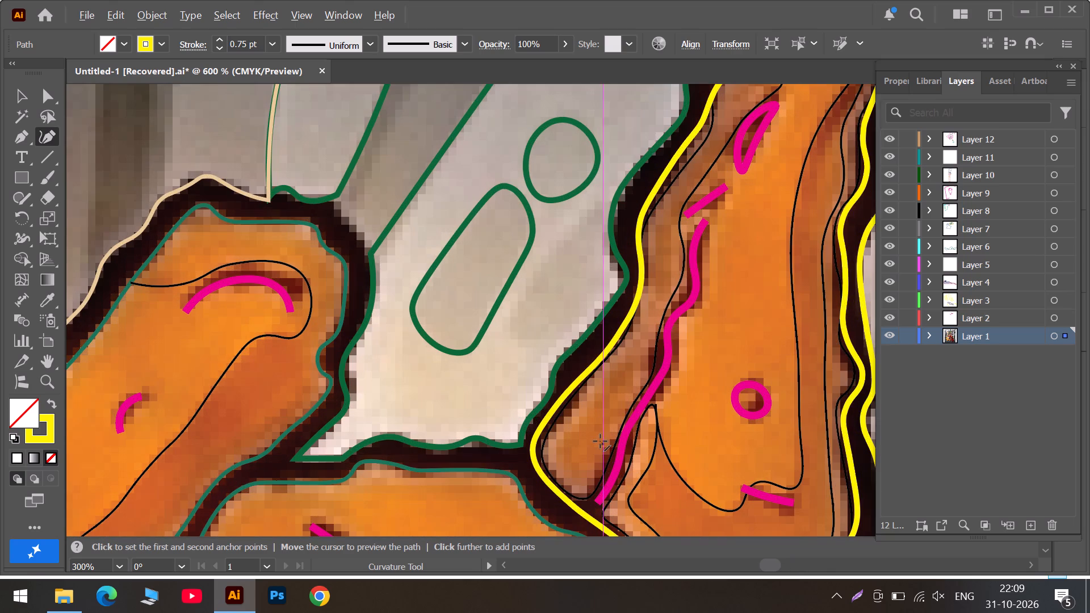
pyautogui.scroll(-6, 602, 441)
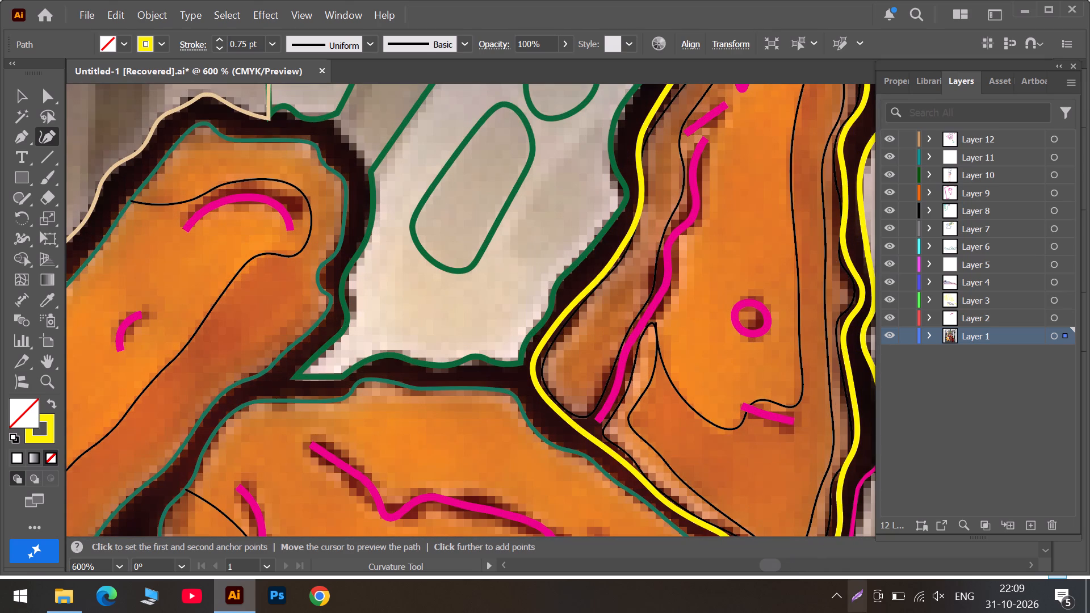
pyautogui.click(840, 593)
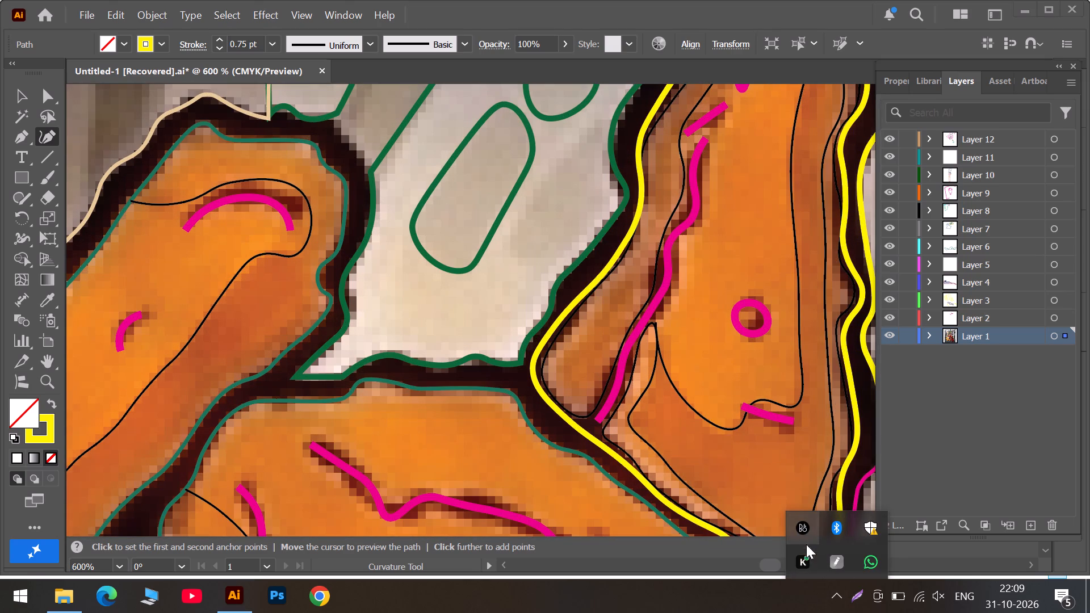
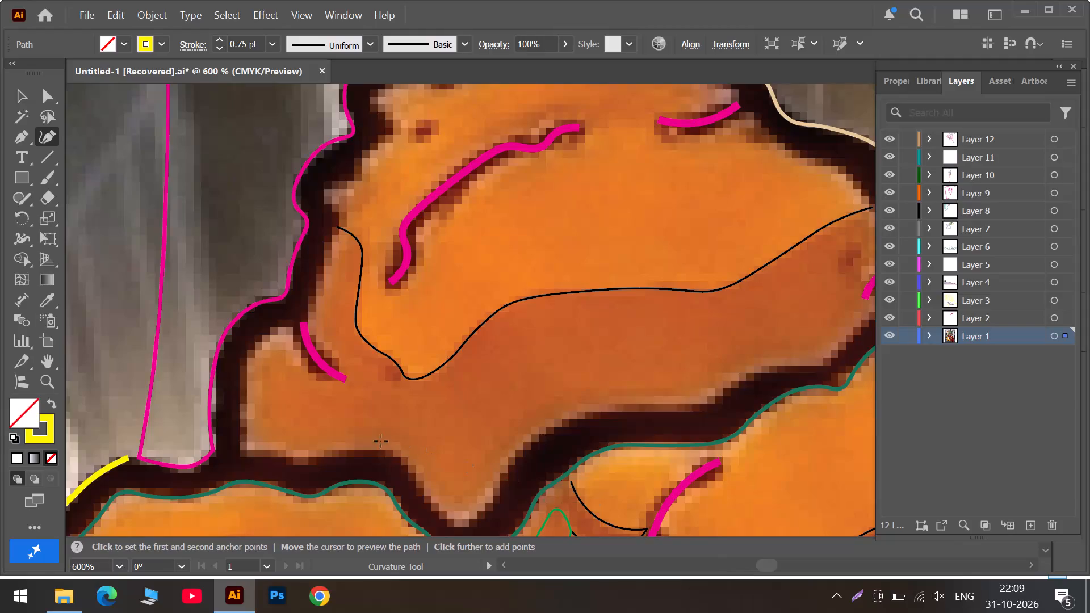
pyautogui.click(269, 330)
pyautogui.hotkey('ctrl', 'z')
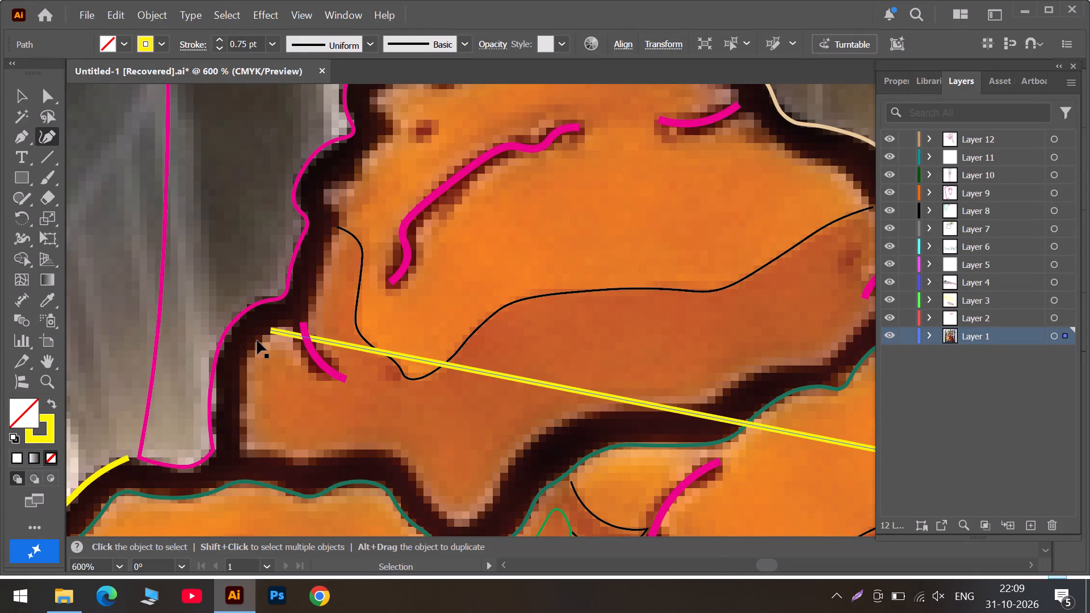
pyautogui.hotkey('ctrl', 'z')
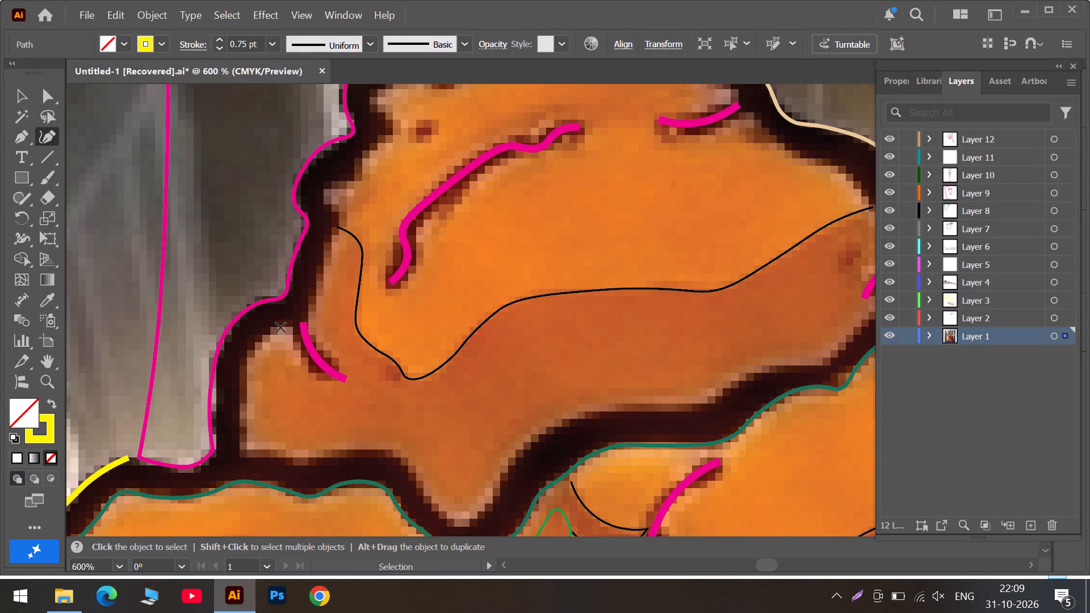
# Start a yellow Curvature path on the upper chicken piece's inner edge, tracing its lower left corner, wavy bottom edge and pointed bottom bulge.
pyautogui.click(280, 328)
pyautogui.click(255, 350)
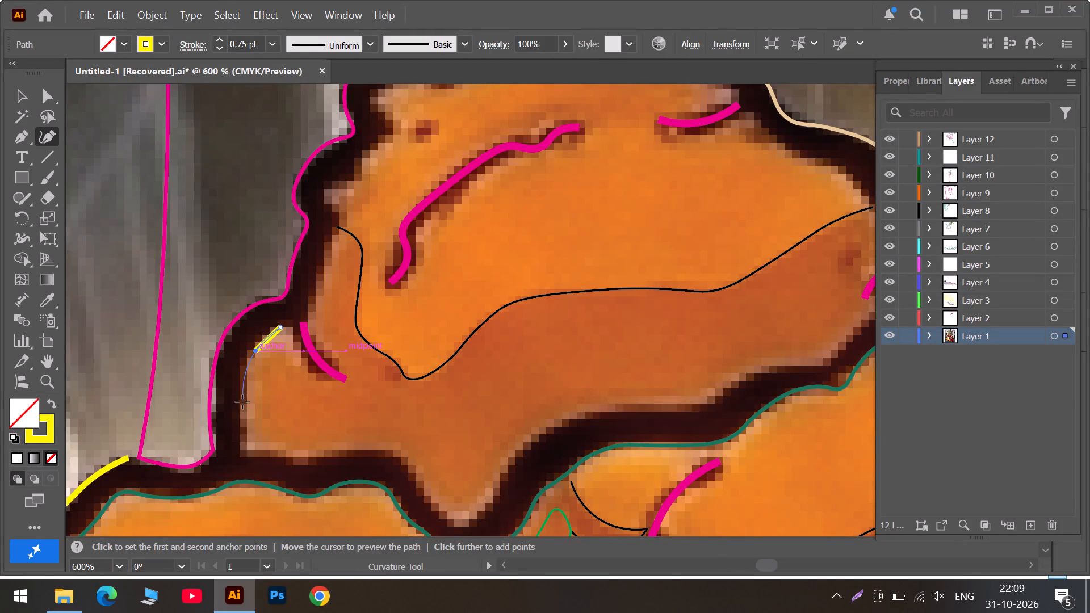
pyautogui.click(241, 413)
pyautogui.click(242, 454)
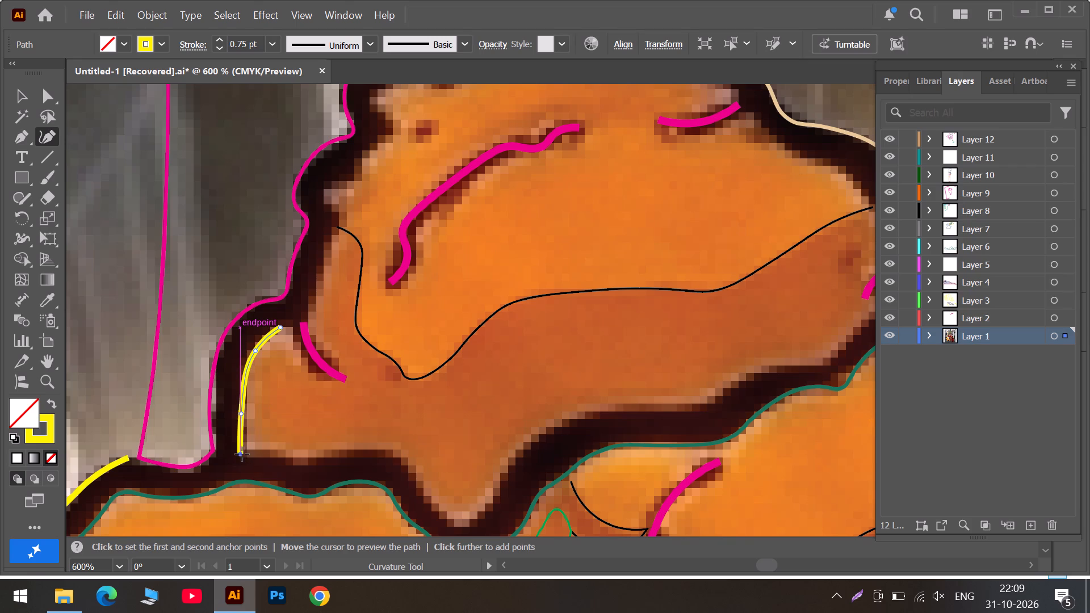
pyautogui.click(286, 454)
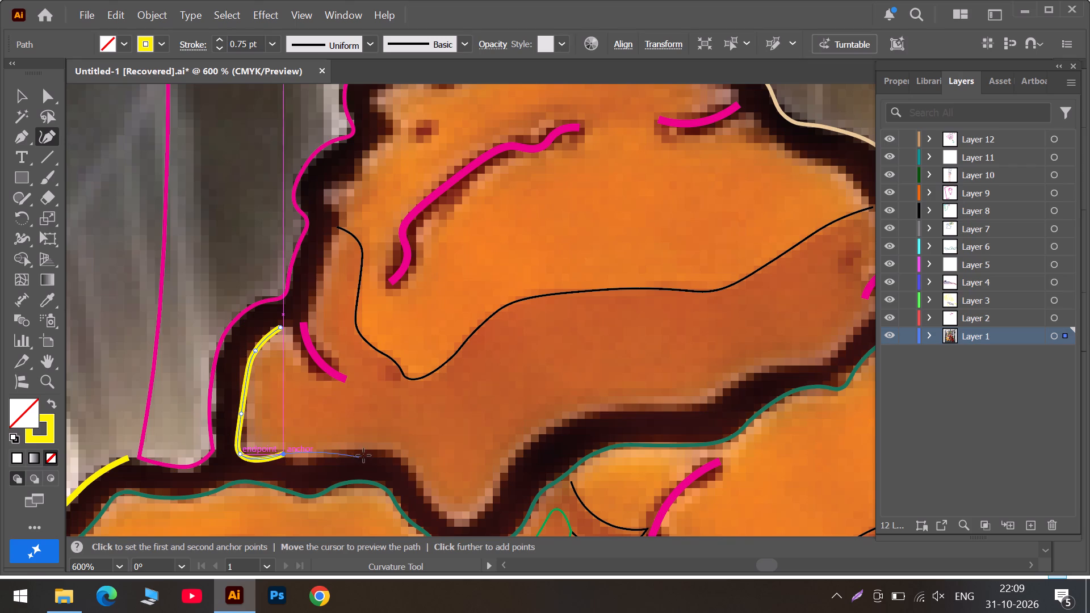
pyautogui.click(300, 464)
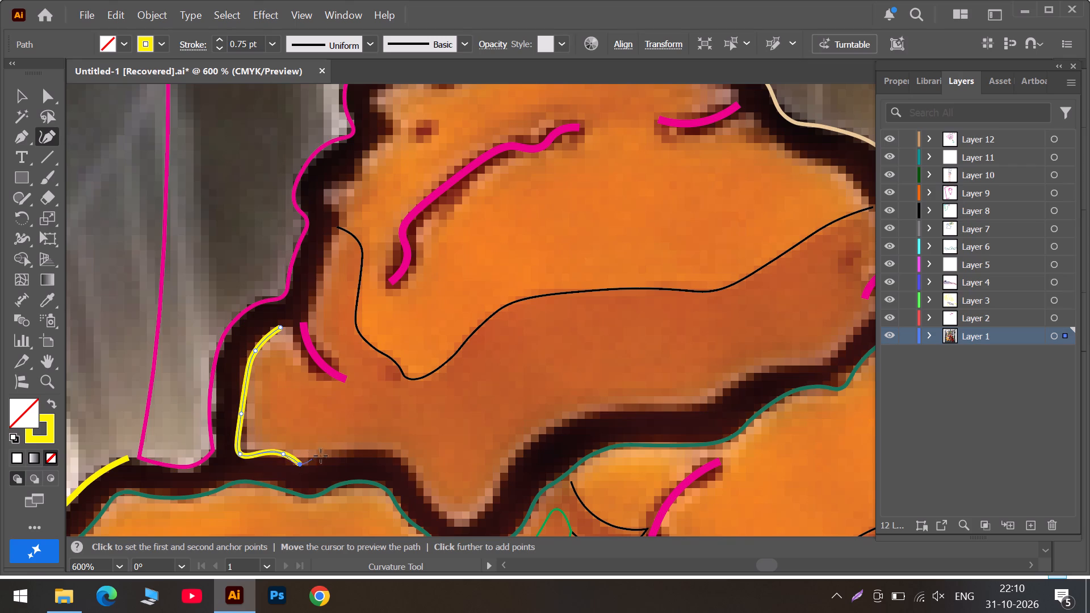
pyautogui.click(329, 452)
pyautogui.click(396, 456)
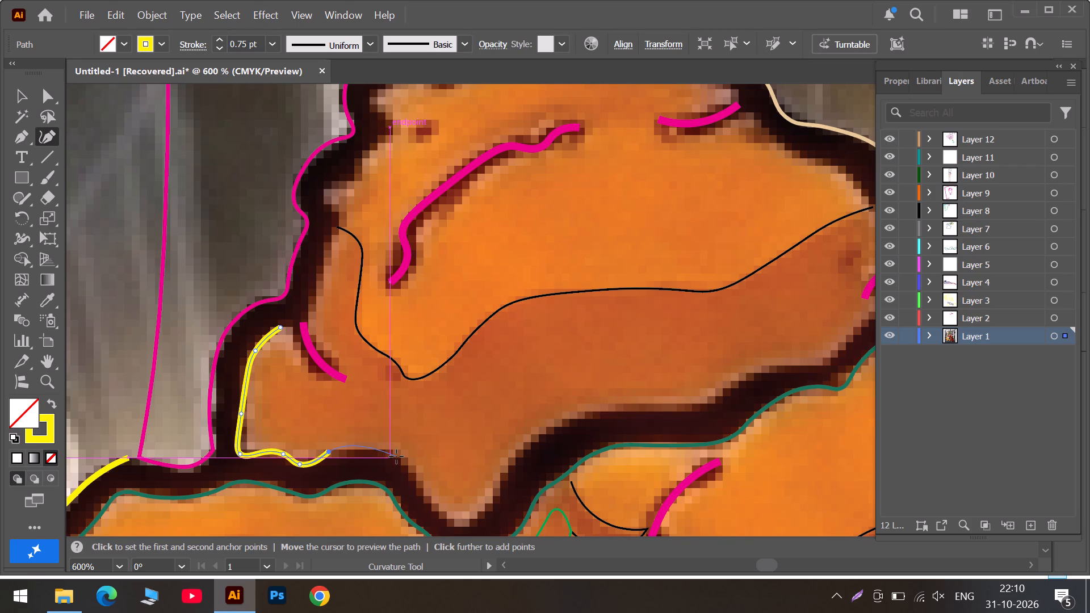
pyautogui.click(416, 490)
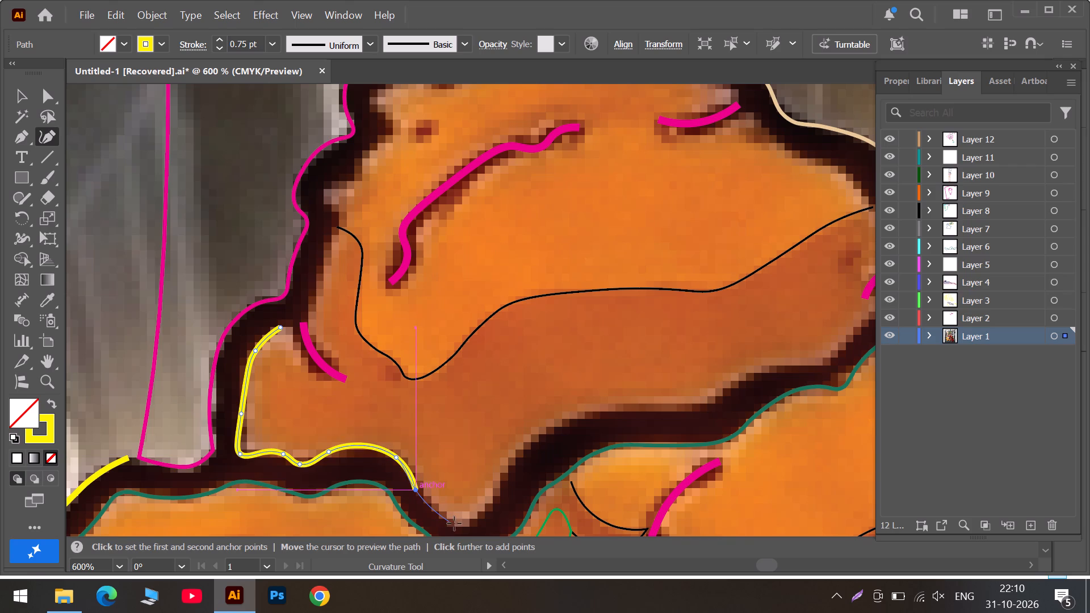
pyautogui.click(459, 530)
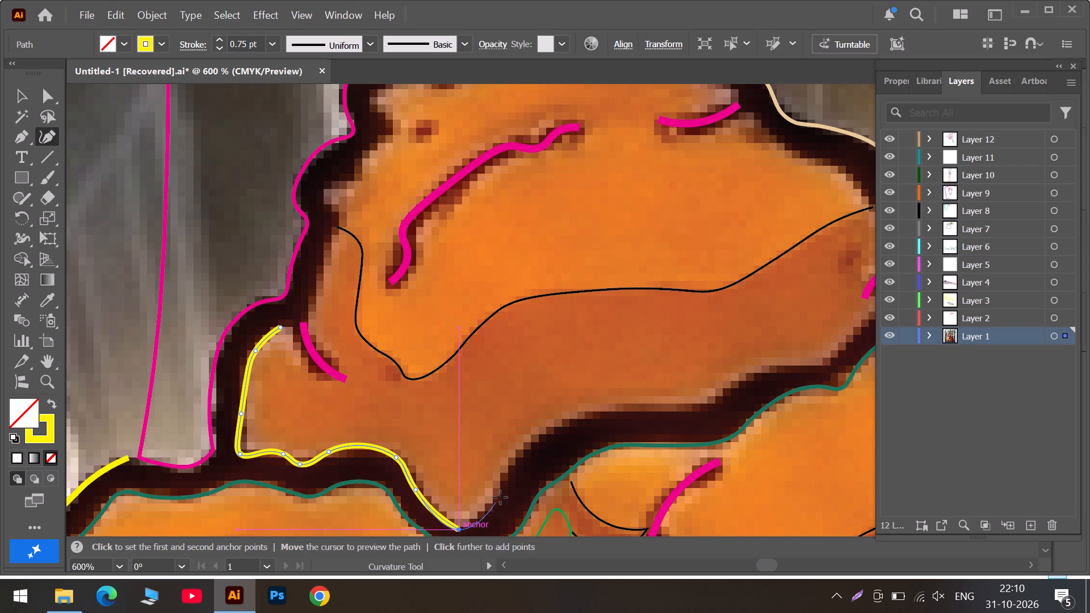
pyautogui.click(497, 491)
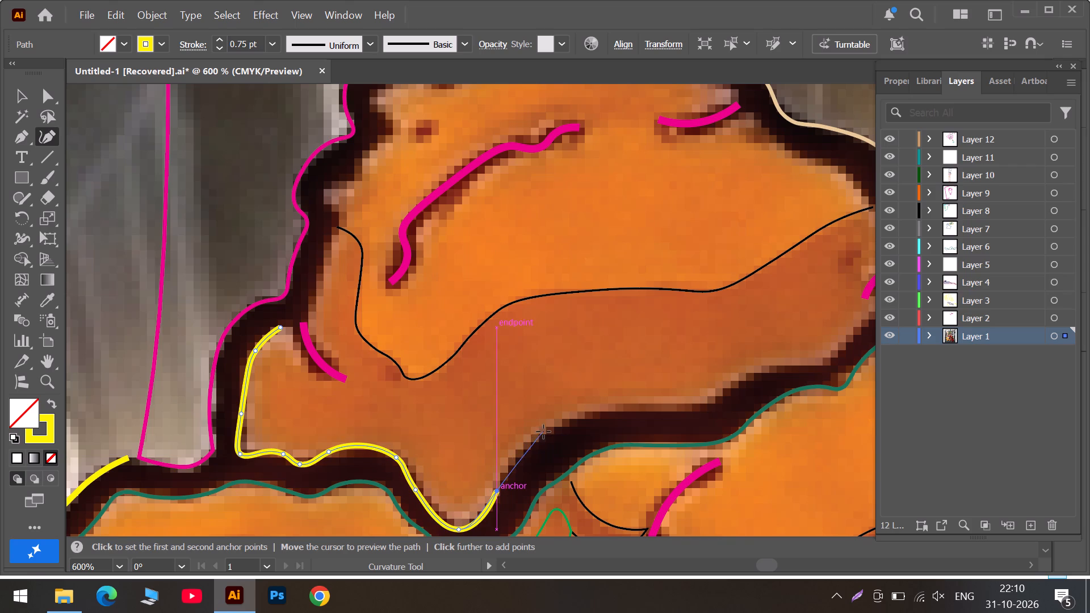
pyautogui.click(519, 447)
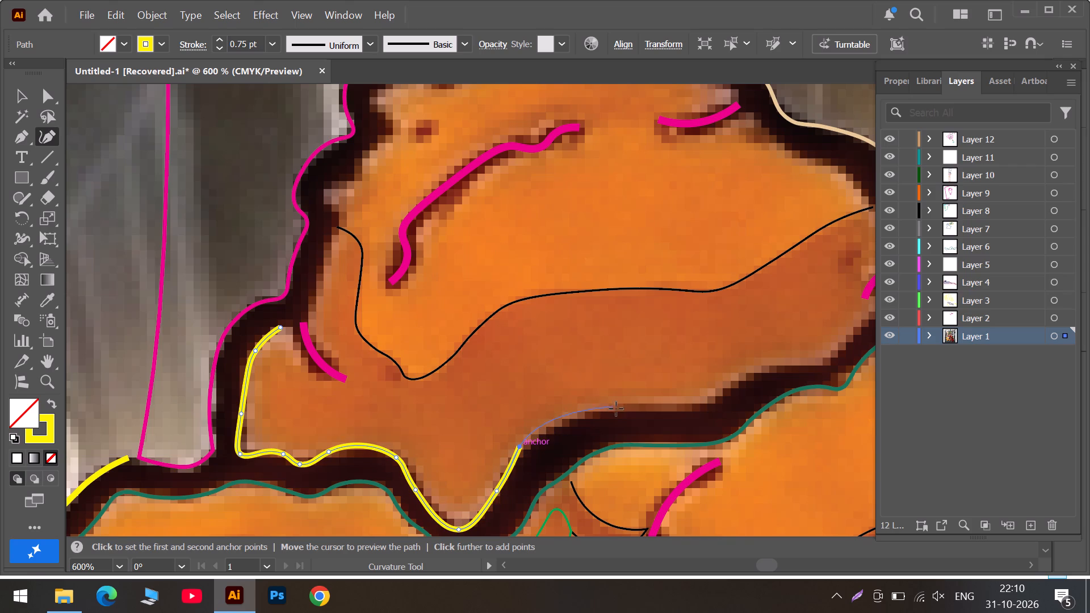
pyautogui.click(630, 414)
# Fit the yellow path's anchors on both sides of the pointed bottom bulge to the dark outline's inner edge.
pyautogui.moveTo(521, 447); pyautogui.dragTo(534, 445)
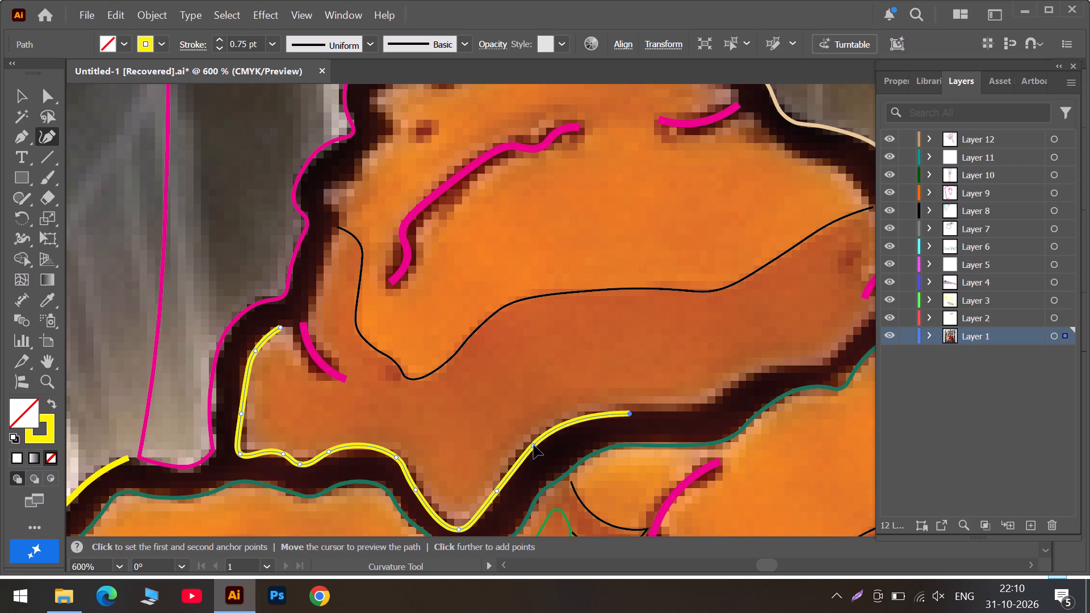
pyautogui.moveTo(534, 445); pyautogui.dragTo(535, 444)
pyautogui.moveTo(498, 492); pyautogui.dragTo(493, 502)
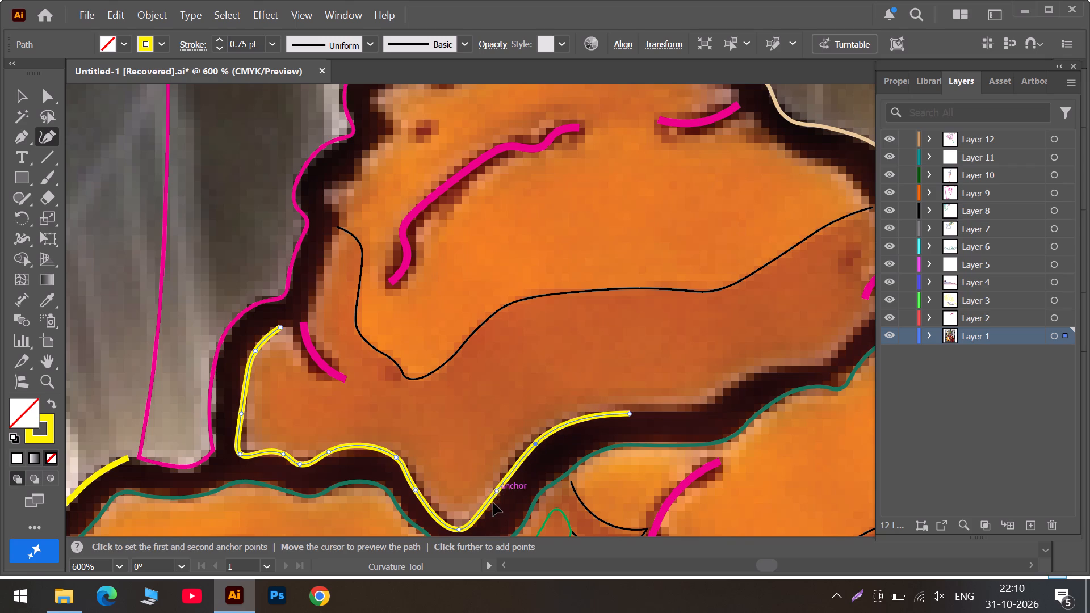
pyautogui.moveTo(493, 502); pyautogui.dragTo(488, 512)
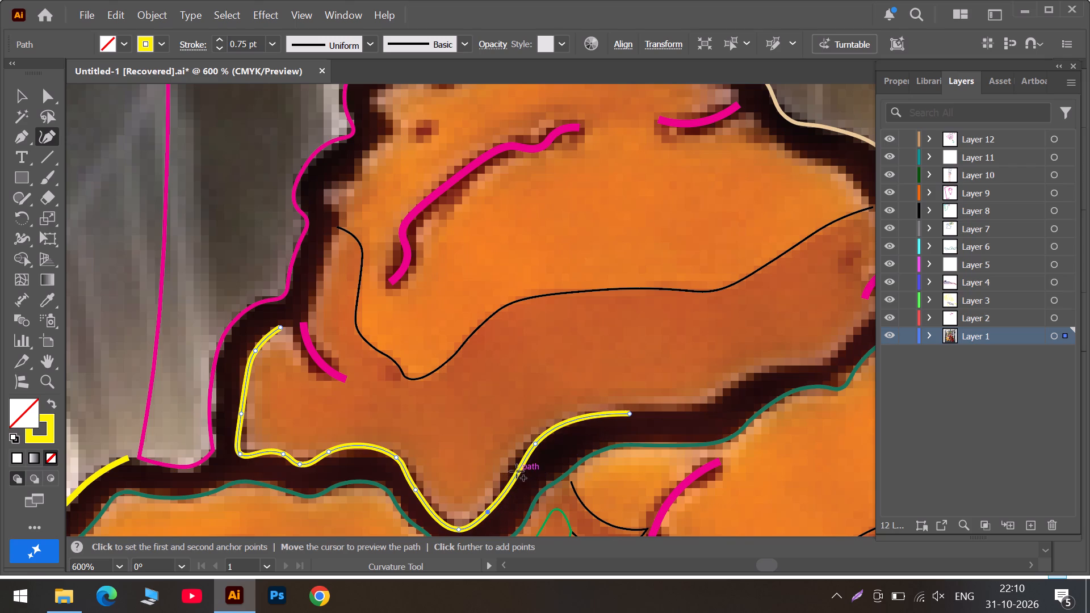
pyautogui.moveTo(516, 471); pyautogui.dragTo(506, 477)
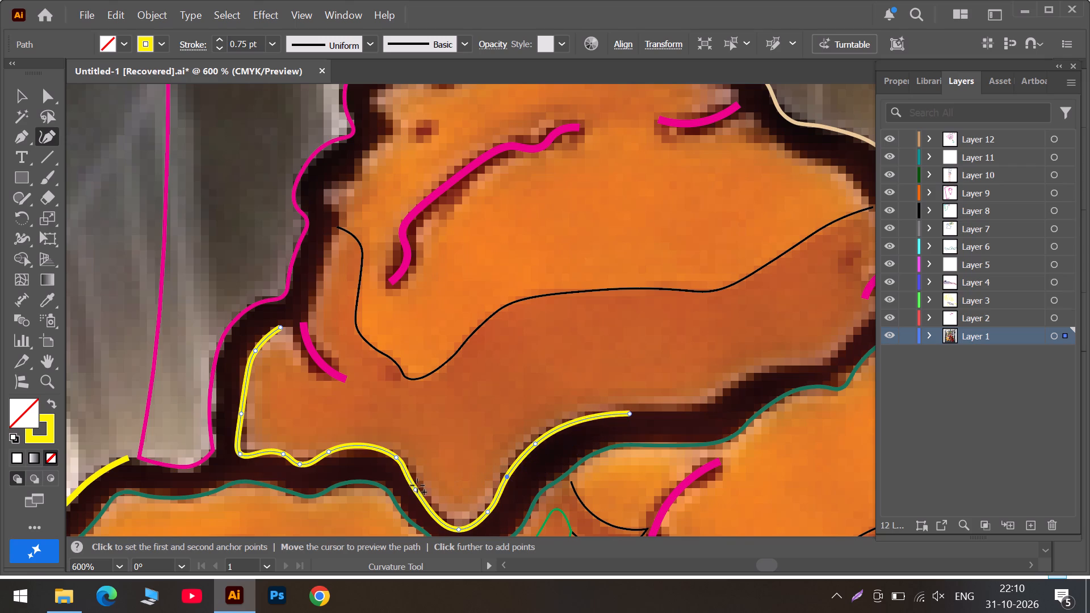
pyautogui.moveTo(413, 489); pyautogui.dragTo(421, 486)
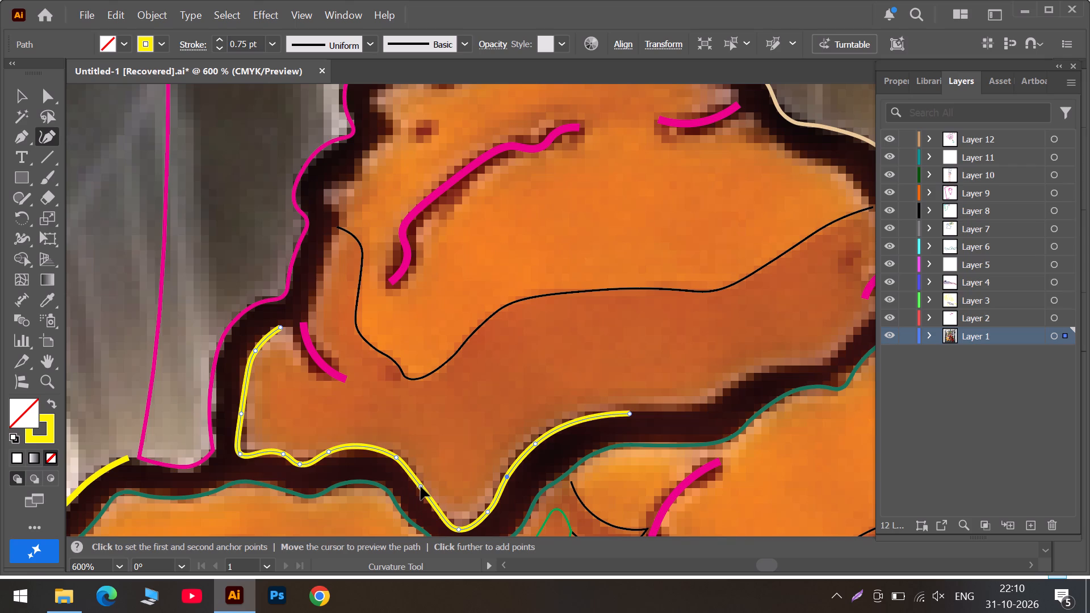
pyautogui.moveTo(421, 486); pyautogui.dragTo(420, 490)
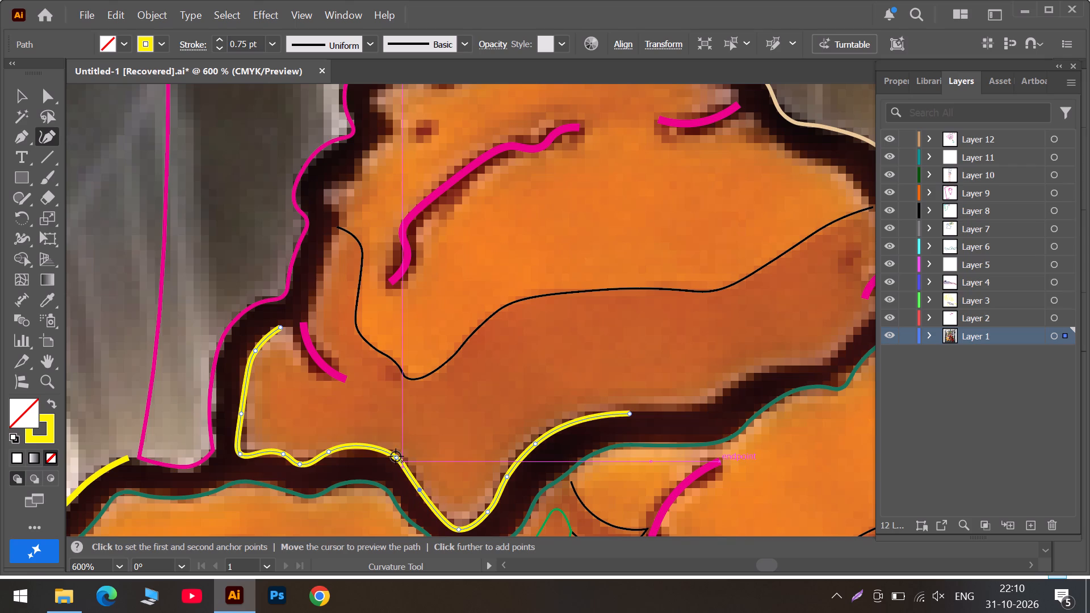
pyautogui.click(393, 455)
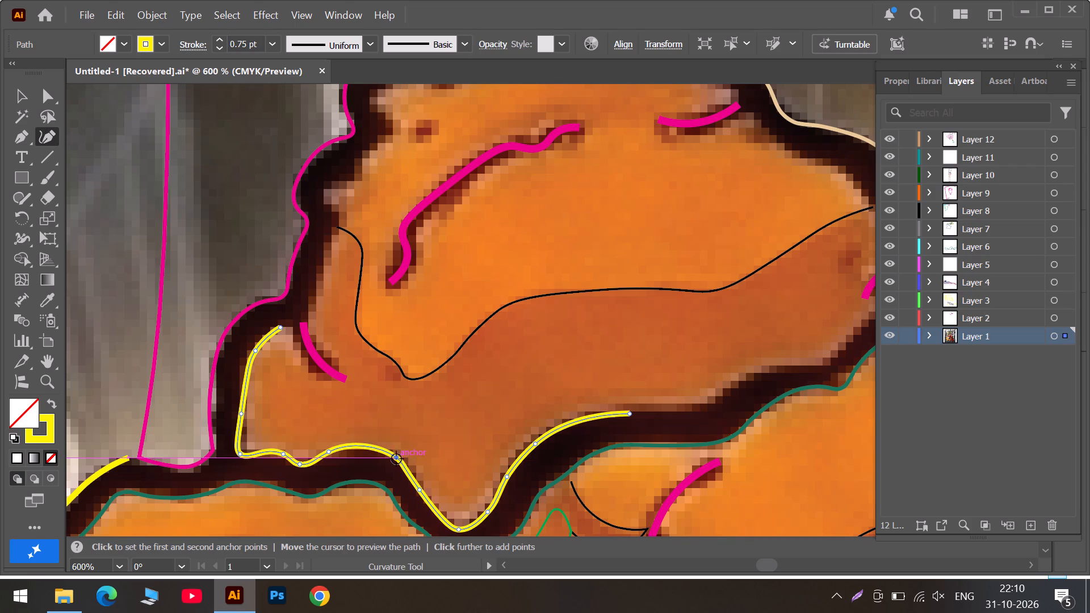
# Extend the yellow path along the piece's lower right edge to its right end, smoothing the small dip on the way.
pyautogui.click(698, 411)
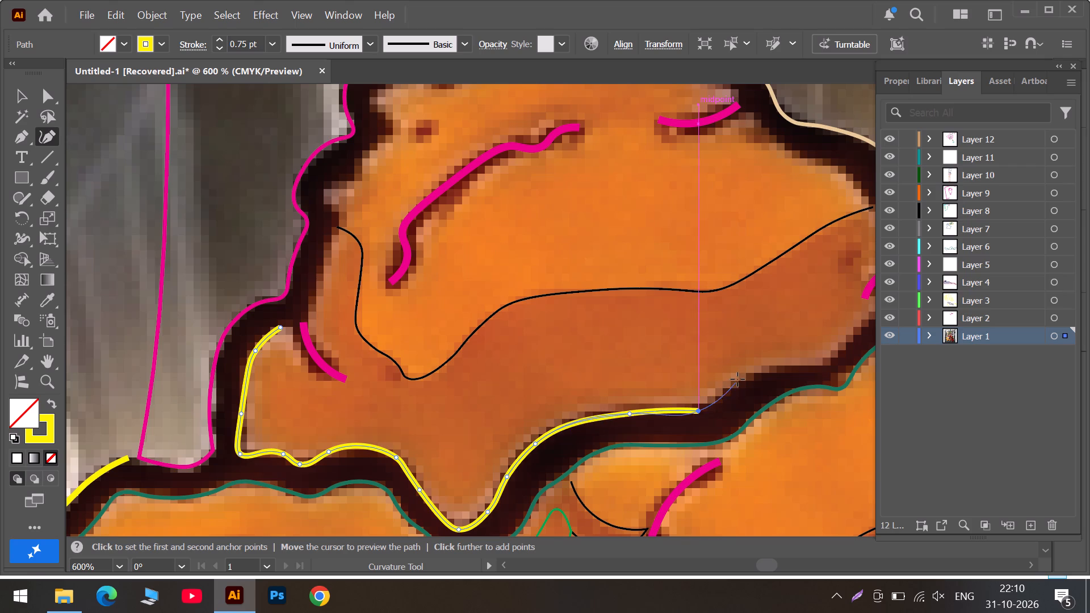
pyautogui.click(737, 379)
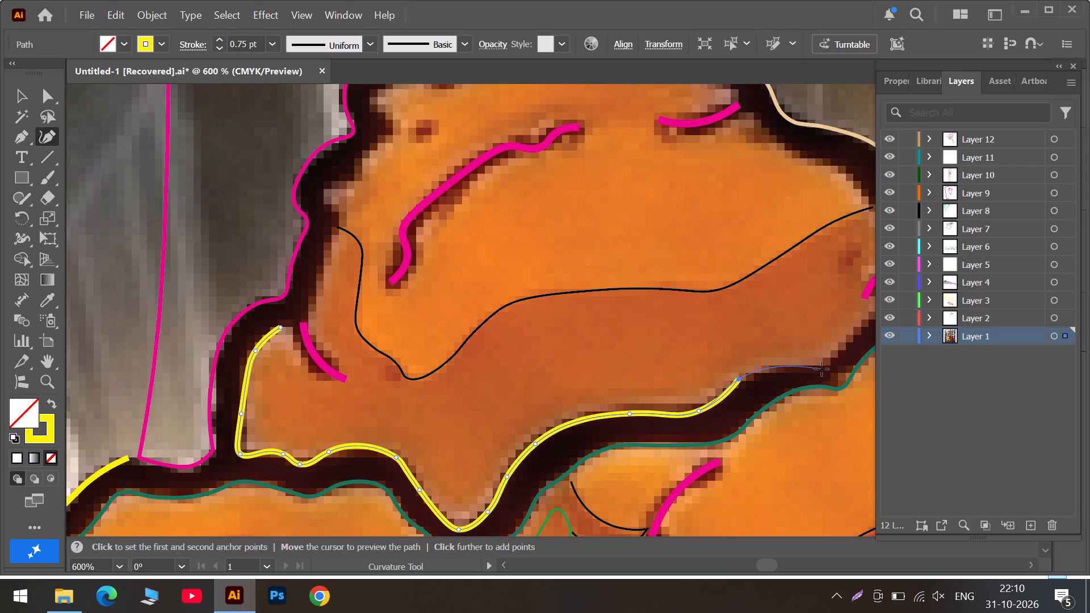
pyautogui.click(823, 368)
pyautogui.click(796, 561)
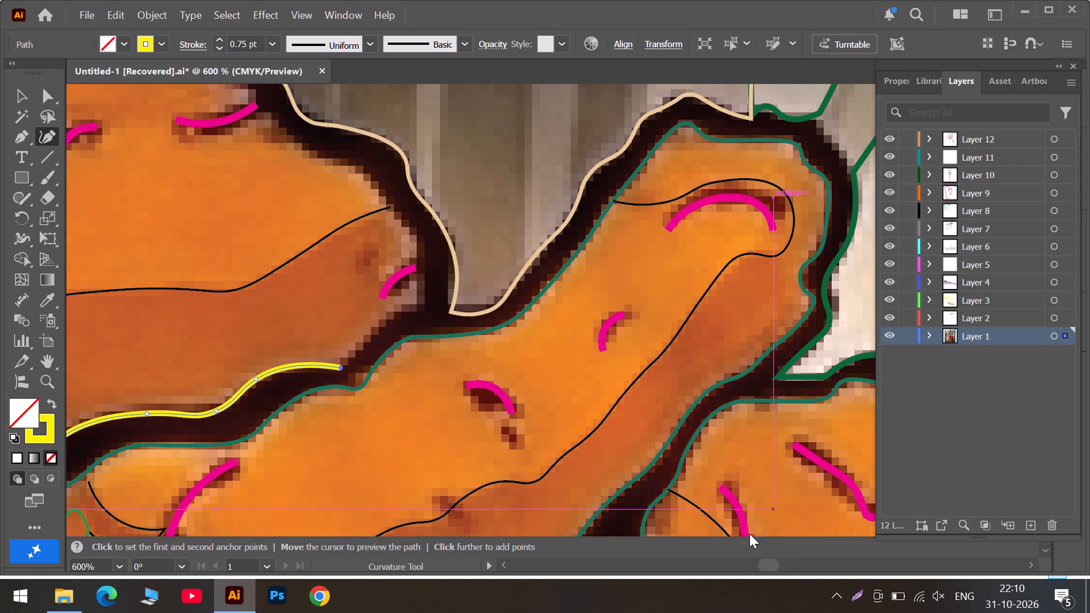
pyautogui.click(305, 364)
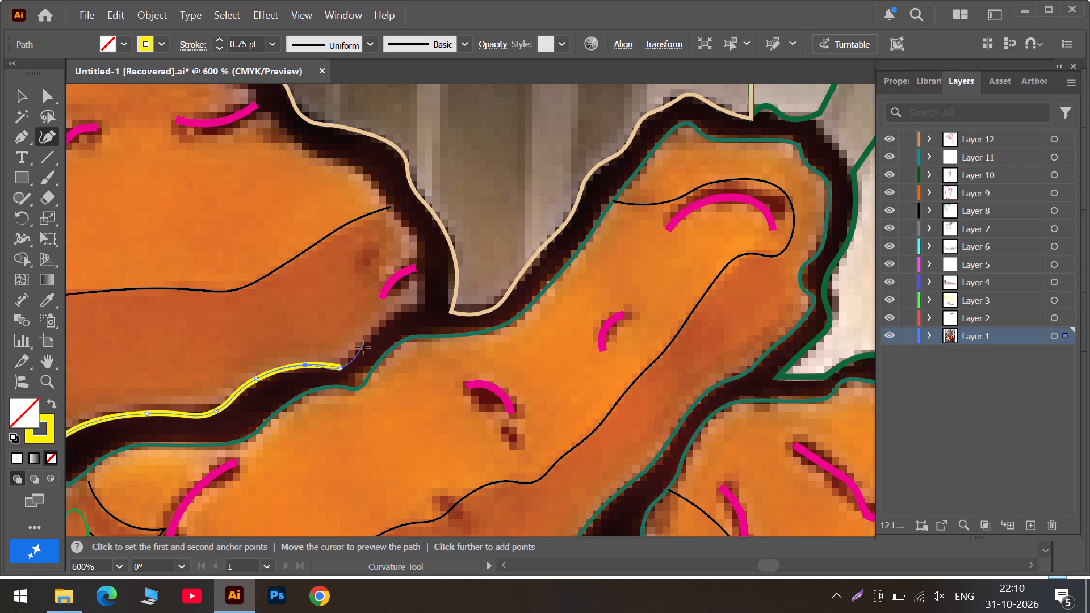
pyautogui.click(362, 347)
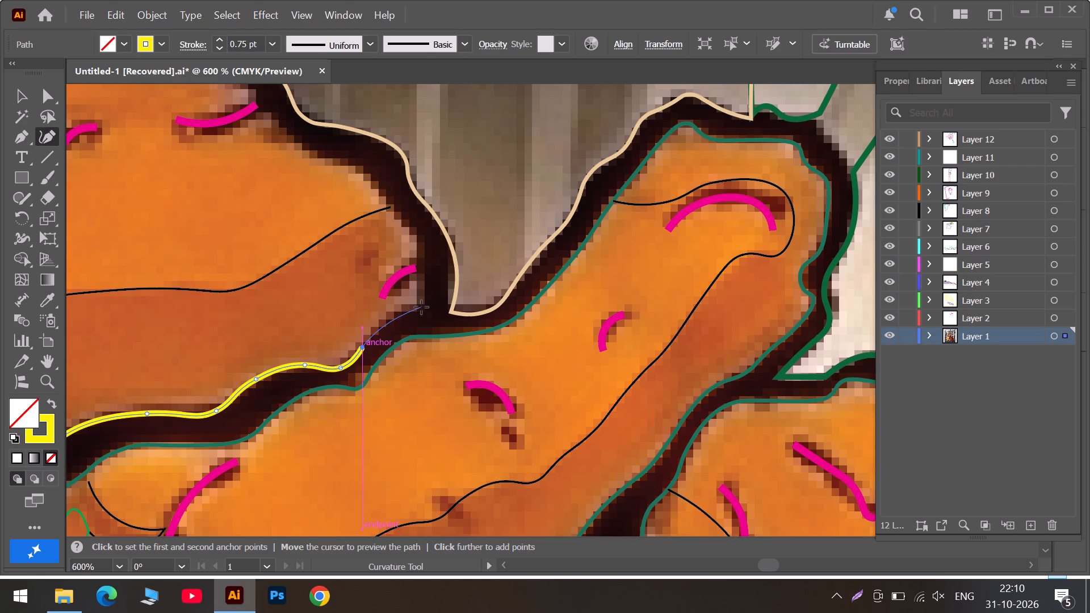
pyautogui.click(421, 307)
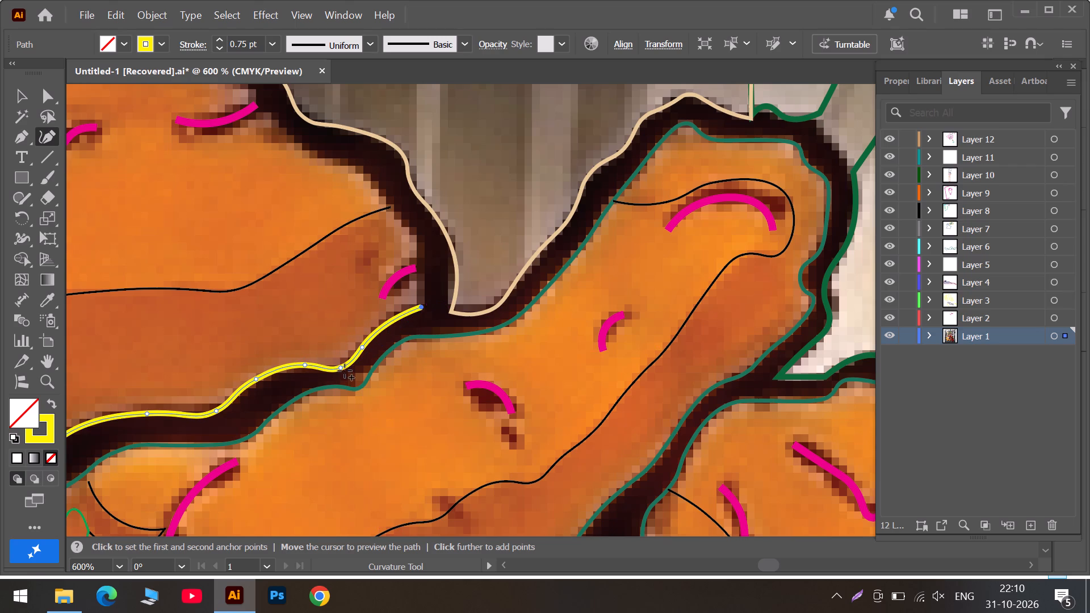
pyautogui.click(343, 368)
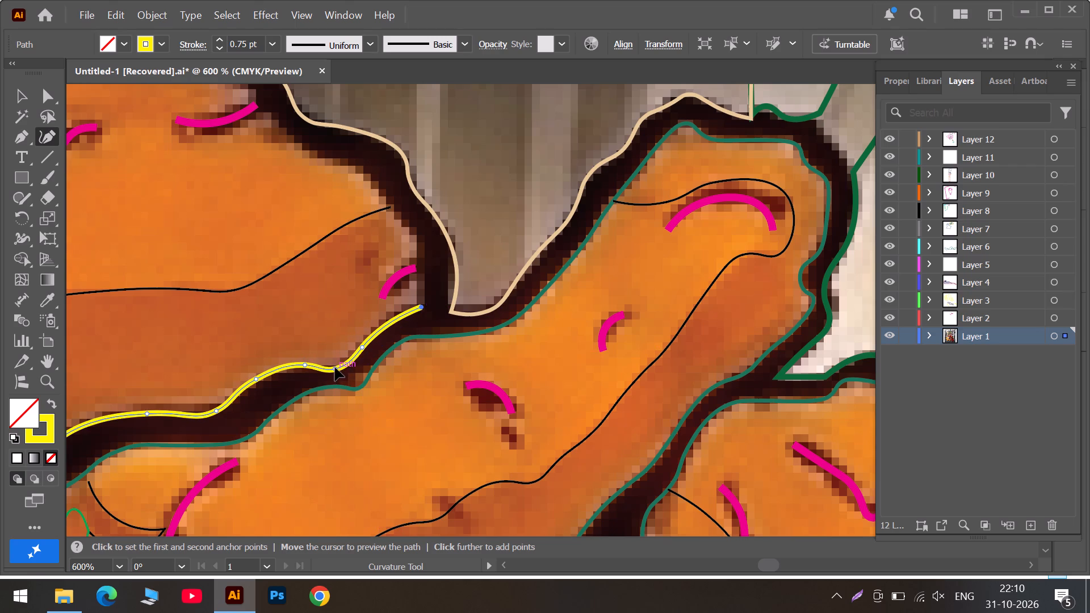
# Continue the yellow path around the piece's rounded right end and up along its sloping upper right edge.
pyautogui.click(420, 234)
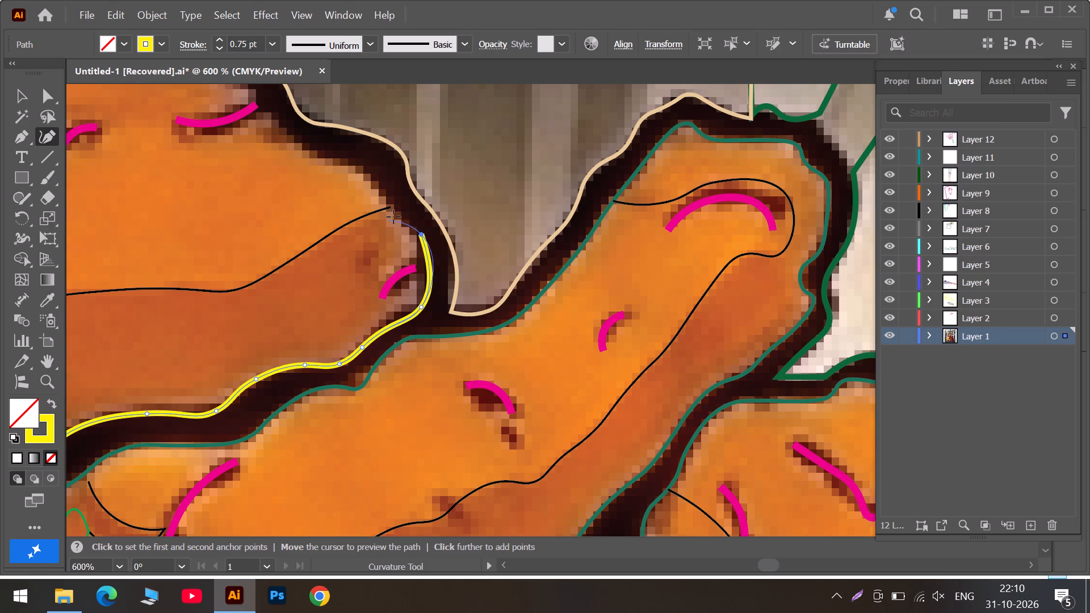
pyautogui.click(397, 216)
pyautogui.click(366, 171)
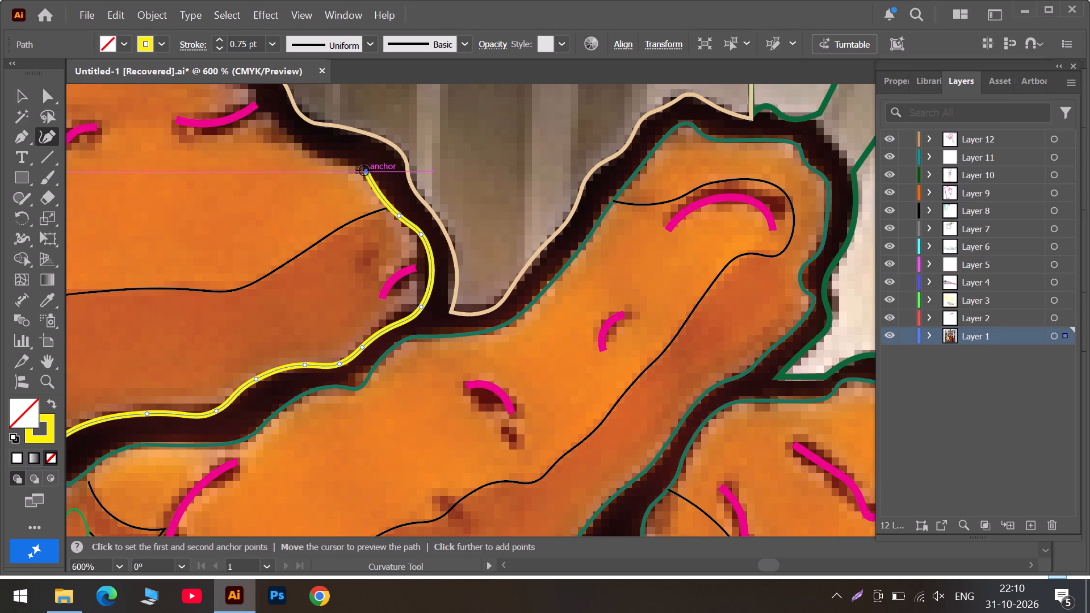
pyautogui.click(330, 157)
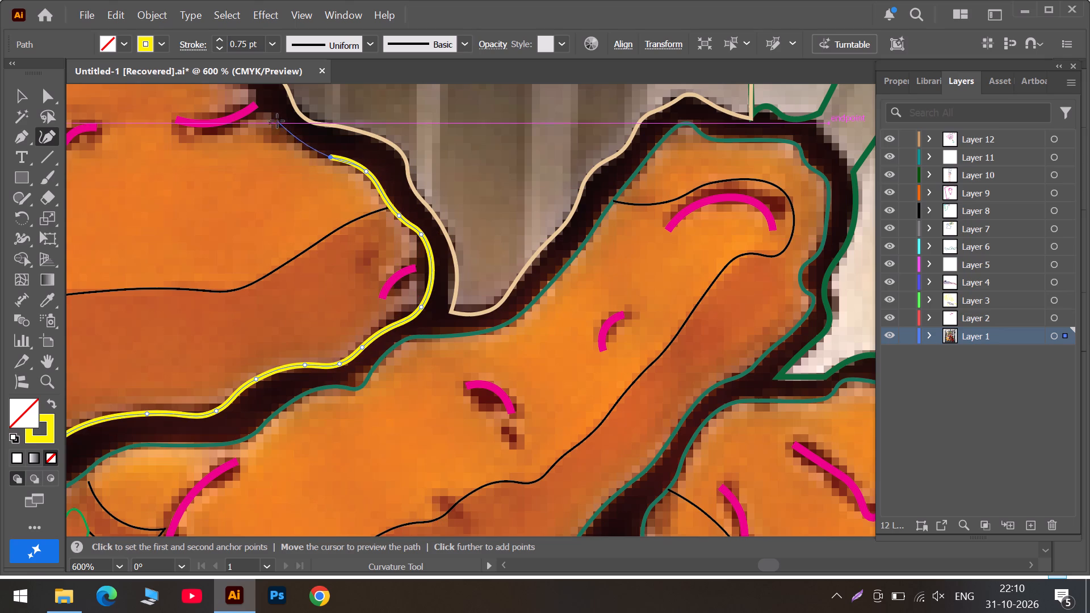
pyautogui.click(277, 121)
pyautogui.scroll(5, 267, 107)
pyautogui.click(252, 157)
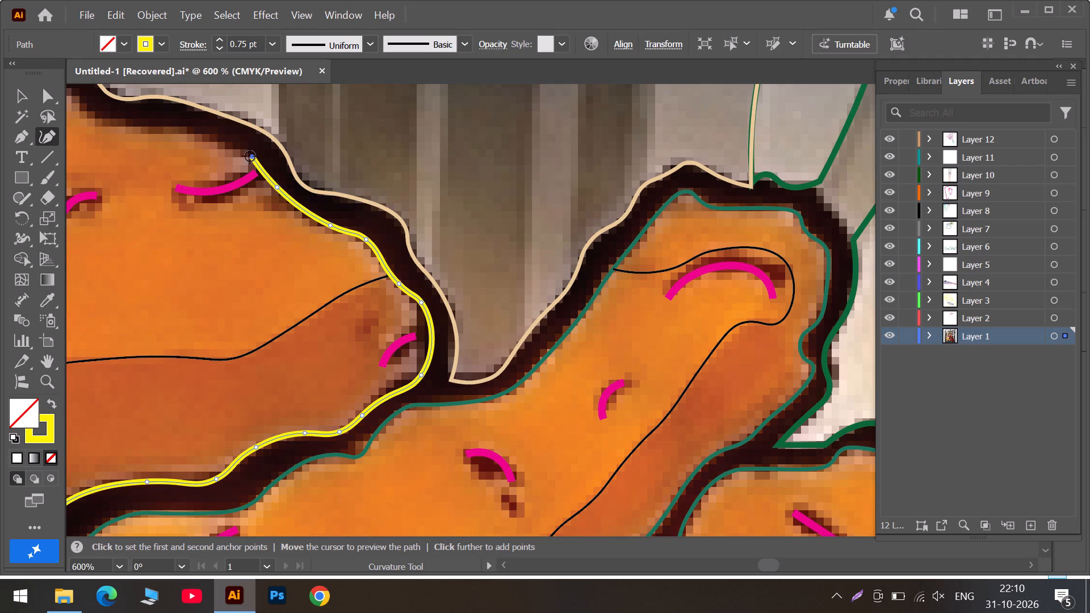
pyautogui.click(208, 132)
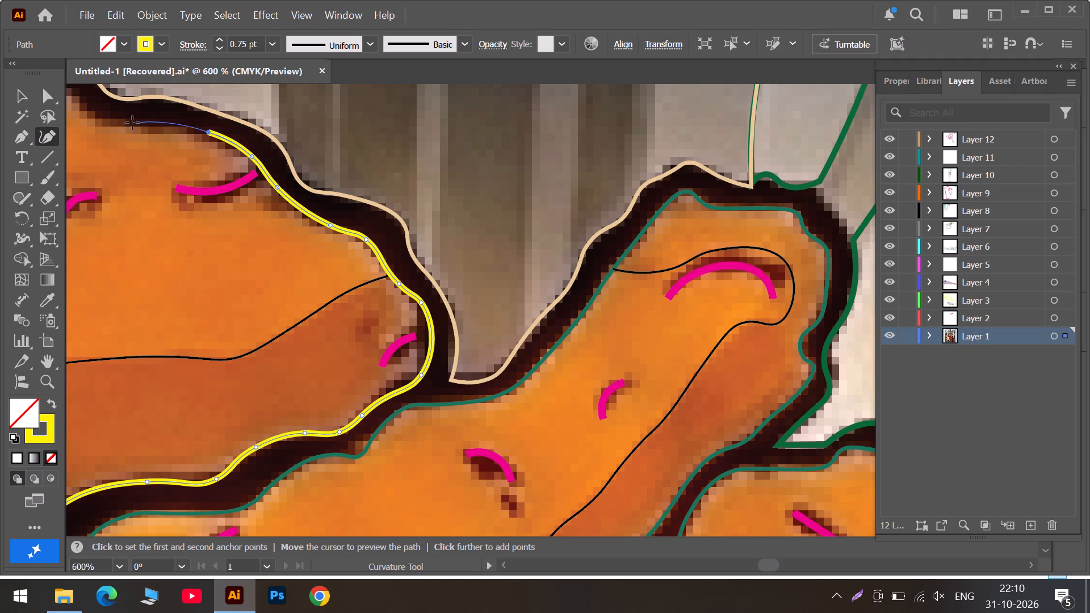
pyautogui.click(141, 125)
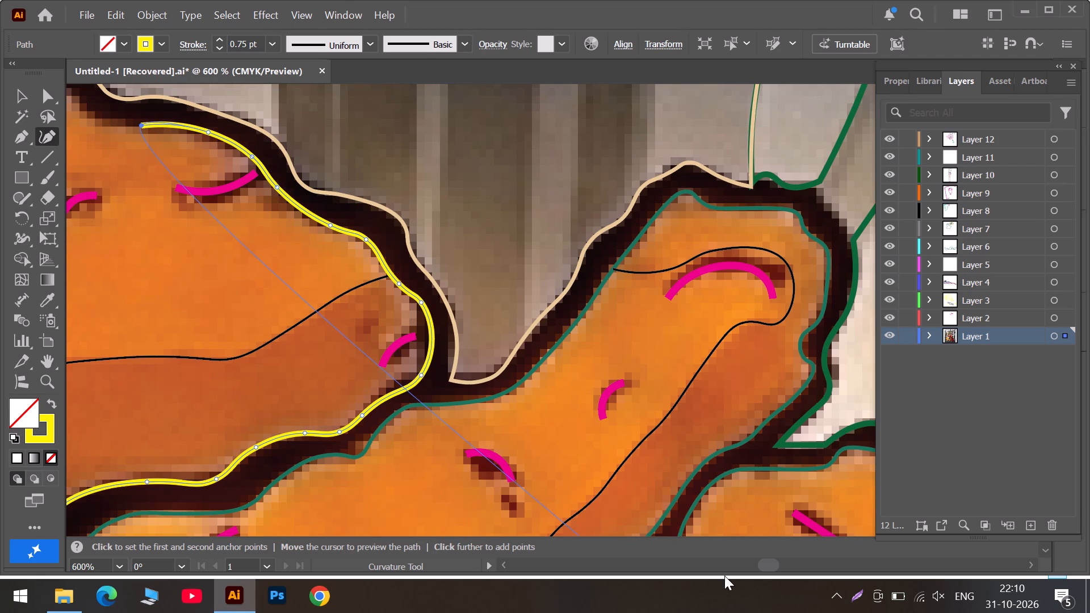
# Continue the yellow path along the upper chicken piece's top edge, over its pointed peak and down into the small dip beyond.
pyautogui.click(740, 568)
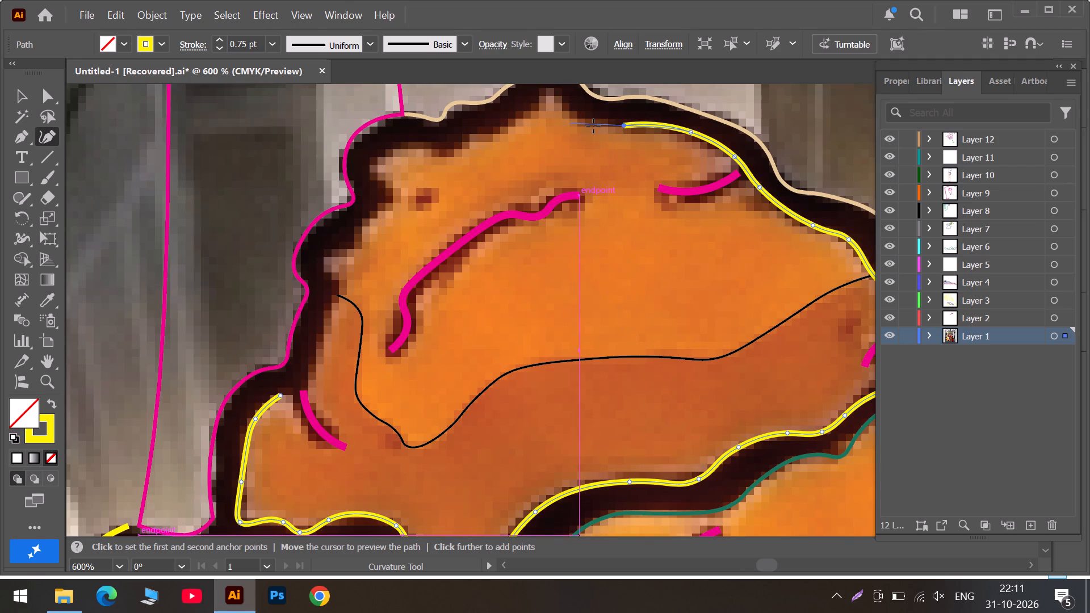
pyautogui.scroll(5, 592, 127)
pyautogui.click(572, 181)
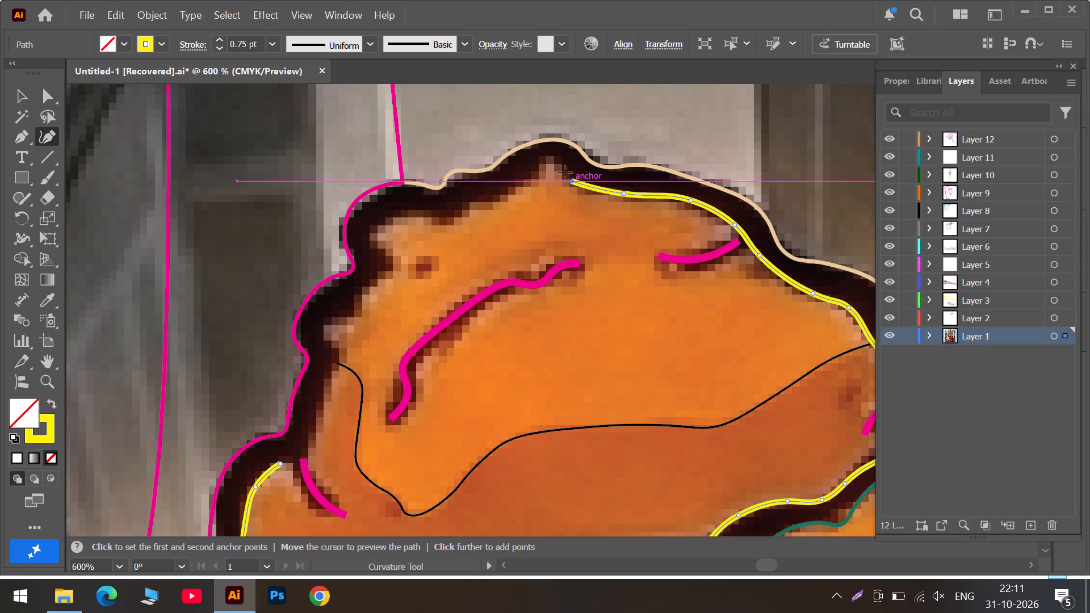
pyautogui.click(553, 157)
pyautogui.click(537, 179)
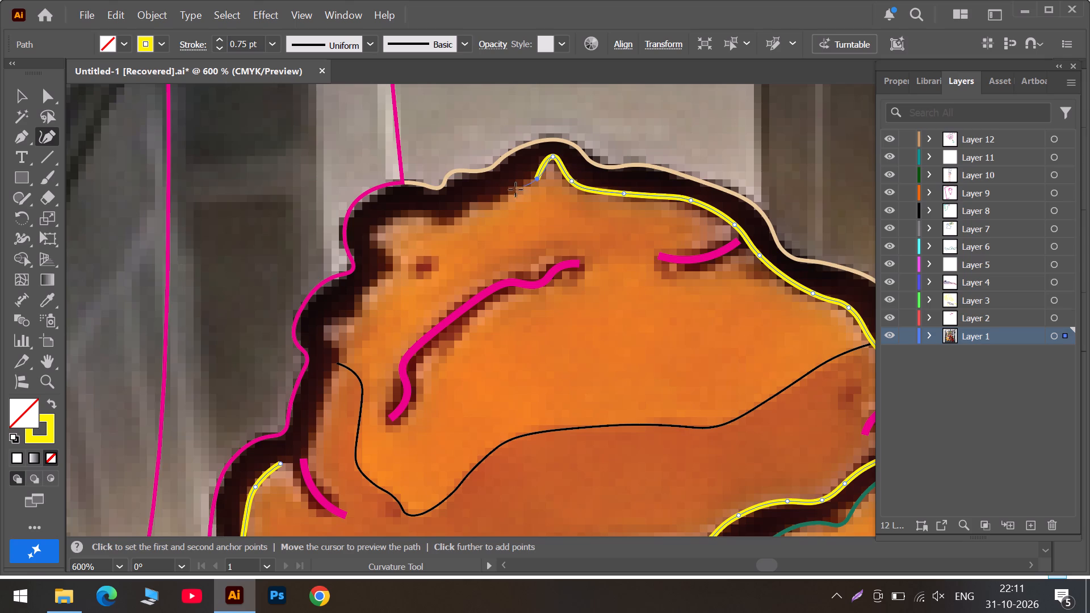
pyautogui.click(491, 197)
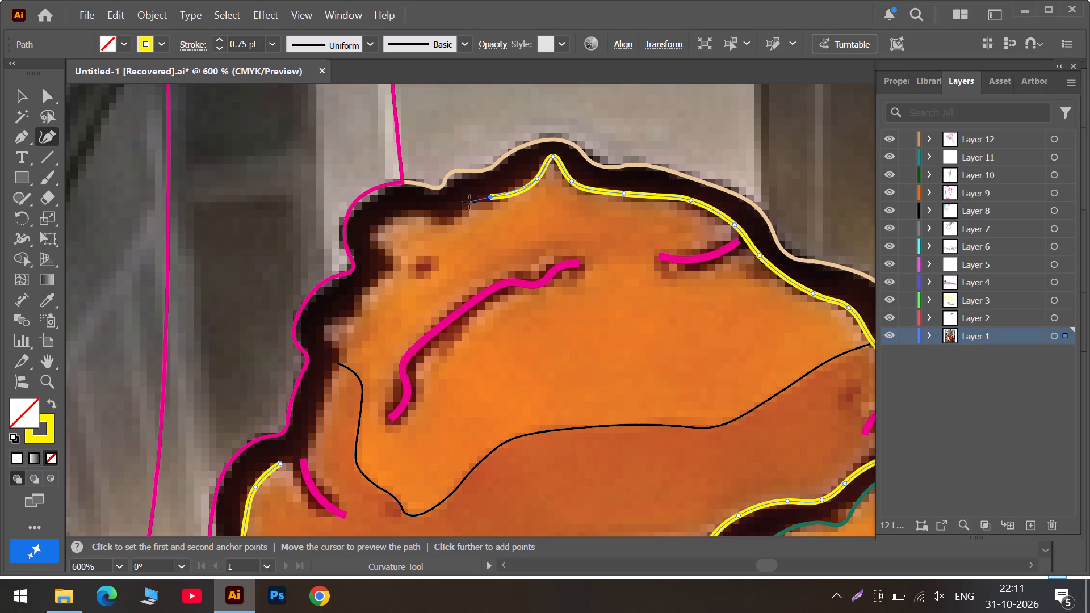
pyautogui.click(469, 202)
pyautogui.click(460, 216)
pyautogui.click(442, 223)
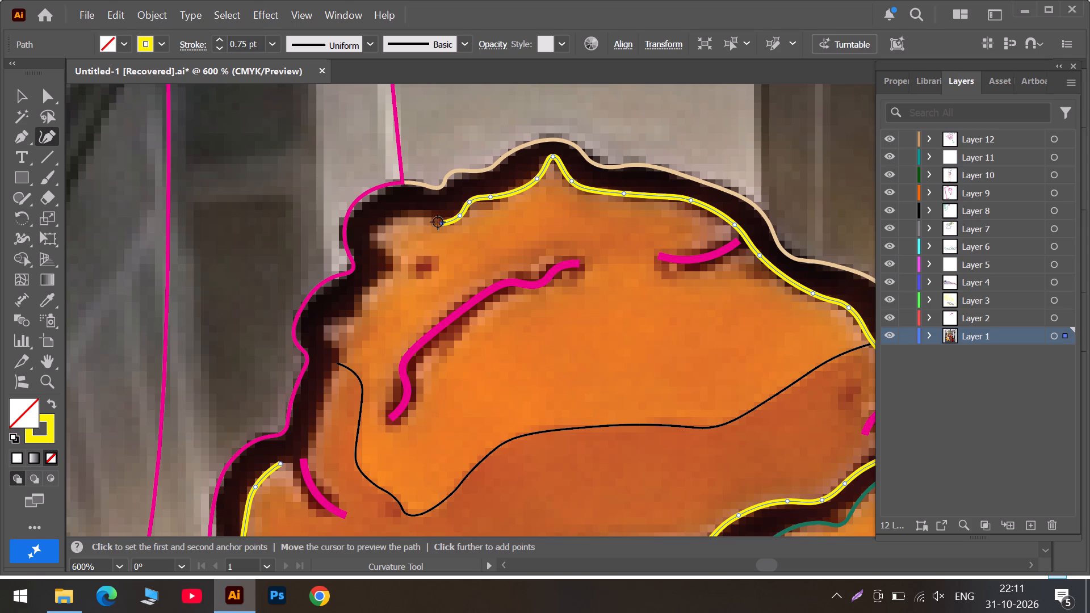
# Extend the yellow path around the rounded upper left bump and through the inward notch just below it.
pyautogui.click(430, 216)
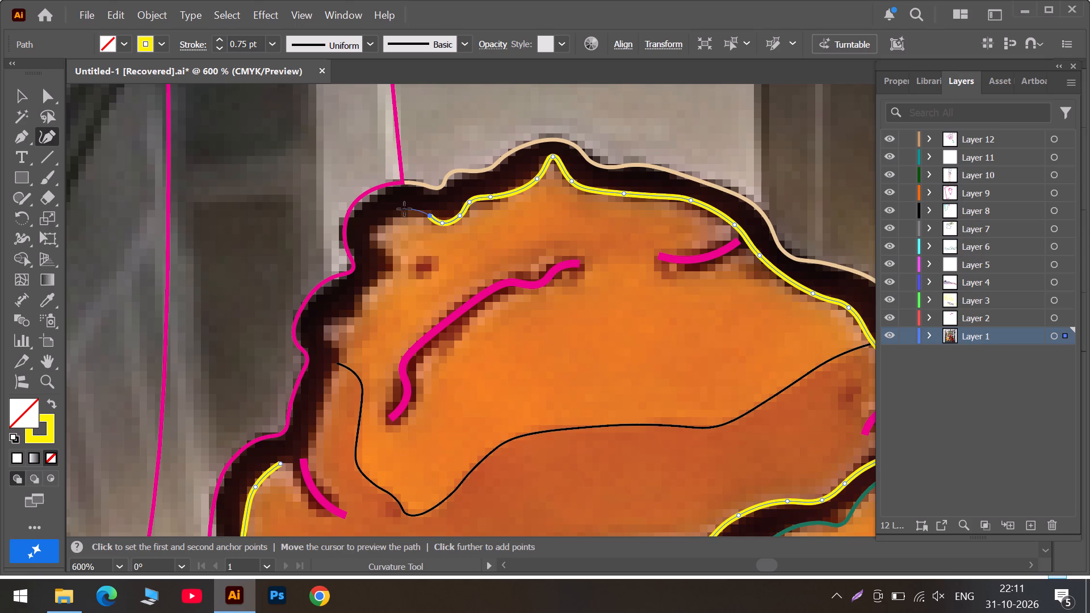
pyautogui.click(401, 209)
pyautogui.click(375, 230)
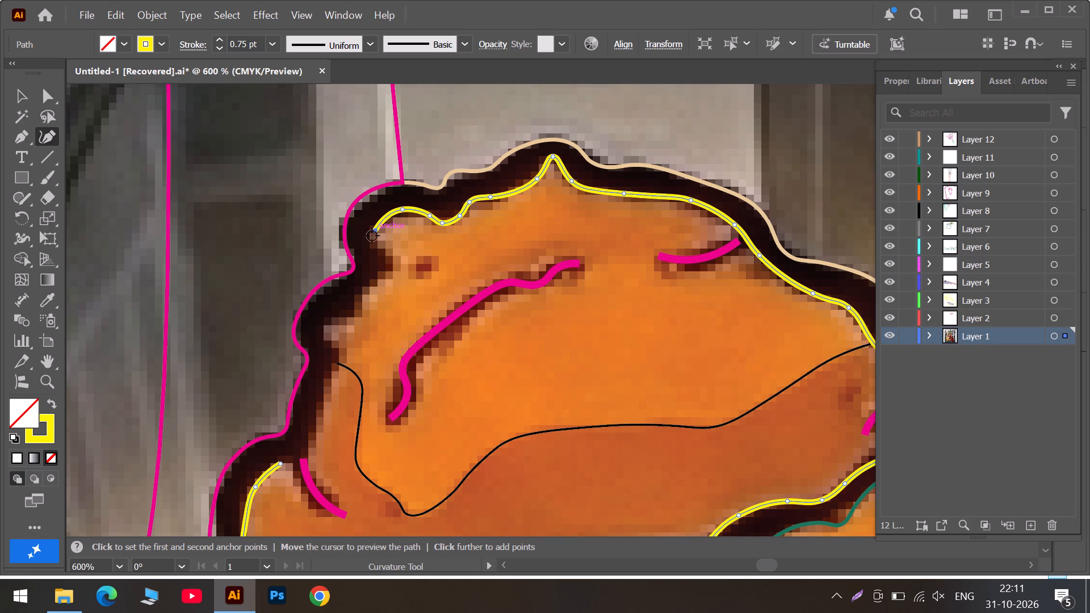
pyautogui.click(385, 247)
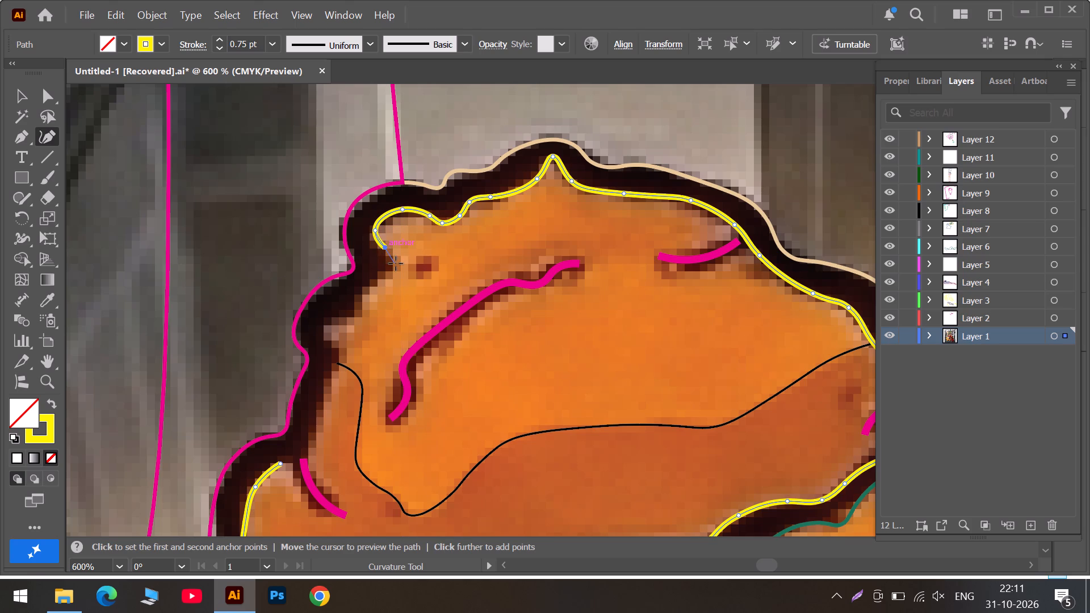
pyautogui.click(398, 263)
pyautogui.click(376, 280)
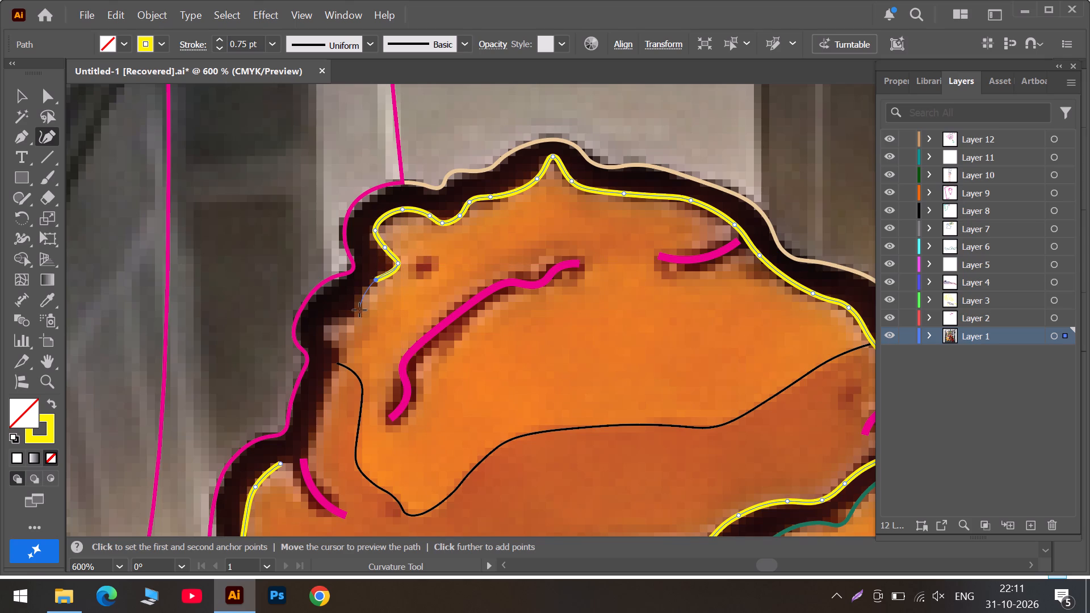
# Trace the yellow path around the pointed left corner and down the left edge towards the path's starting anchor.
pyautogui.click(359, 314)
pyautogui.click(339, 321)
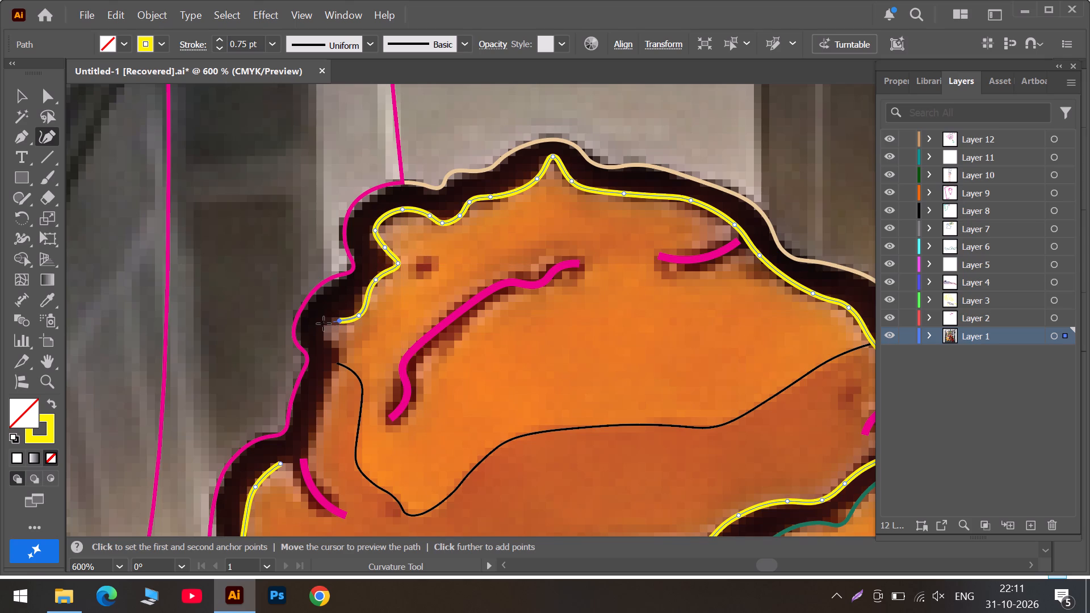
pyautogui.click(322, 325)
pyautogui.click(337, 347)
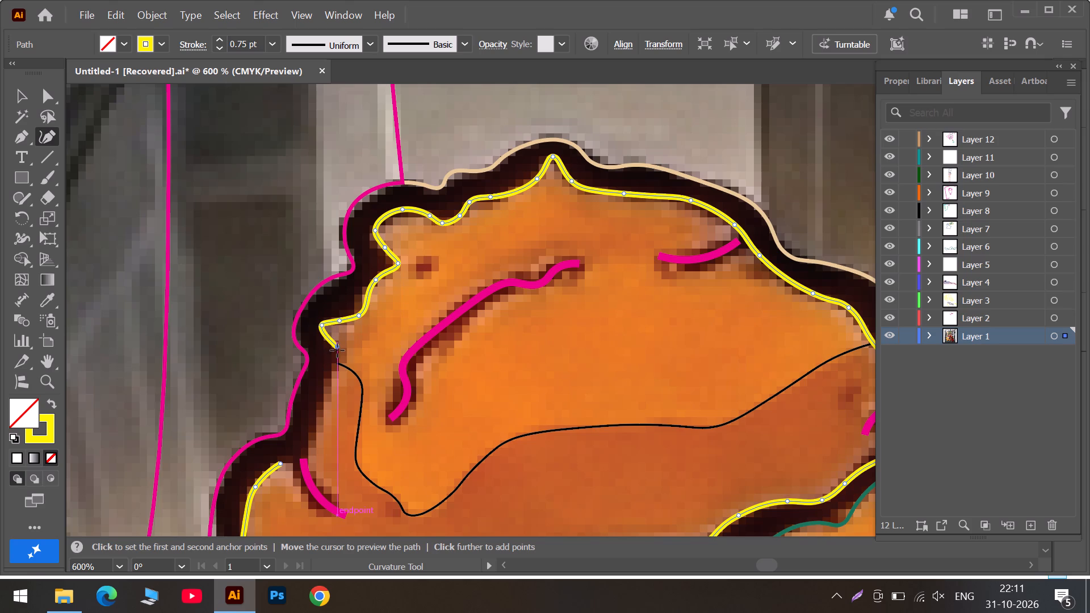
pyautogui.click(326, 379)
pyautogui.click(317, 424)
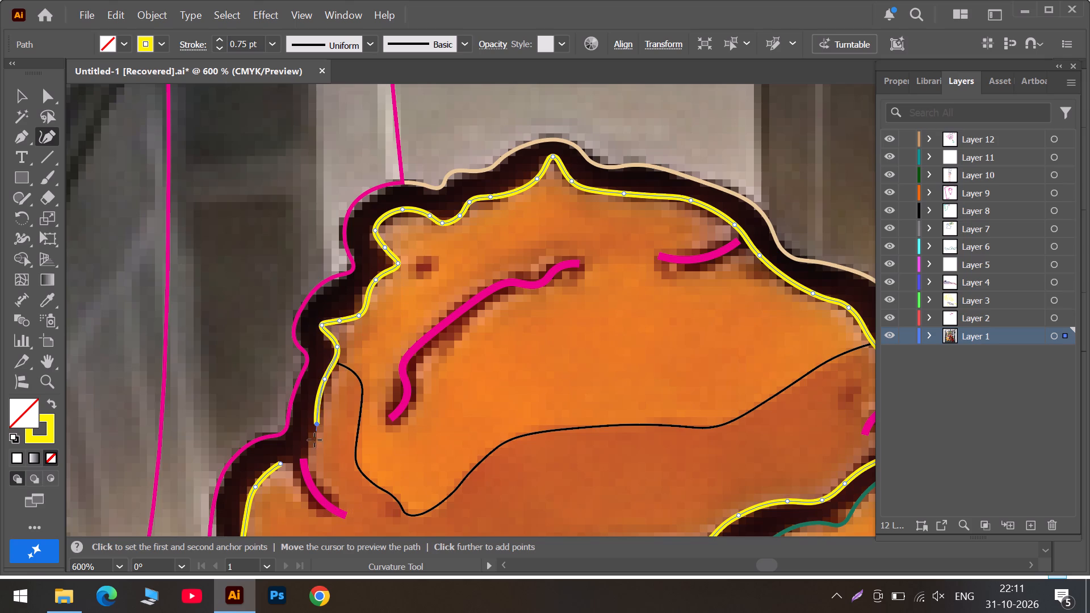
# Close the yellow path at its starting anchor and fit the lower left edge's anchors to the dark outline's inner edge.
pyautogui.click(276, 461)
pyautogui.hotkey('ctrl', 'z')
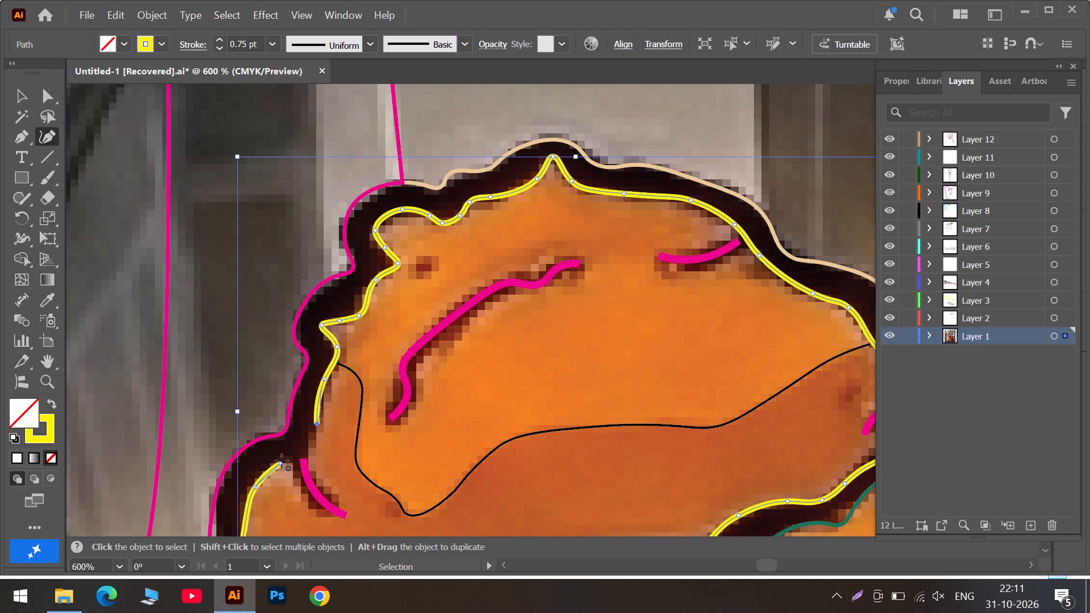
pyautogui.click(280, 461)
pyautogui.moveTo(316, 425); pyautogui.dragTo(316, 426)
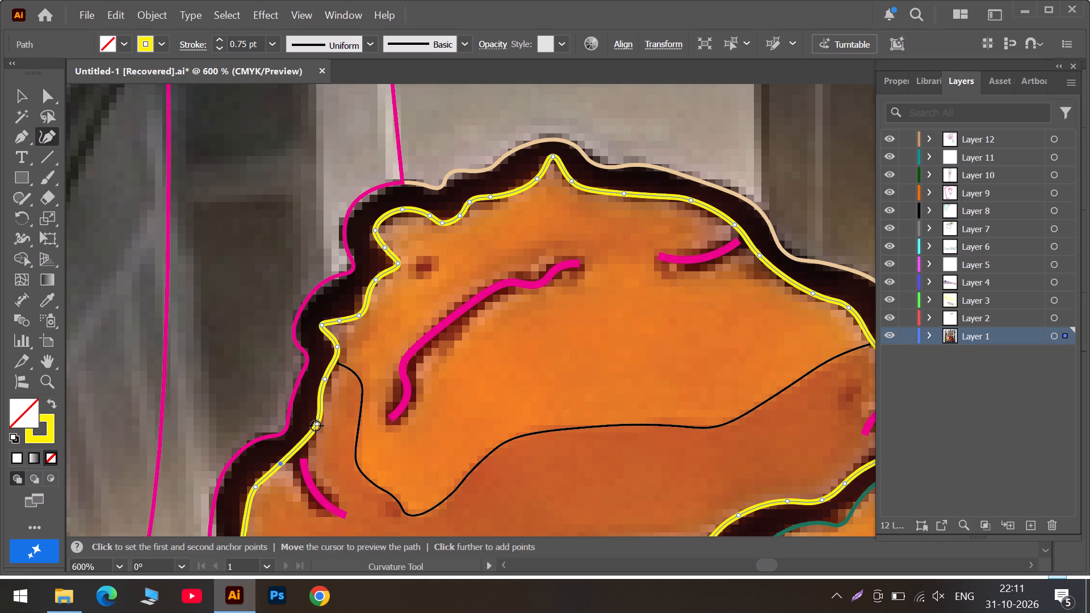
pyautogui.moveTo(316, 426); pyautogui.dragTo(305, 460)
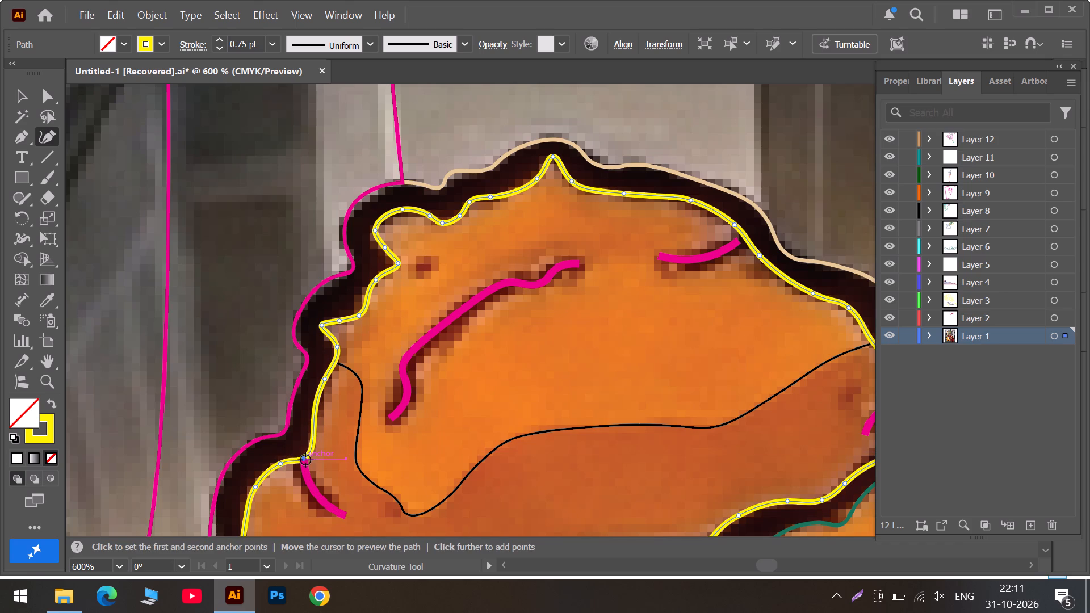
pyautogui.moveTo(326, 380); pyautogui.dragTo(325, 394)
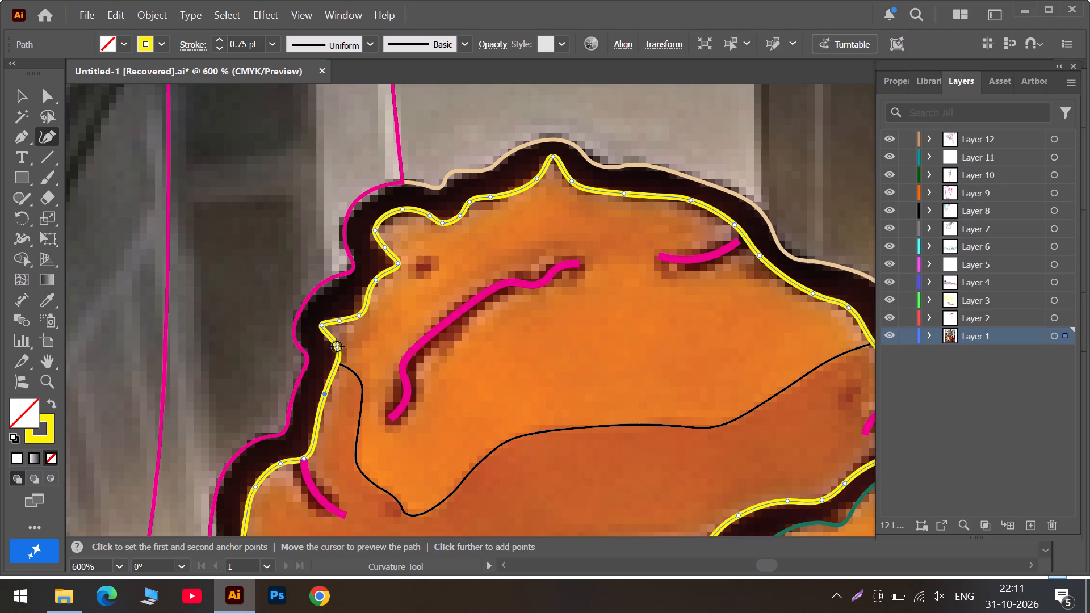
# Extend the magenta crease line near the piece's upper right edge until its outer end meets the yellow path.
pyautogui.keyDown('alt'); pyautogui.scroll(-1, 337, 346); pyautogui.keyUp('alt')
pyautogui.keyDown('alt'); pyautogui.scroll(2, 599, 277); pyautogui.keyUp('alt')
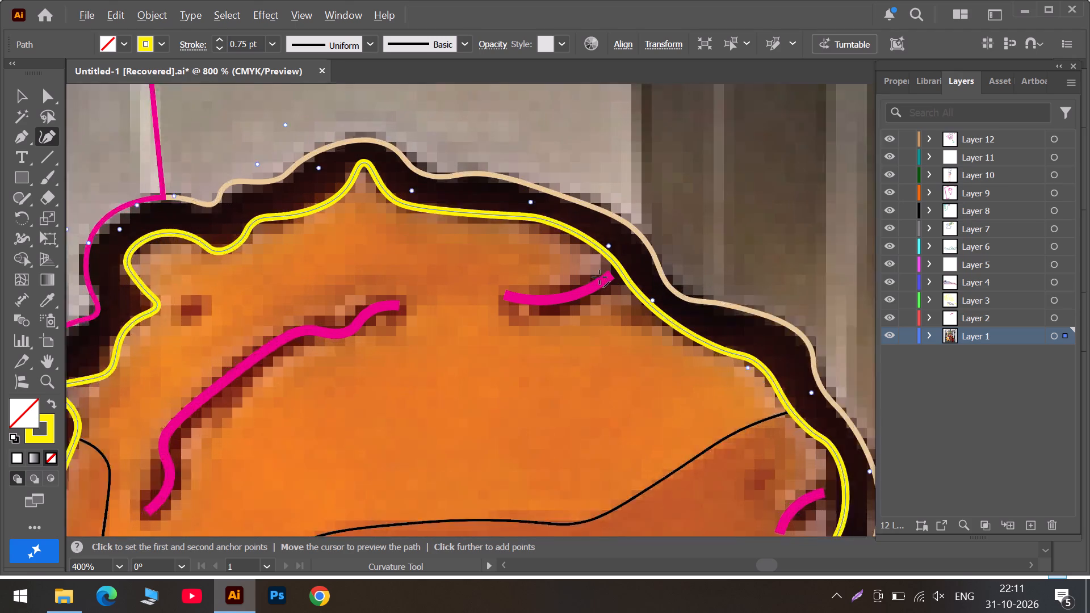
pyautogui.keyDown('alt'); pyautogui.scroll(1, 599, 277); pyautogui.keyUp('alt')
pyautogui.click(19, 96)
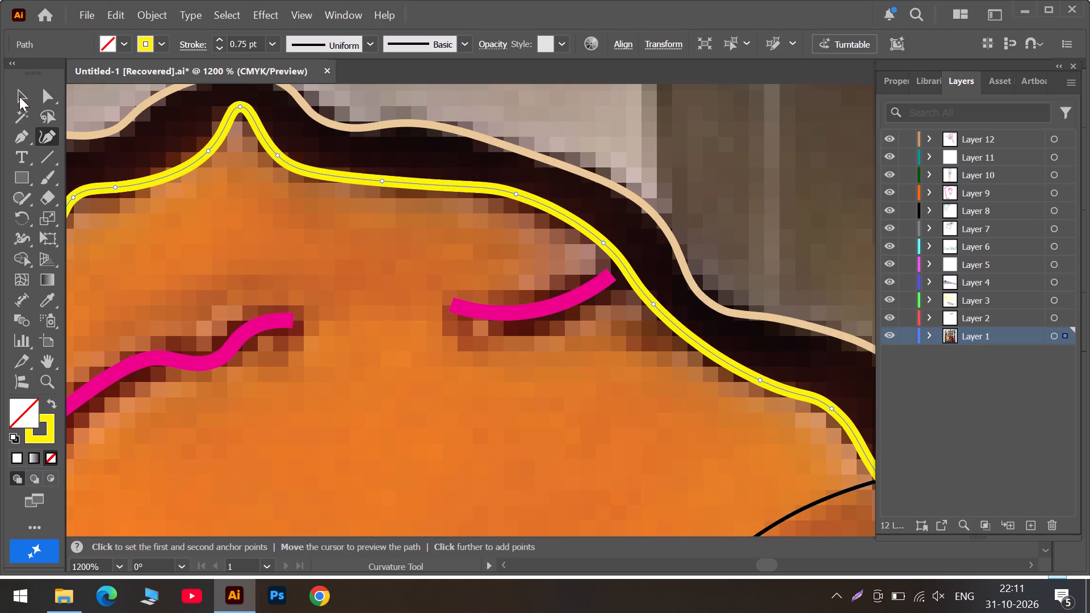
pyautogui.click(551, 306)
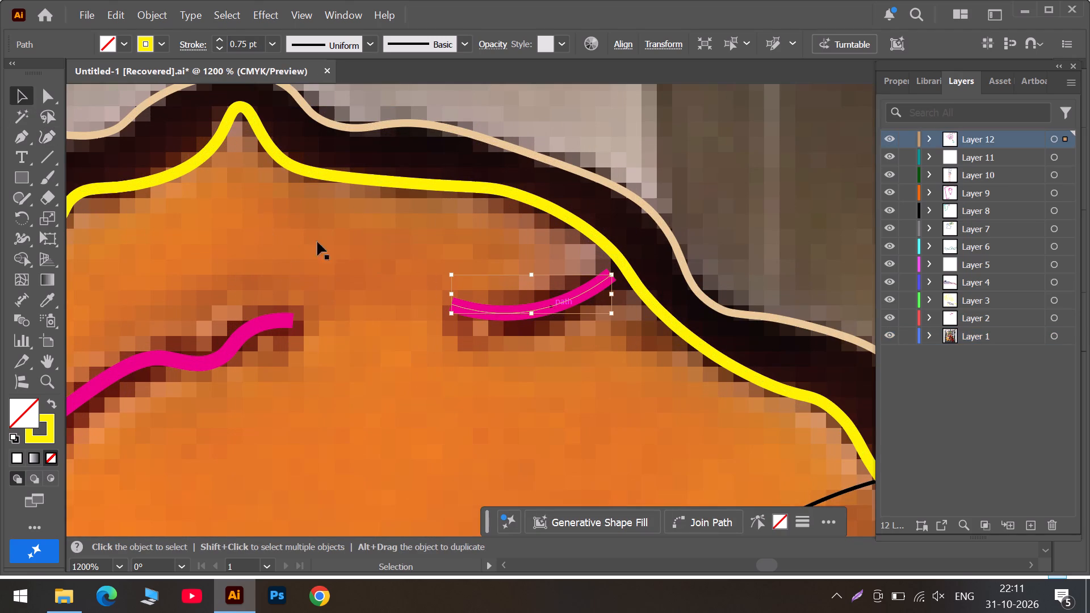
pyautogui.moveTo(47, 136); pyautogui.dragTo(54, 136)
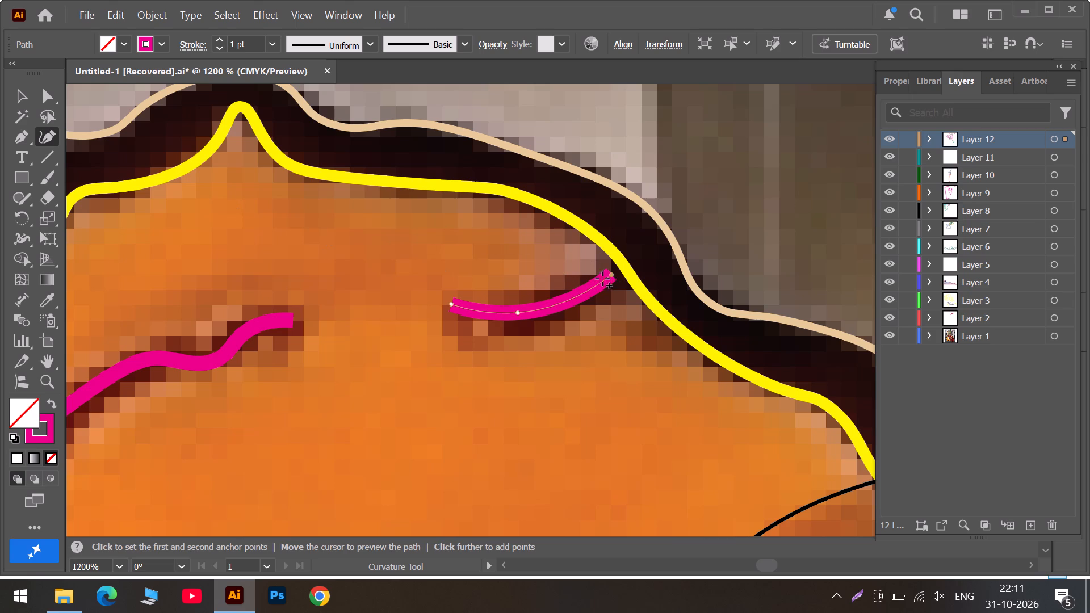
pyautogui.moveTo(609, 274); pyautogui.dragTo(624, 264)
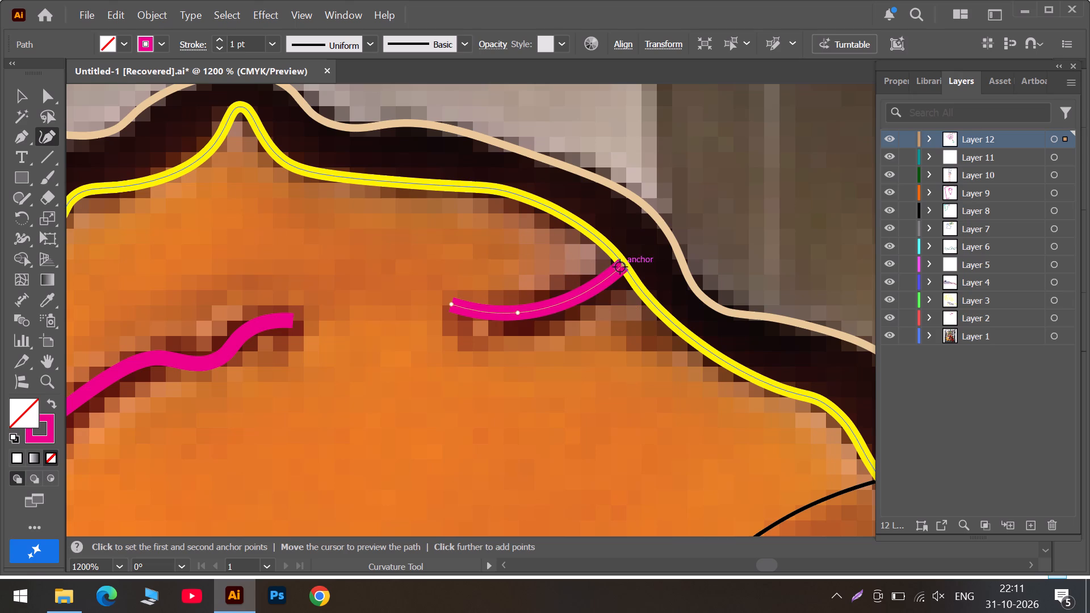
pyautogui.keyDown('alt'); pyautogui.scroll(-2, 612, 274); pyautogui.keyUp('alt')
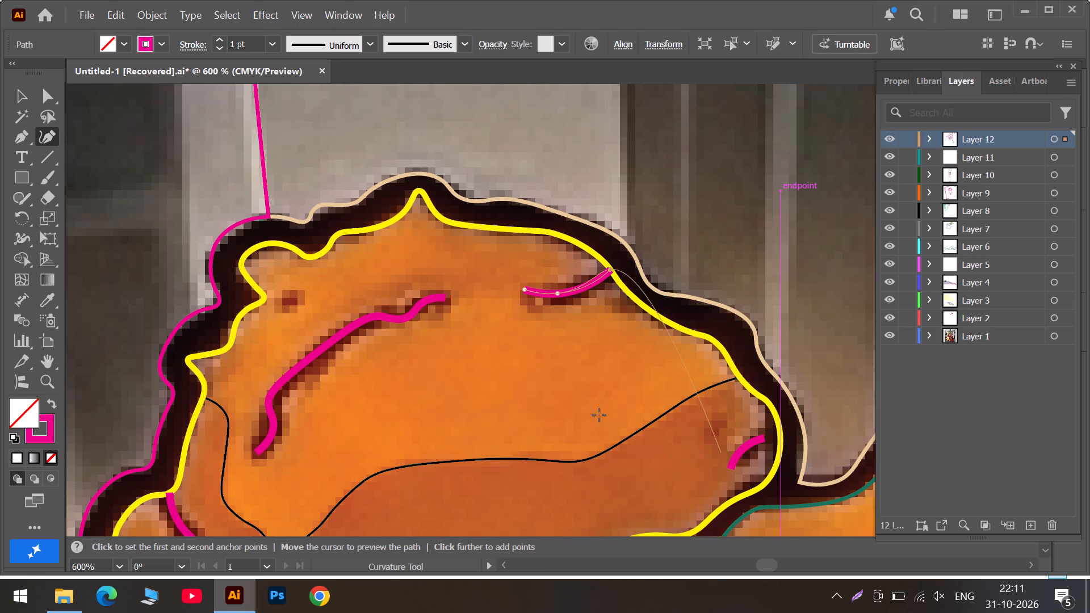
pyautogui.press('Escape')
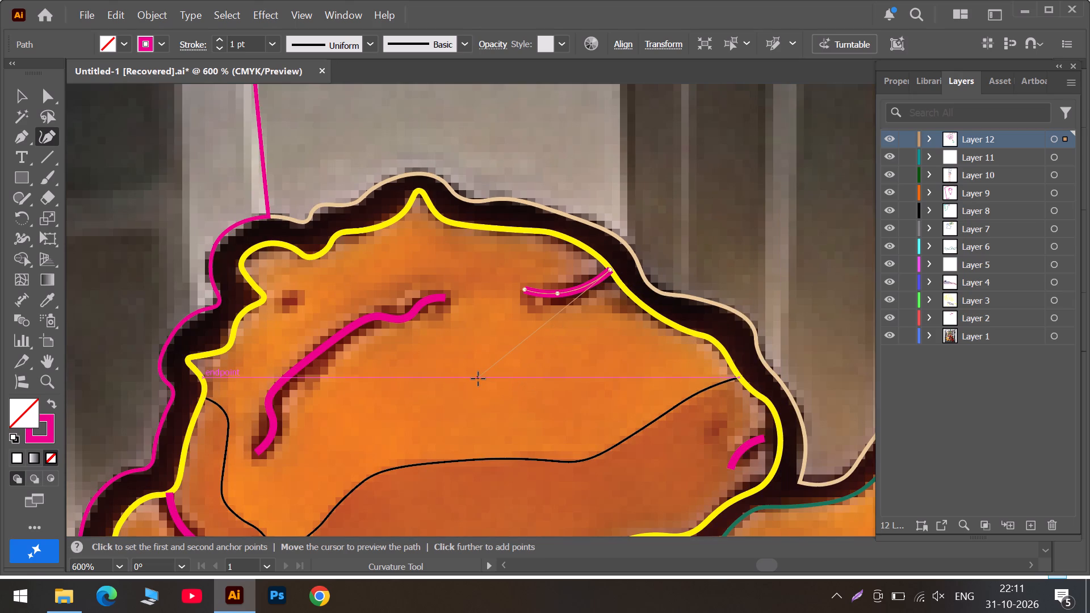
pyautogui.click(478, 379)
# Examine the chicken pieces across the bucket pile, from the rim up to the top drumstick, for edges still needing tracing.
pyautogui.keyDown('alt'); pyautogui.scroll(-6, 478, 379); pyautogui.keyUp('alt')
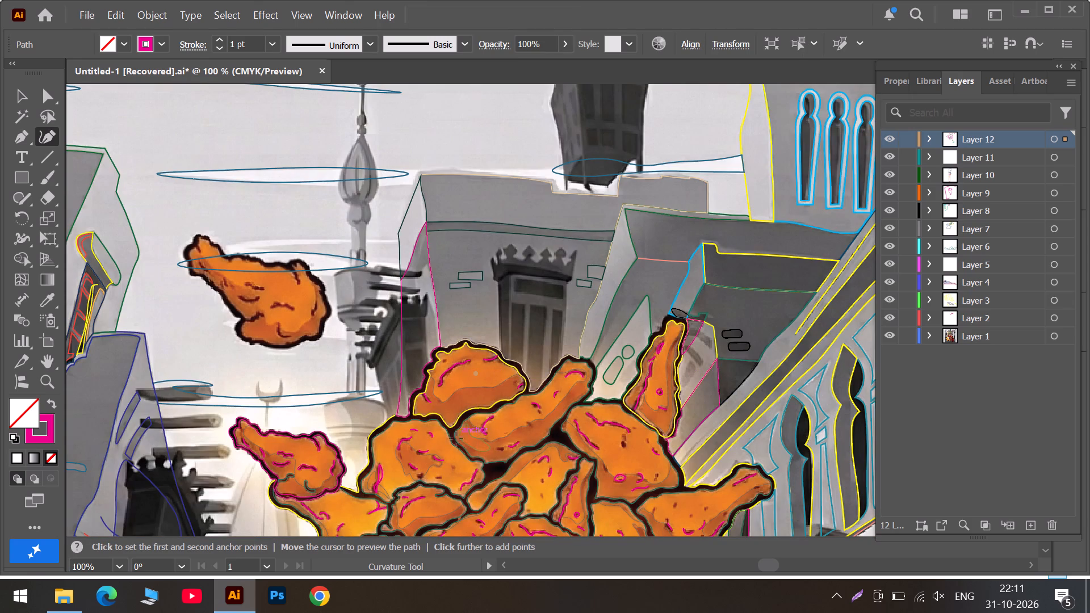
pyautogui.keyDown('alt'); pyautogui.scroll(3, 315, 435); pyautogui.keyUp('alt')
pyautogui.scroll(-5, 554, 492)
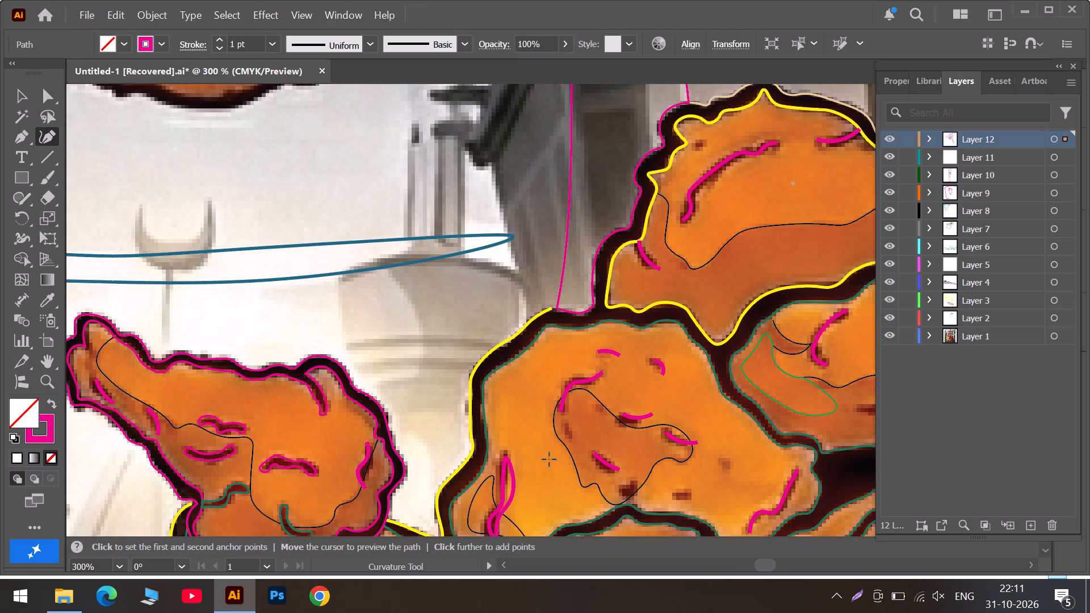
pyautogui.scroll(-11, 549, 459)
pyautogui.scroll(-6, 608, 484)
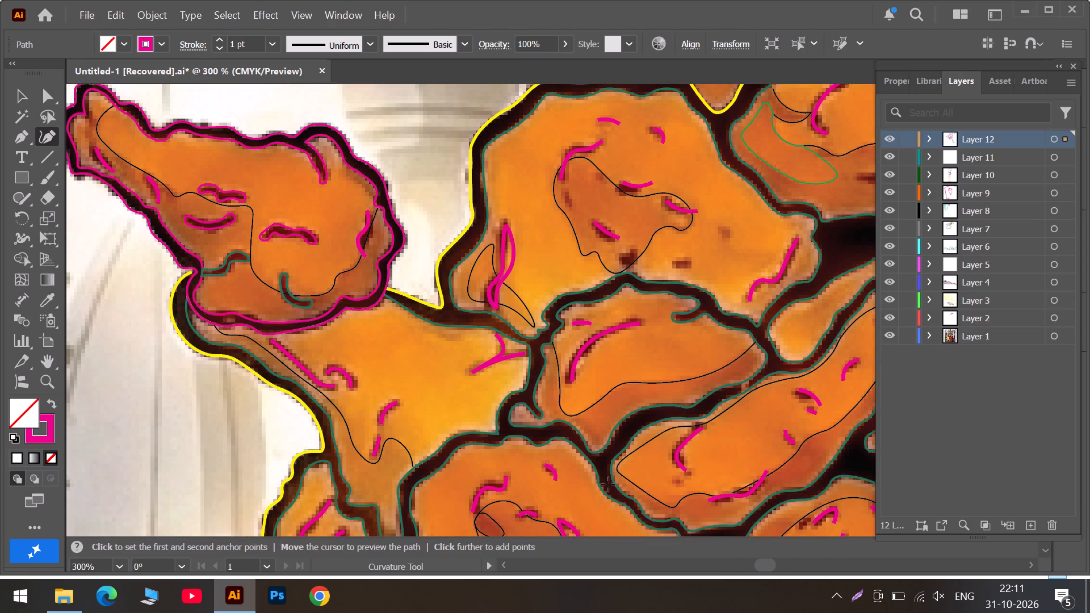
pyautogui.scroll(-5, 608, 484)
pyautogui.scroll(-16, 538, 464)
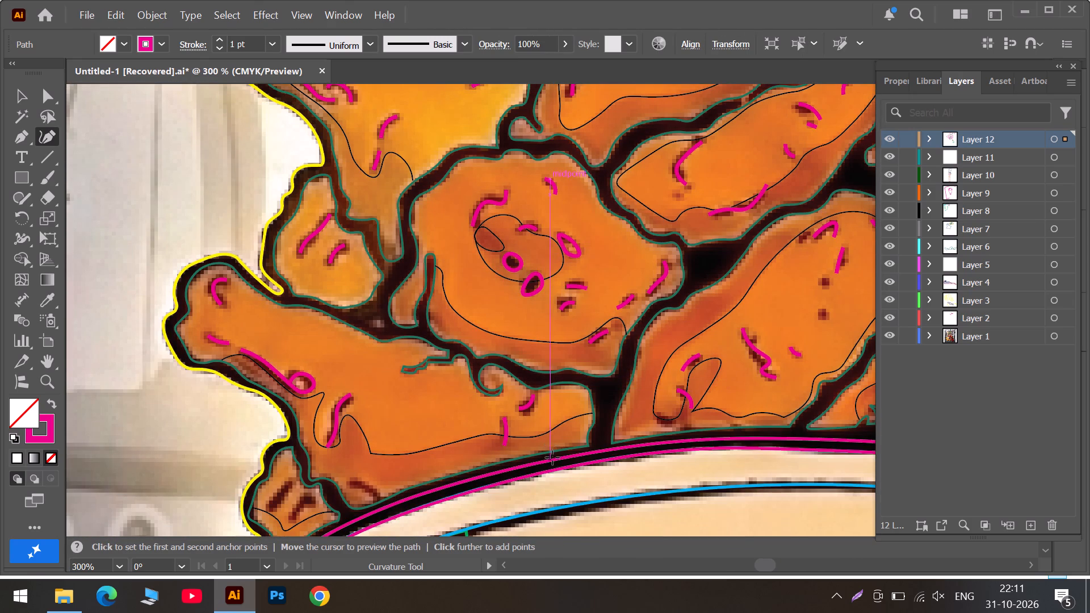
pyautogui.keyDown('alt'); pyautogui.scroll(-3, 741, 357); pyautogui.keyUp('alt')
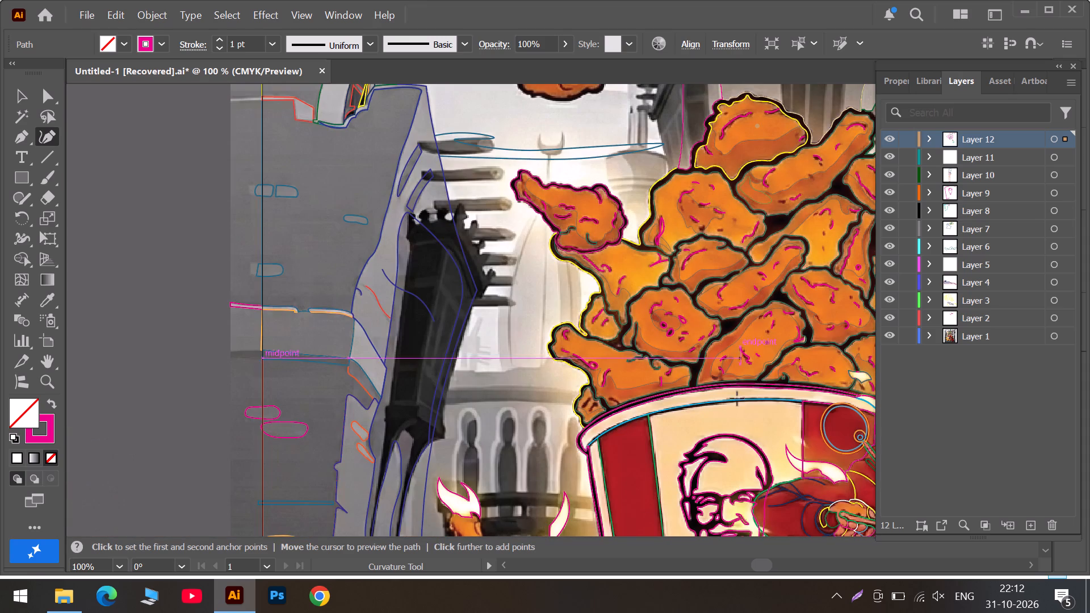
pyautogui.click(780, 566)
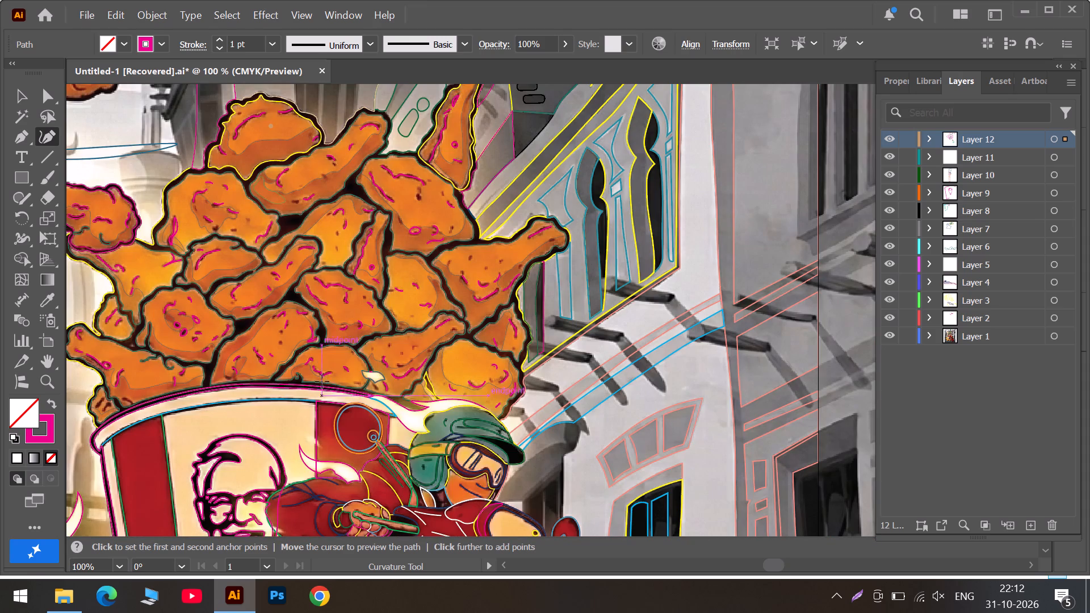
pyautogui.keyDown('alt'); pyautogui.scroll(4, 317, 367); pyautogui.keyUp('alt')
pyautogui.scroll(5, 326, 362)
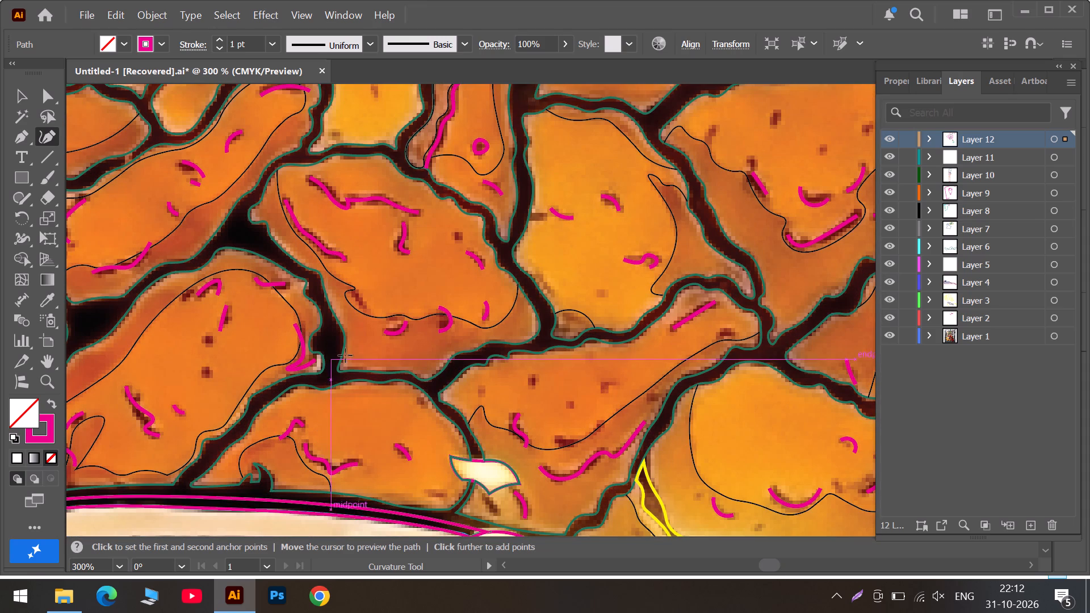
pyautogui.scroll(6, 564, 383)
pyautogui.scroll(6, 606, 284)
pyautogui.scroll(-1, 603, 283)
pyautogui.scroll(5, 603, 283)
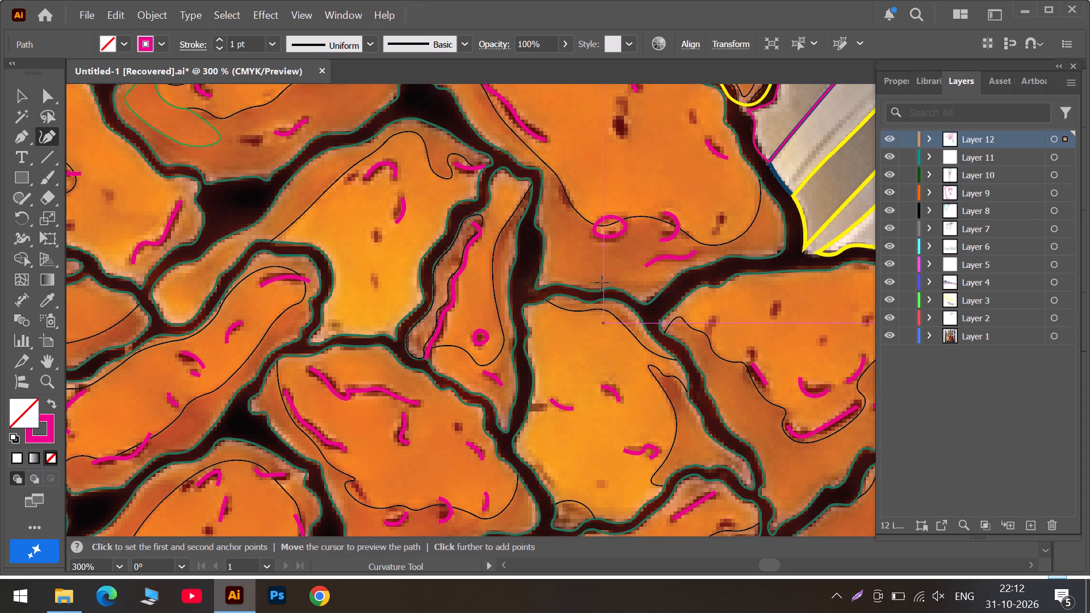
pyautogui.scroll(14, 602, 283)
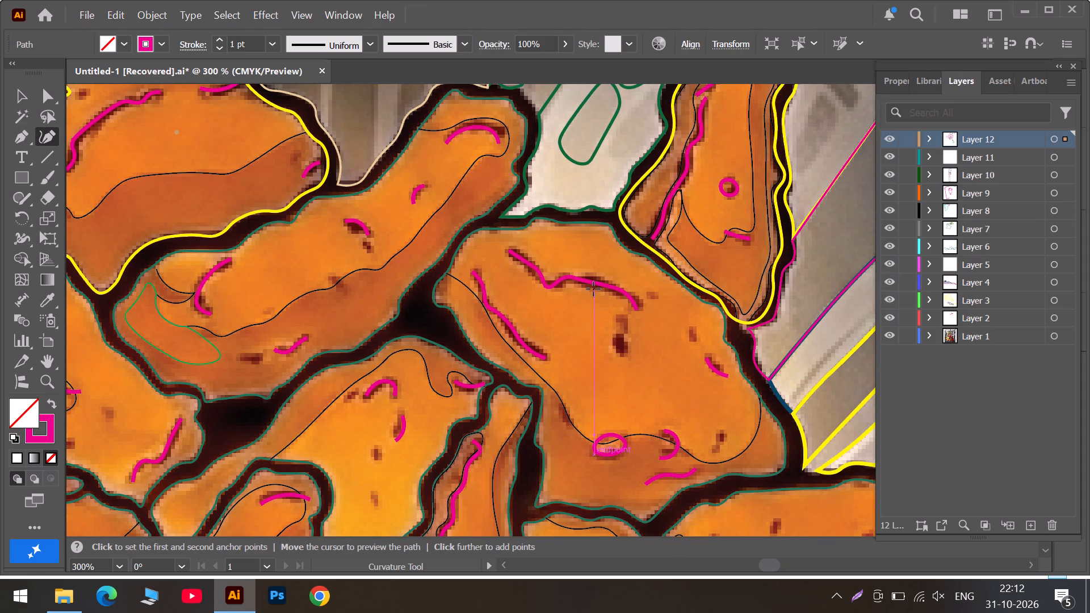
pyautogui.scroll(5, 592, 289)
pyautogui.keyDown('alt'); pyautogui.scroll(-2, 587, 294); pyautogui.keyUp('alt')
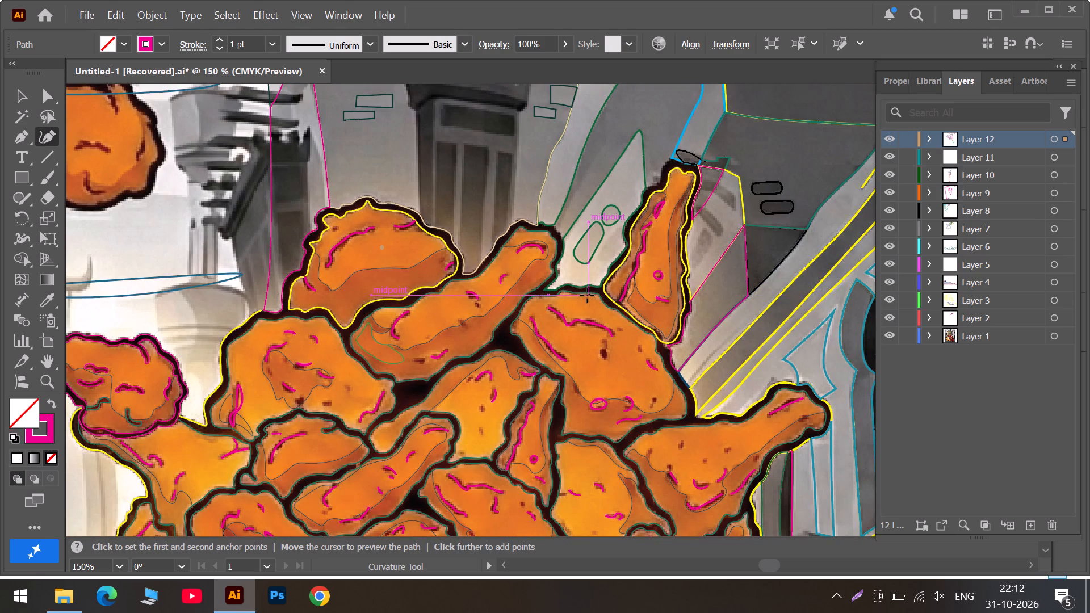
pyautogui.keyDown('alt'); pyautogui.scroll(3, 556, 261); pyautogui.keyUp('alt')
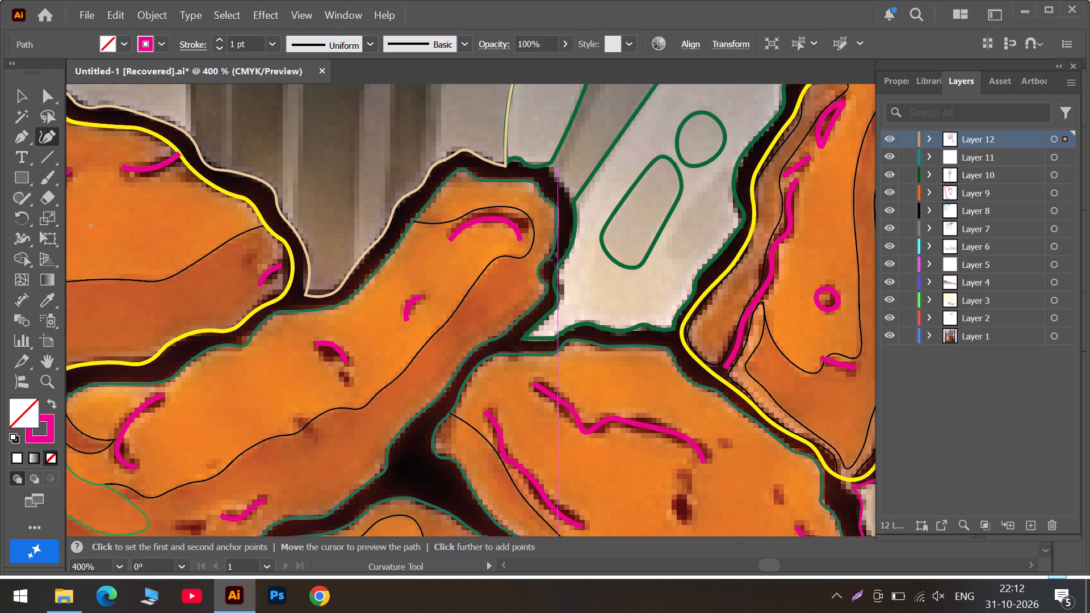
# Examine the traced chicken pile and the surrounding buildings at several zoom levels for areas still needing tracing.
pyautogui.keyDown('alt'); pyautogui.scroll(-2, 556, 260); pyautogui.keyUp('alt')
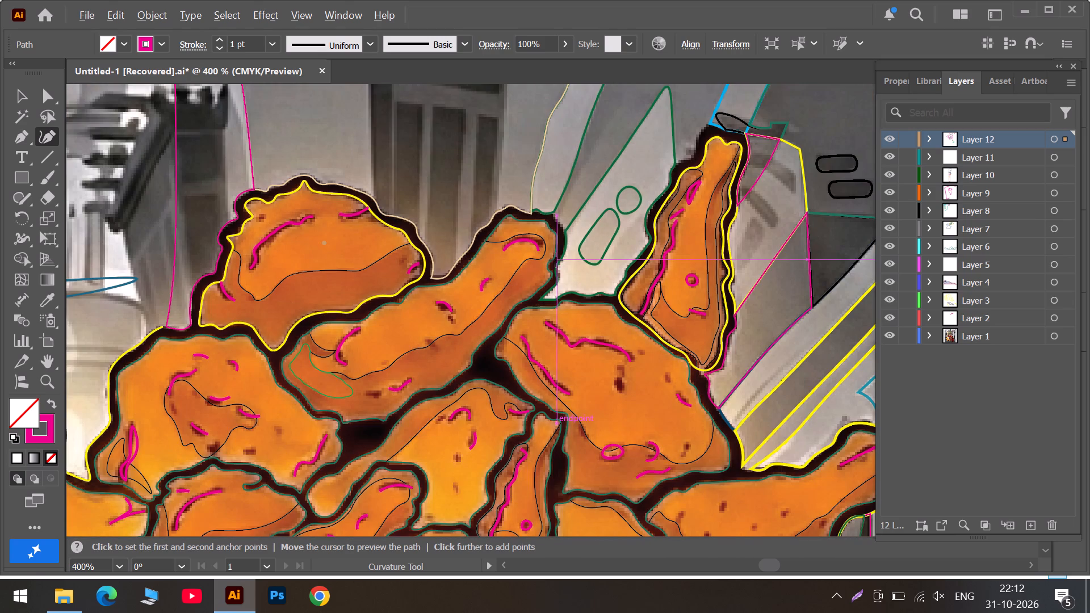
pyautogui.scroll(-6, 556, 260)
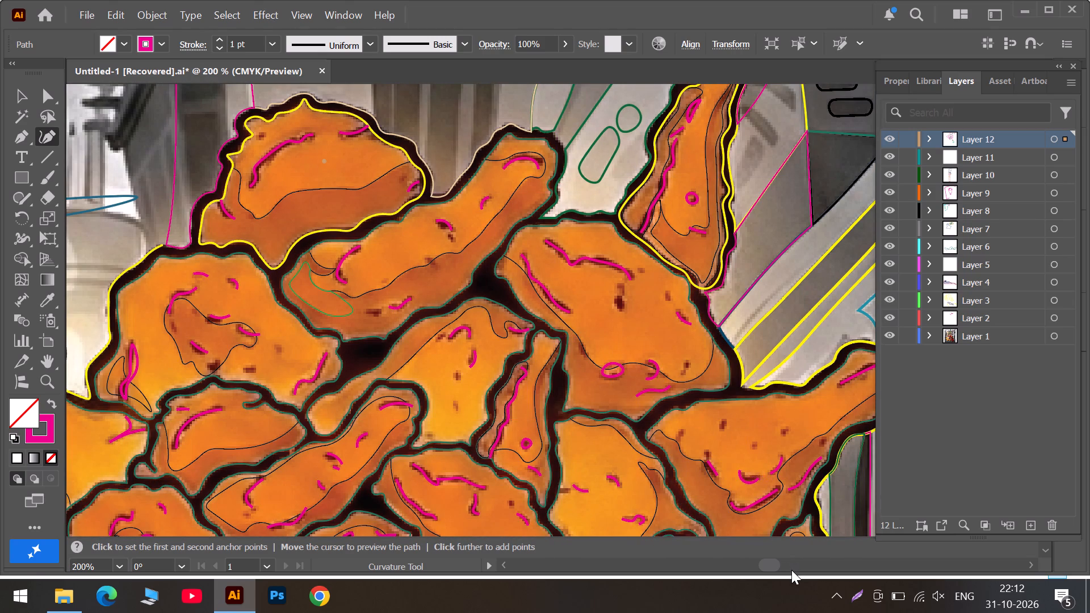
pyautogui.click(791, 570)
pyautogui.scroll(-17, 372, 449)
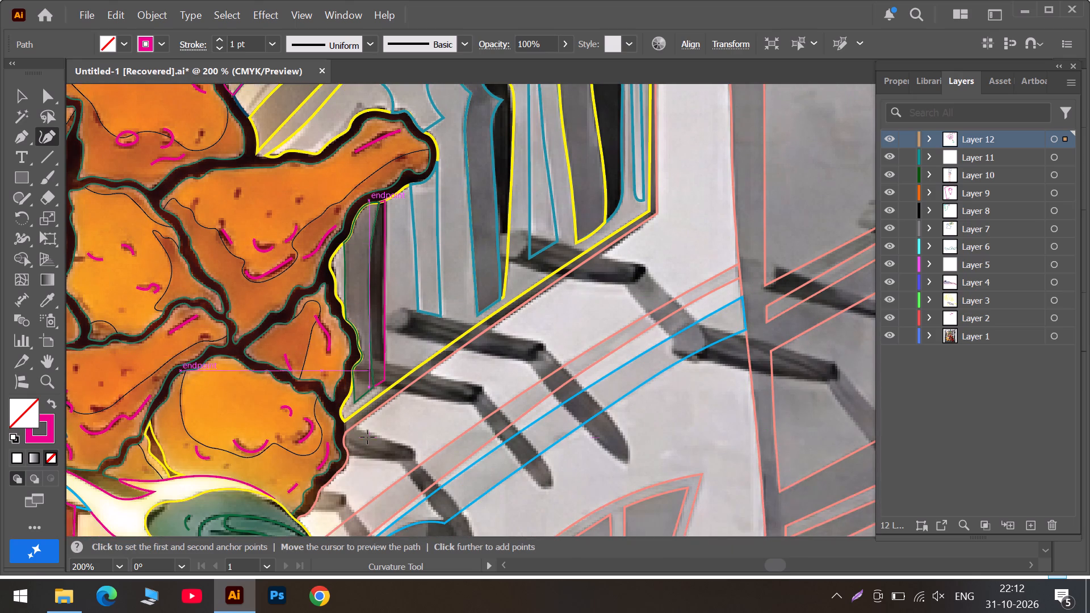
pyautogui.scroll(-11, 367, 437)
pyautogui.keyDown('alt'); pyautogui.scroll(-3, 338, 431); pyautogui.keyUp('alt')
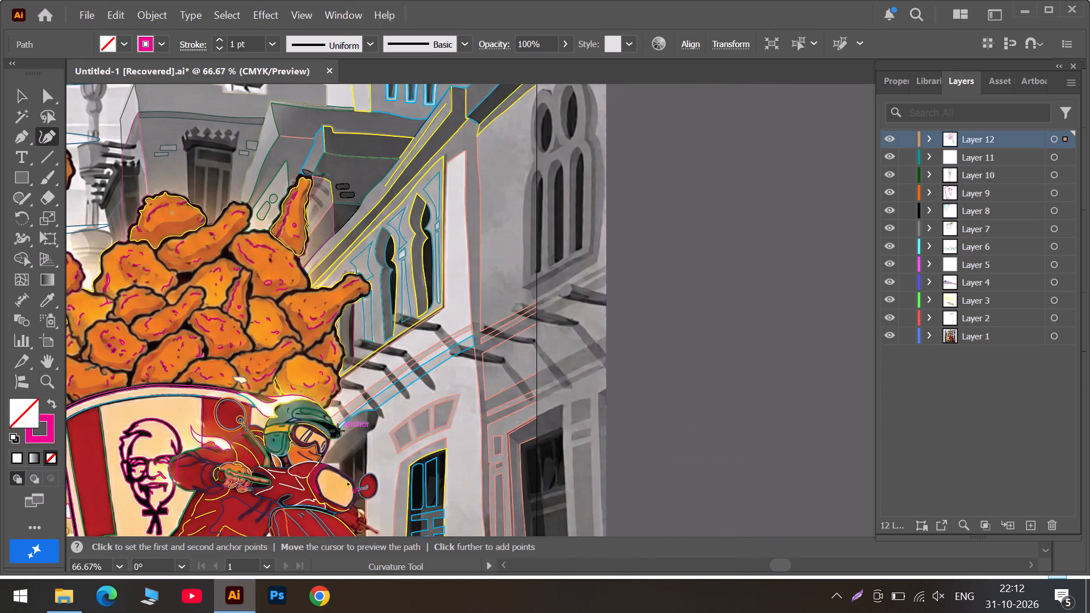
pyautogui.keyDown('alt'); pyautogui.scroll(-2, 224, 397); pyautogui.keyUp('alt')
pyautogui.keyDown('alt'); pyautogui.scroll(5, 110, 332); pyautogui.keyUp('alt')
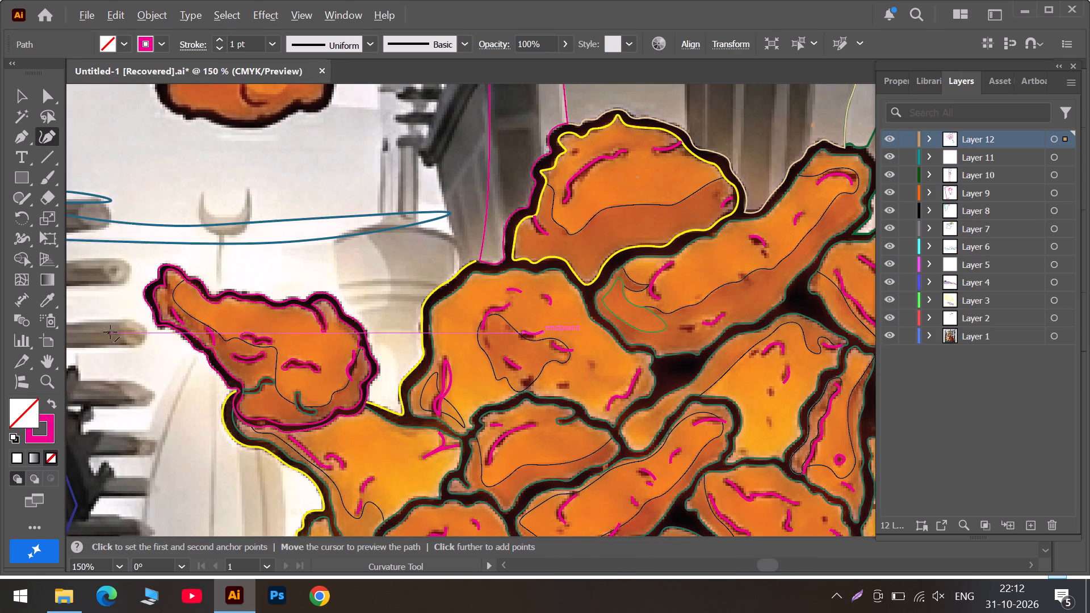
pyautogui.scroll(5, 358, 371)
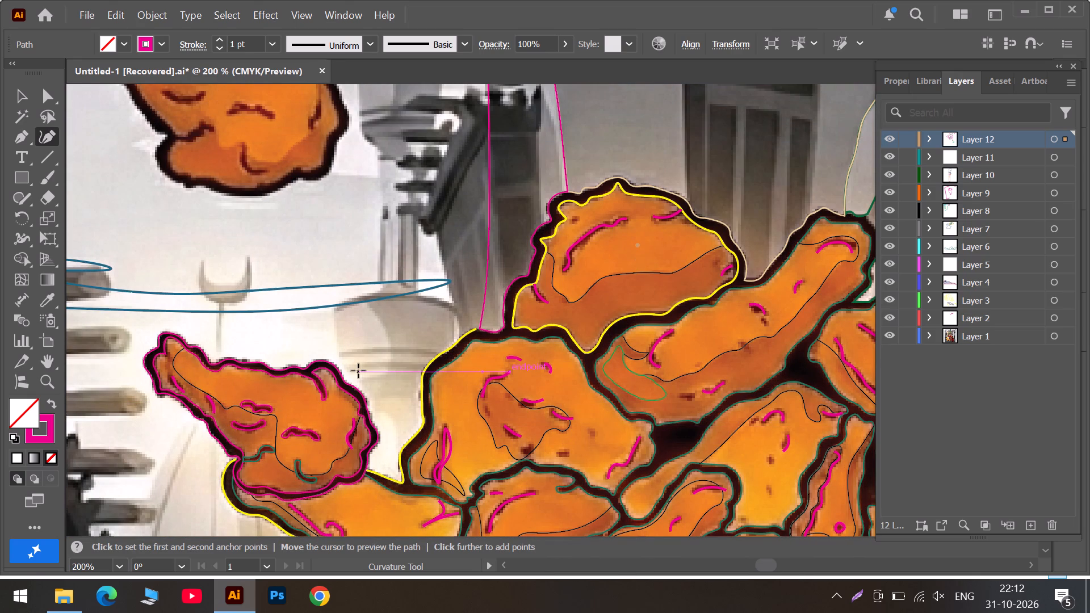
pyautogui.keyDown('alt'); pyautogui.scroll(-3, 358, 371); pyautogui.keyUp('alt')
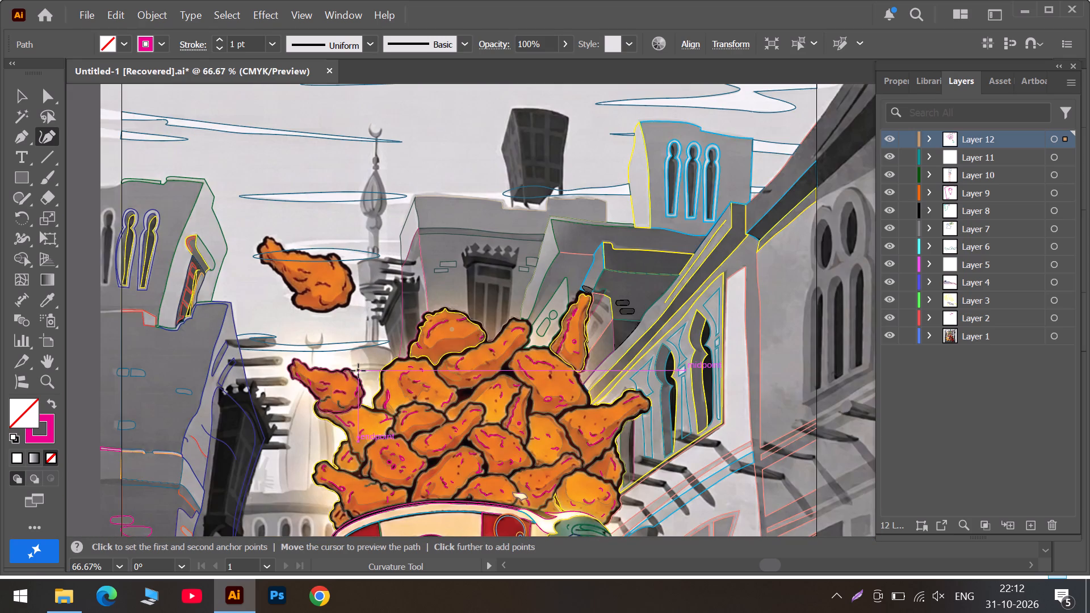
pyautogui.keyDown('alt'); pyautogui.scroll(-1, 358, 370); pyautogui.keyUp('alt')
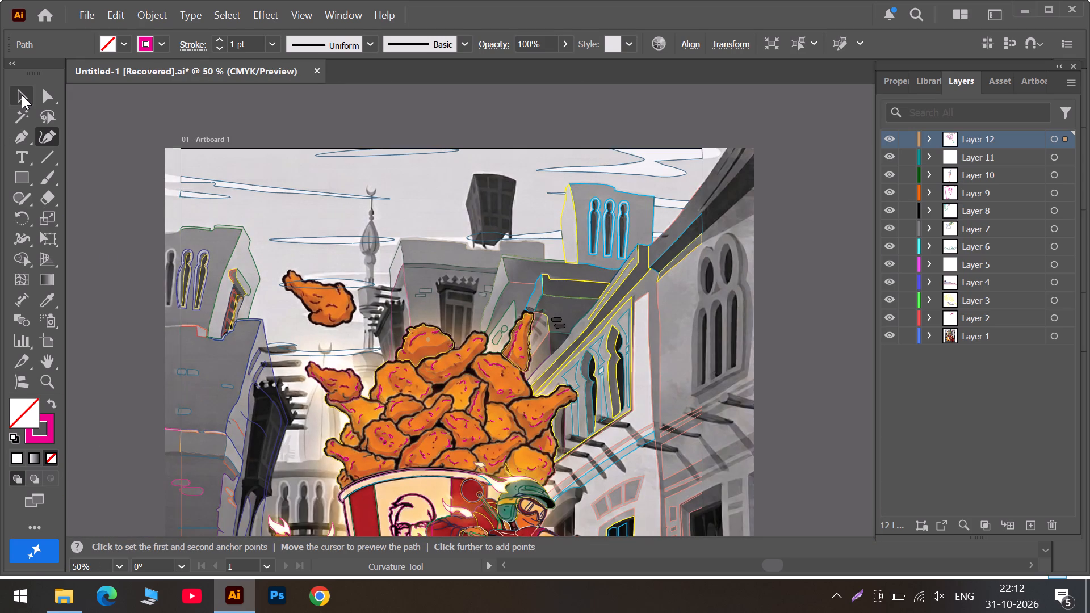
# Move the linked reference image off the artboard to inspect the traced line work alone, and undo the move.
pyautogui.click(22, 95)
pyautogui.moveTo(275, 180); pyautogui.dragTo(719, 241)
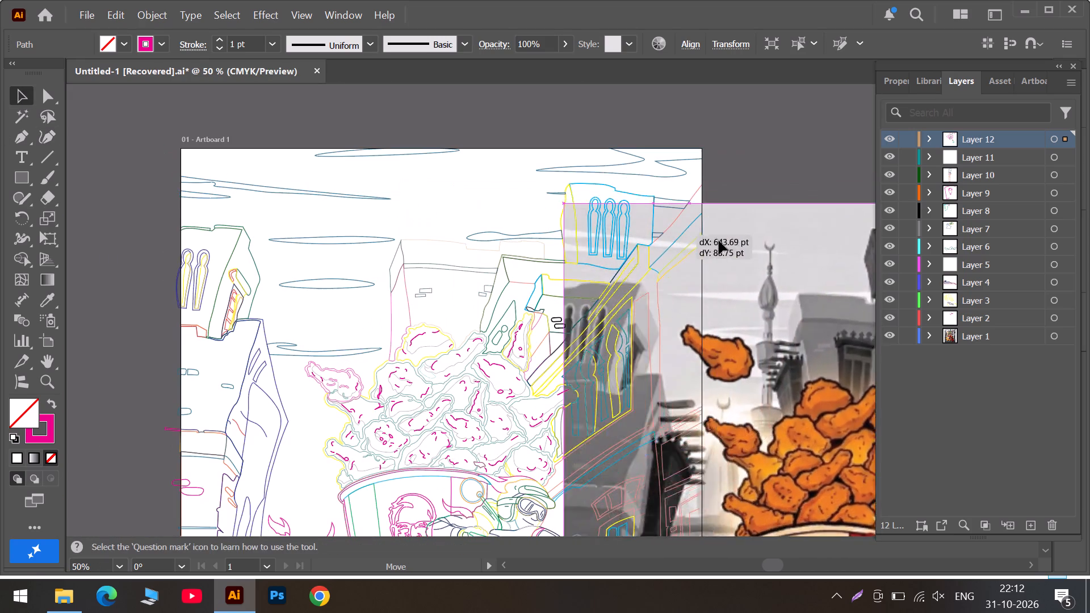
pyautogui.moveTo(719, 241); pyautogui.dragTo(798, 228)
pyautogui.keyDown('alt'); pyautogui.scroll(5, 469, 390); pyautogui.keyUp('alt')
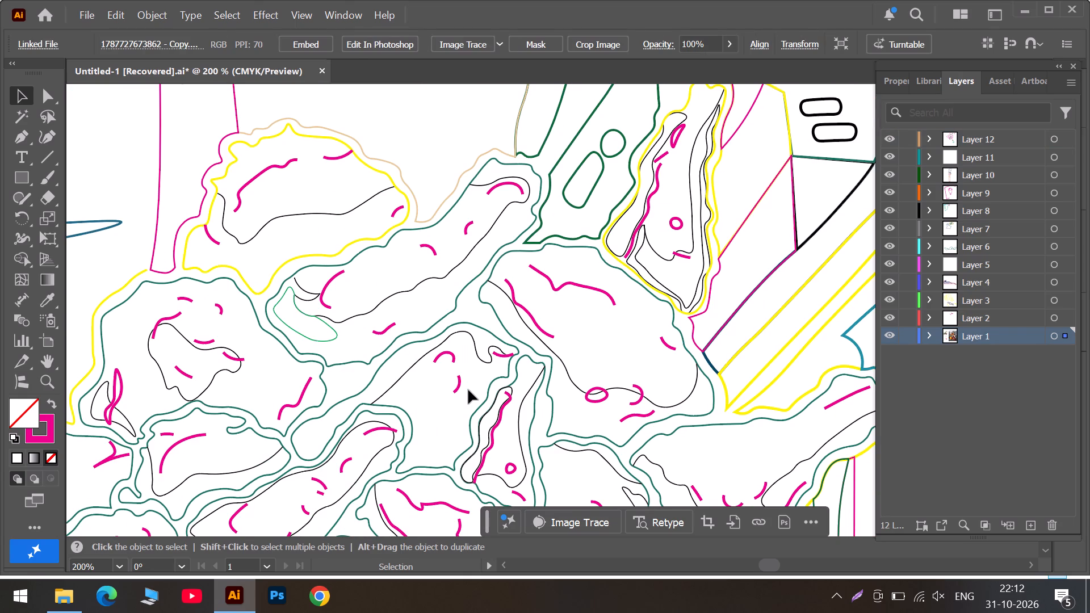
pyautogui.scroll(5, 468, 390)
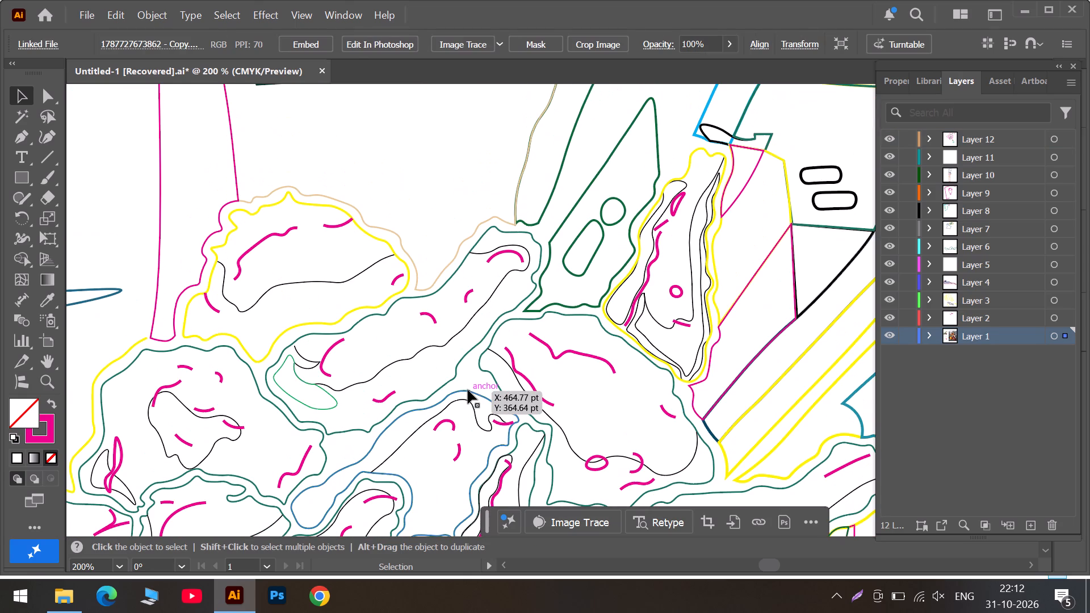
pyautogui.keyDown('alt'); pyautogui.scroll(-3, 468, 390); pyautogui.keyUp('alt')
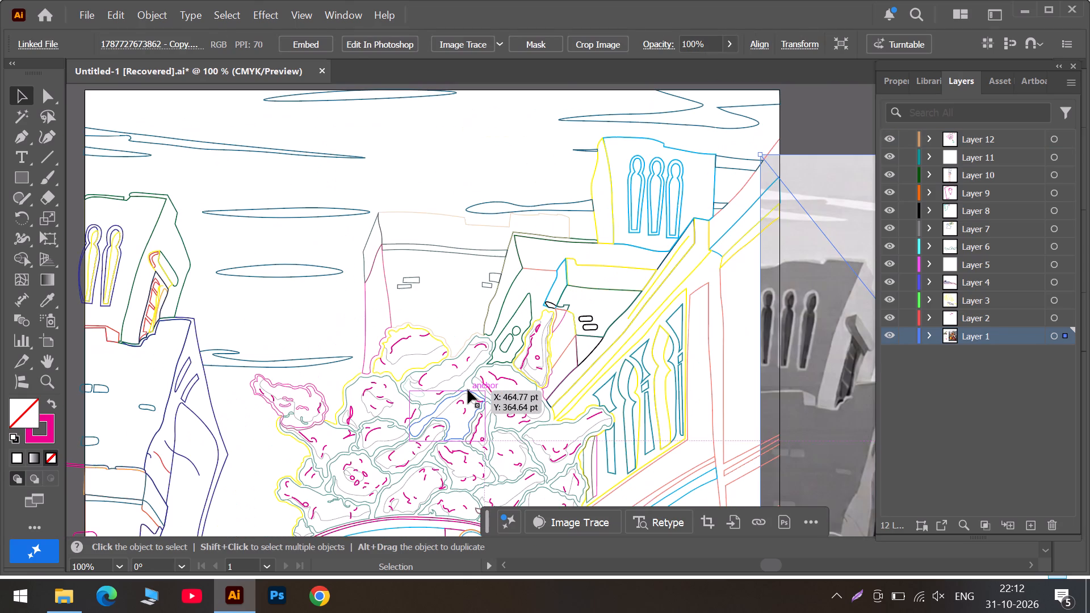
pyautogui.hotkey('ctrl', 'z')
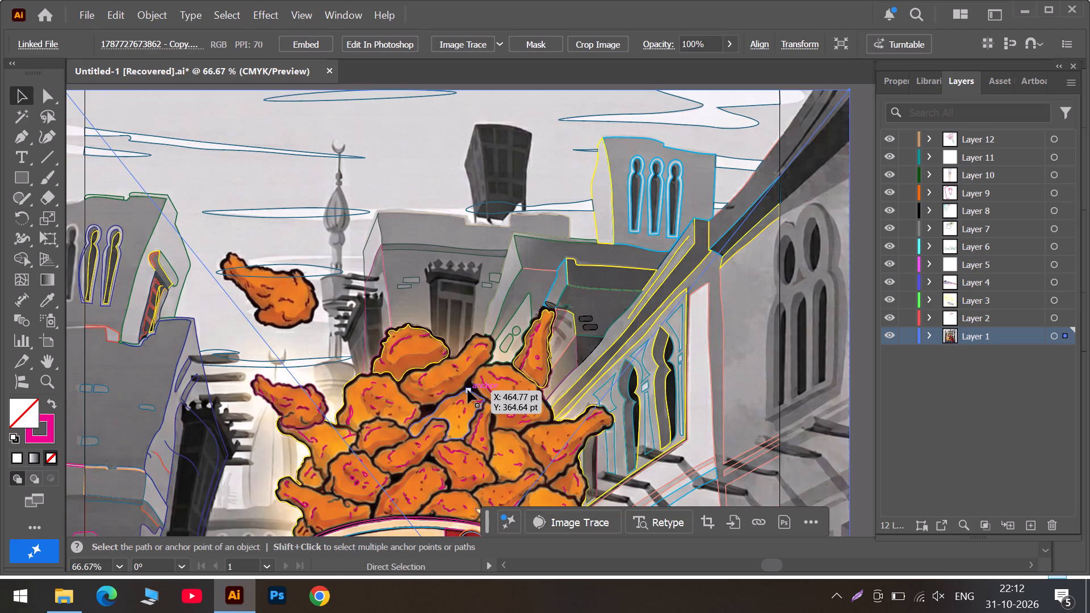
# Check the existing paths bounding the grey wall behind the chicken: its left edge, the horizontal band and its right edge.
pyautogui.keyDown('alt'); pyautogui.scroll(2, 430, 286); pyautogui.keyUp('alt')
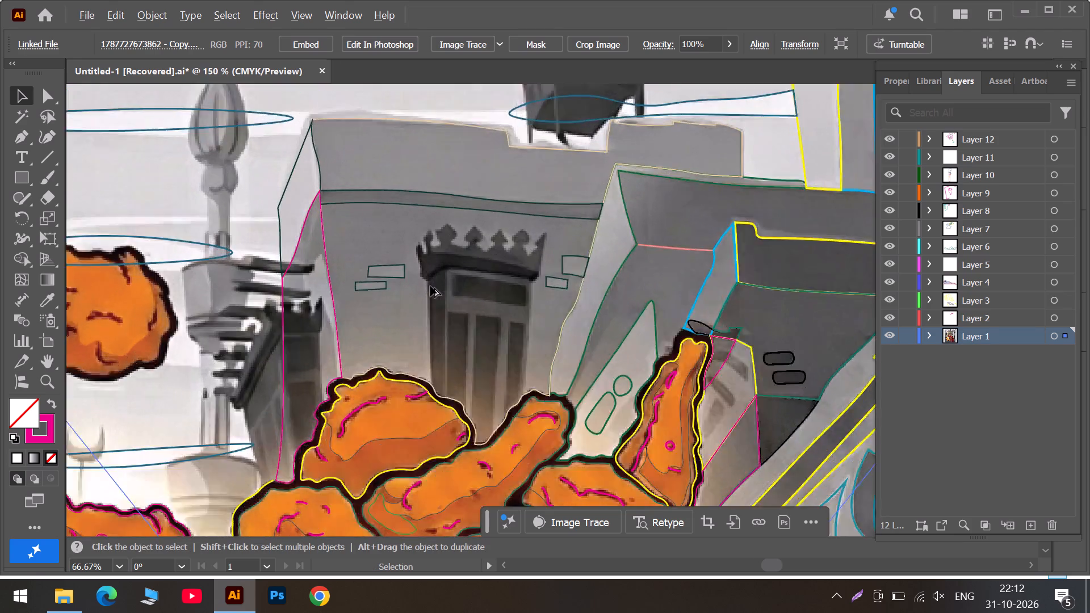
pyautogui.keyDown('alt'); pyautogui.scroll(2, 430, 286); pyautogui.keyUp('alt')
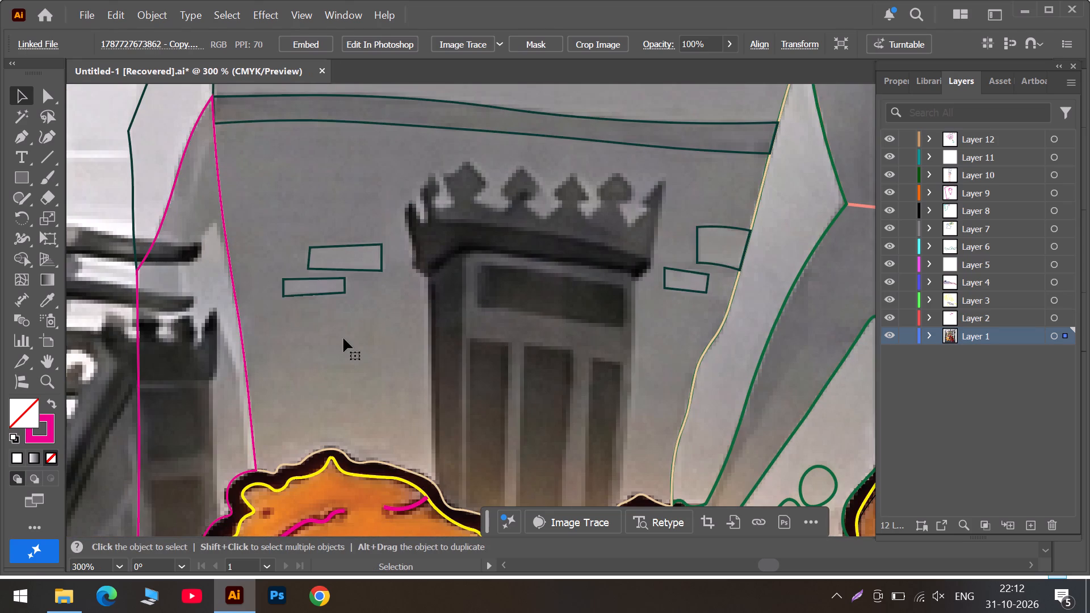
pyautogui.click(244, 347)
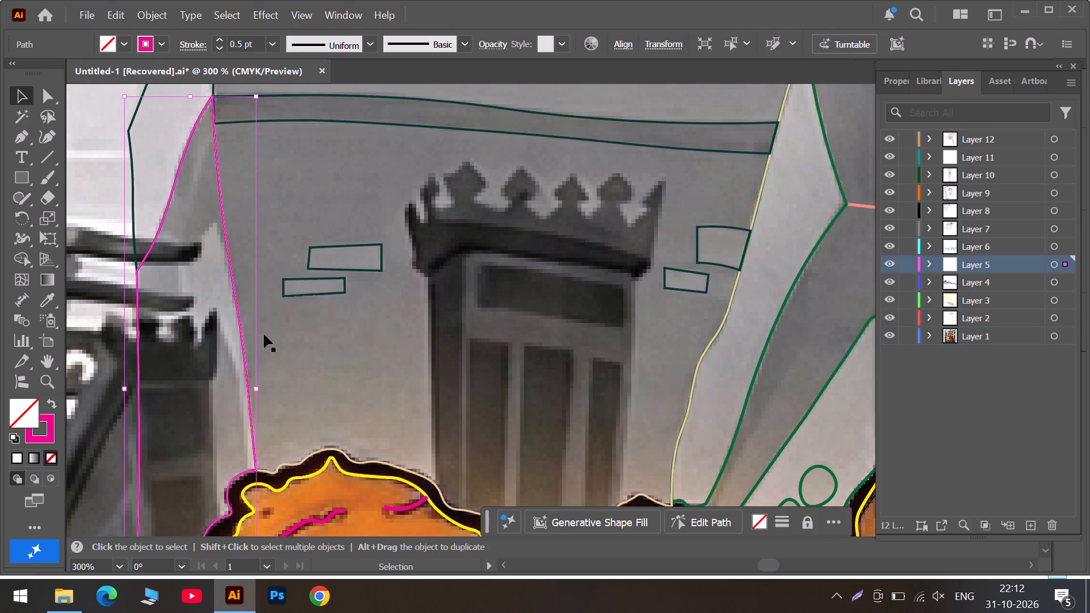
pyautogui.click(409, 127)
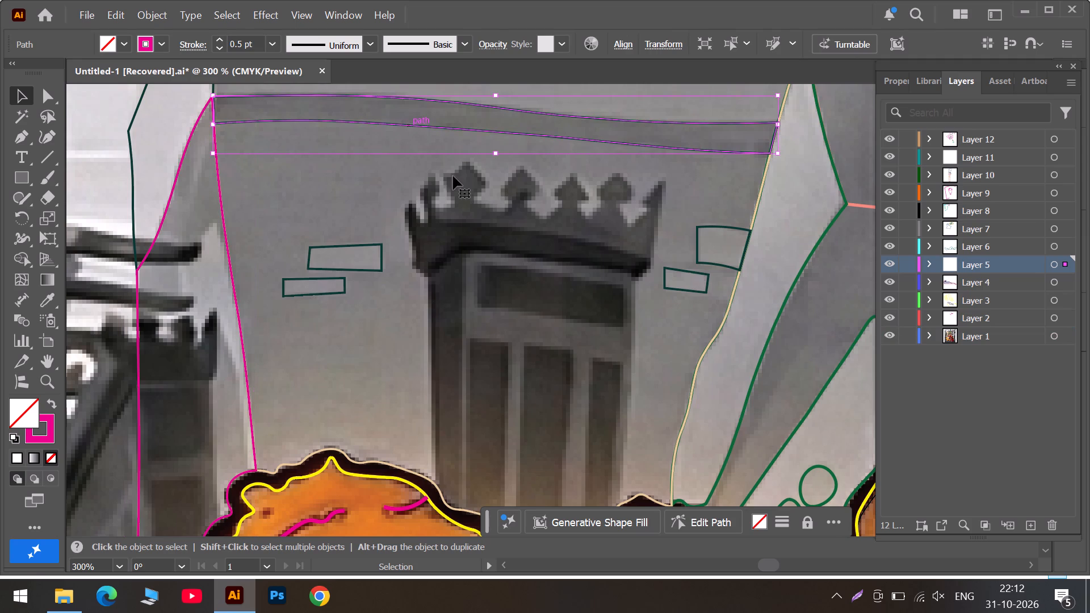
pyautogui.click(692, 386)
pyautogui.click(693, 386)
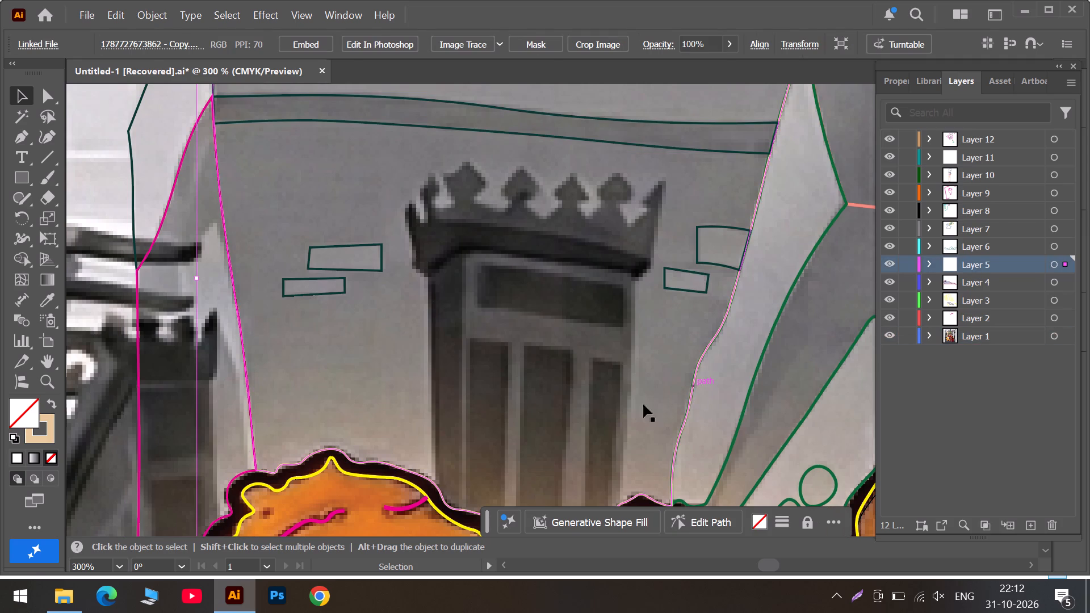
pyautogui.click(419, 398)
# Start a beige Curvature path just below the band, tracing down inside the wall's left edge to a corner at the top chicken piece.
pyautogui.scroll(-5, 414, 397)
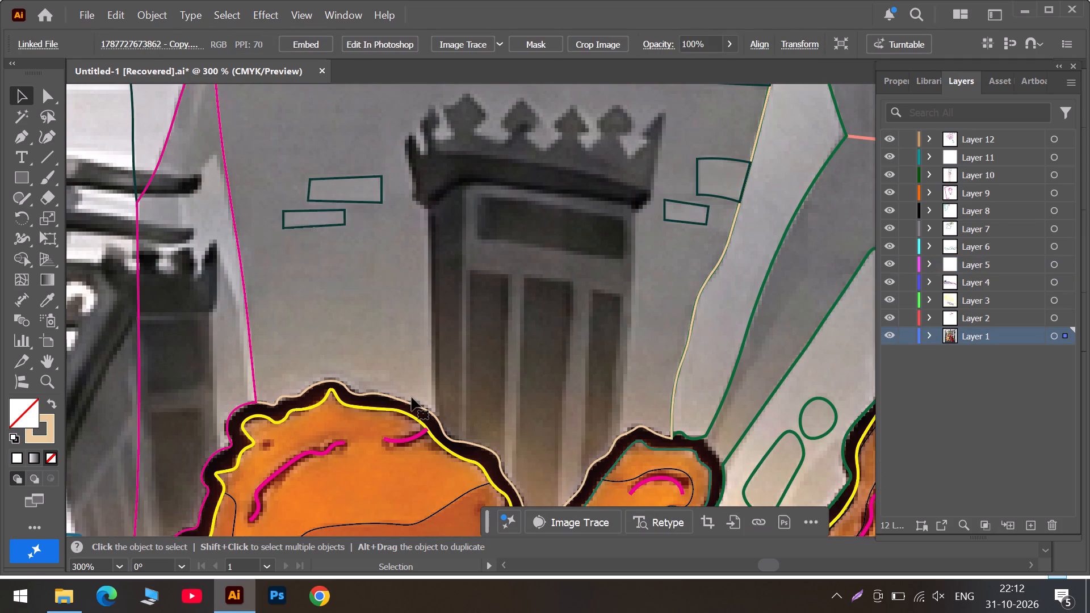
pyautogui.click(46, 140)
pyautogui.scroll(6, 256, 211)
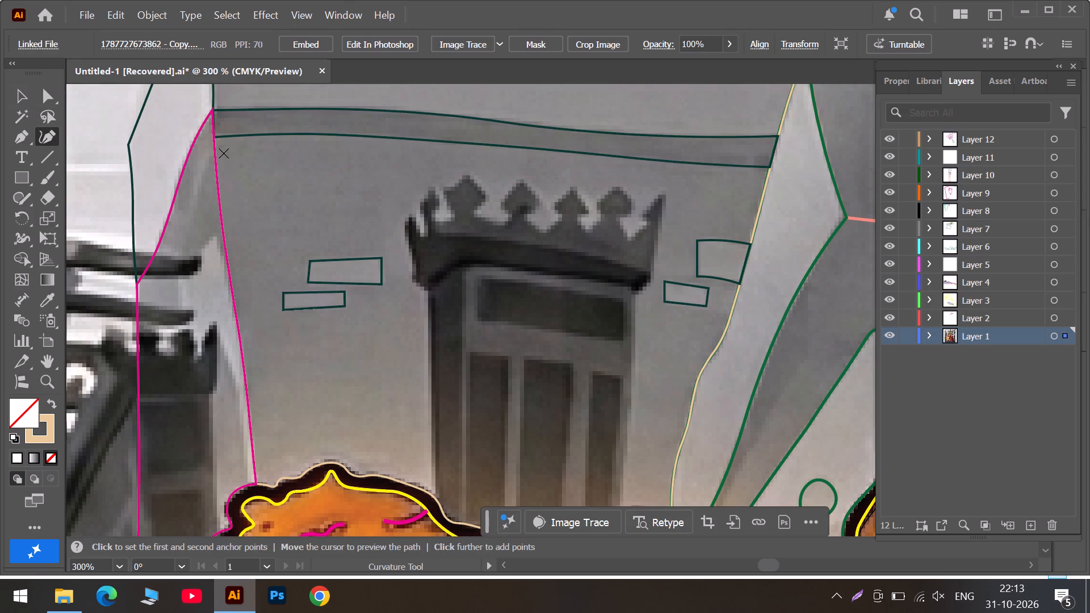
pyautogui.click(224, 153)
pyautogui.click(229, 208)
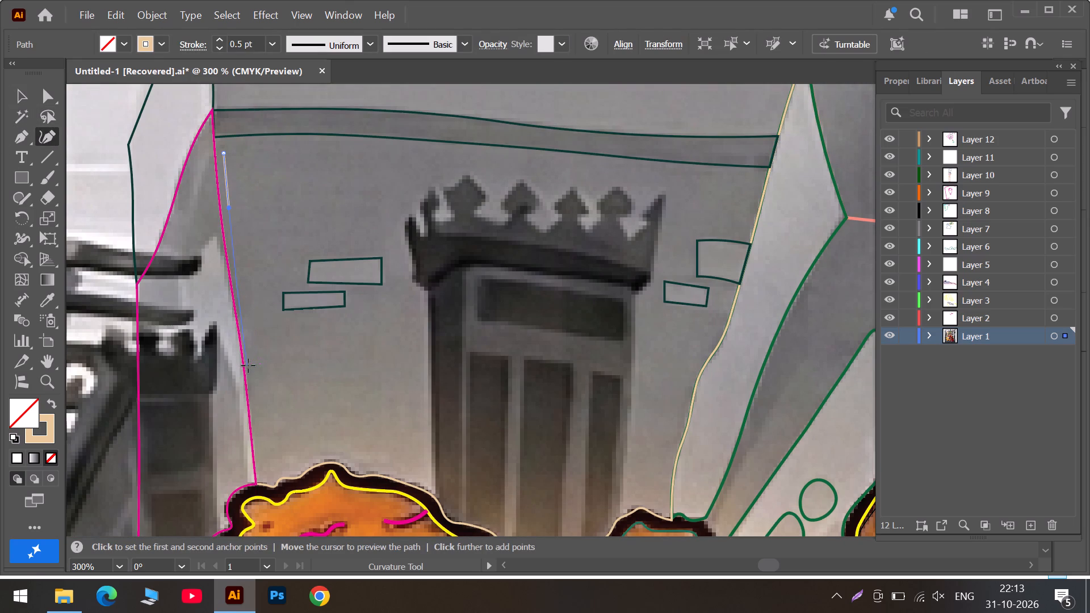
pyautogui.click(248, 366)
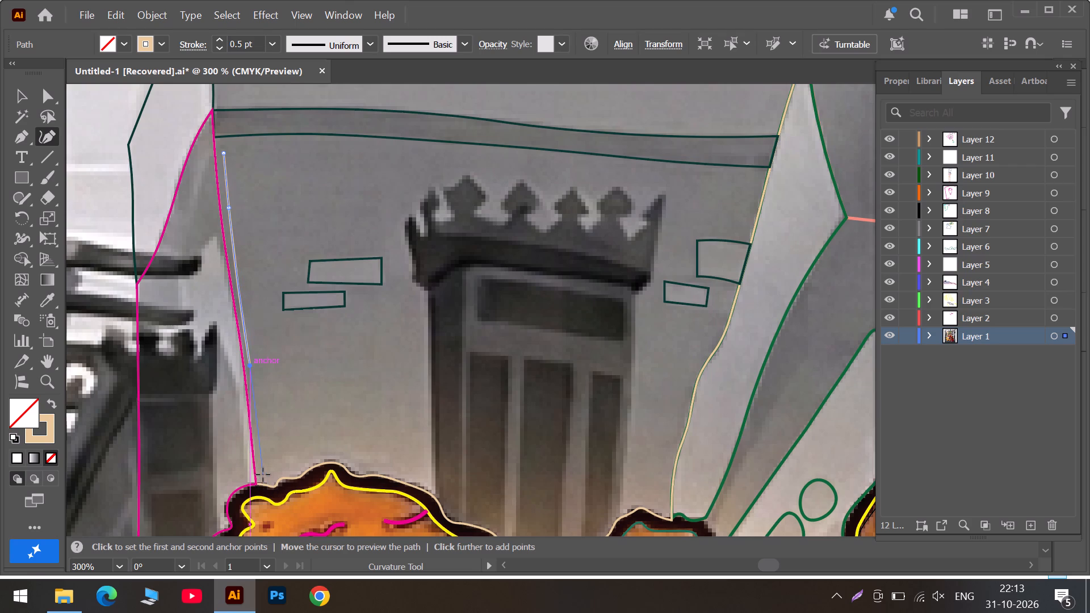
pyautogui.click(263, 475)
pyautogui.doubleClick(263, 475)
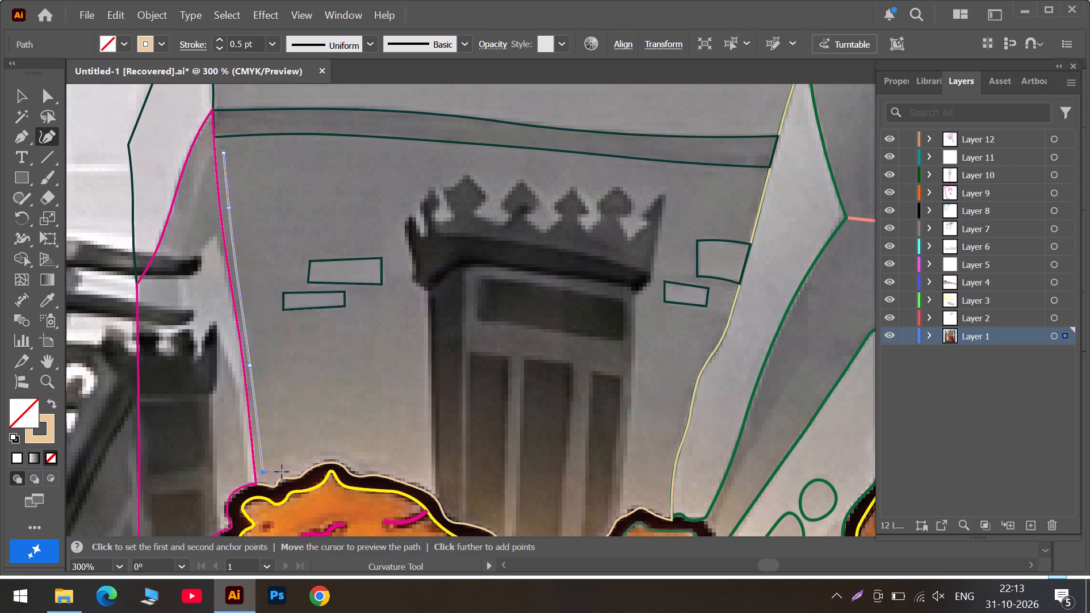
# Continue the wall path just above the top chicken piece's outline, ending with a corner in the notch beside the drumstick.
pyautogui.click(282, 472)
pyautogui.click(321, 451)
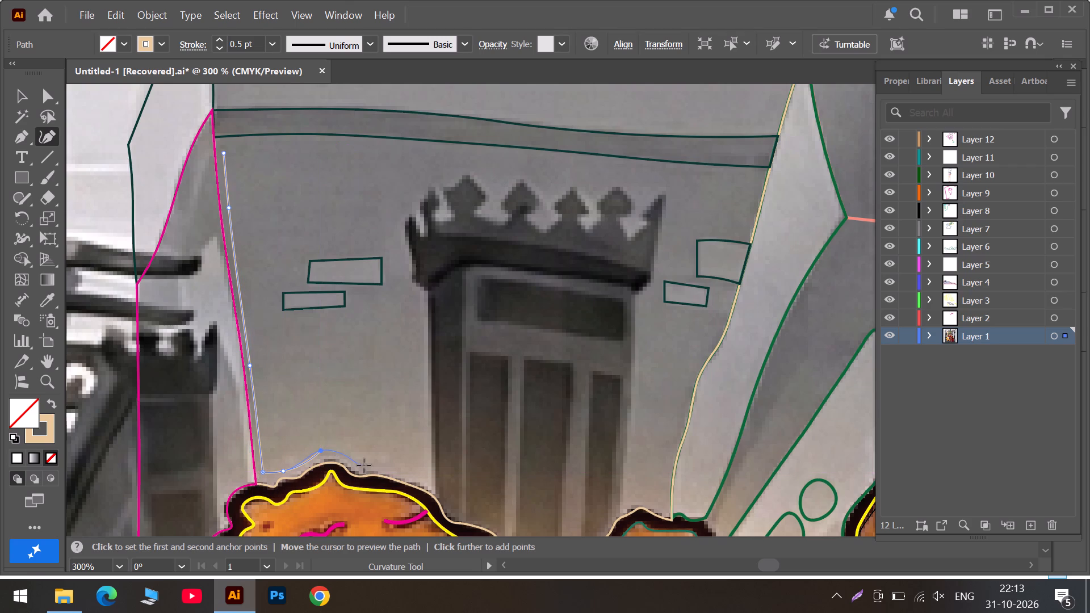
pyautogui.click(365, 467)
pyautogui.click(427, 475)
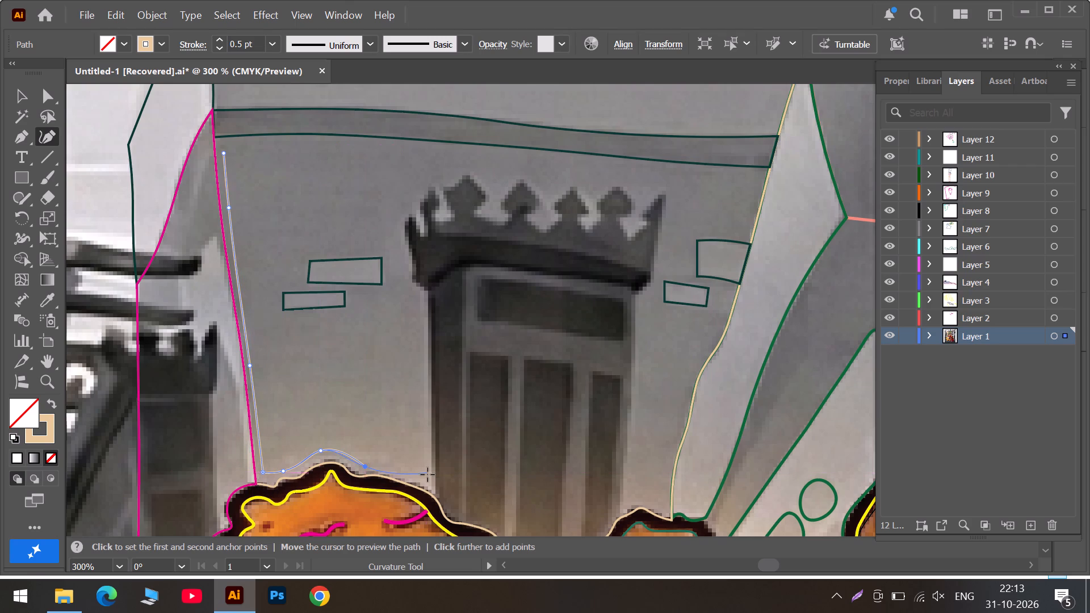
pyautogui.click(450, 508)
pyautogui.click(476, 521)
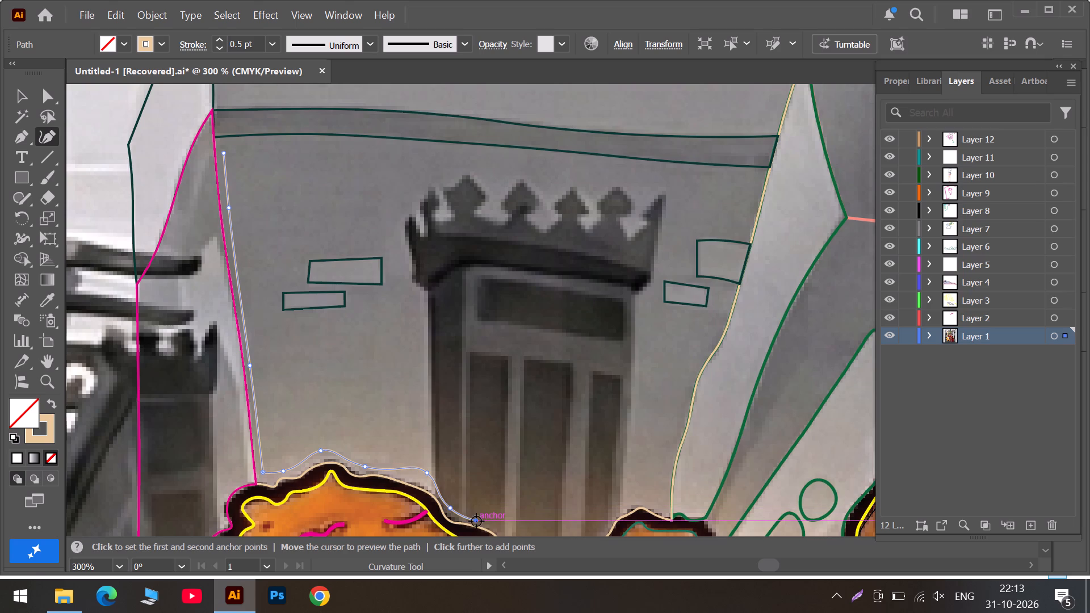
pyautogui.scroll(-6, 476, 521)
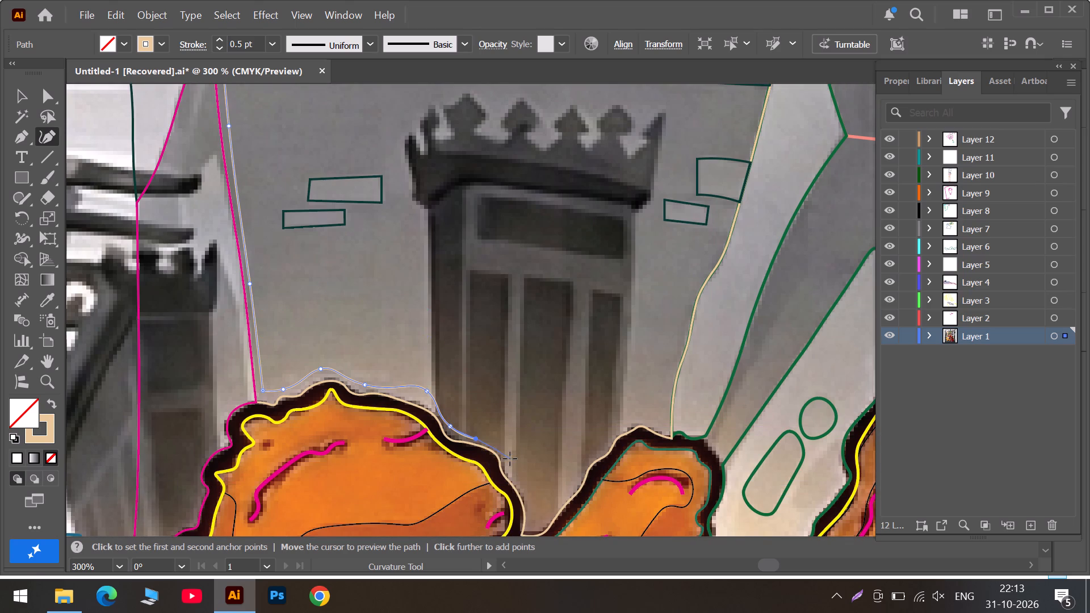
pyautogui.click(510, 459)
pyautogui.click(510, 468)
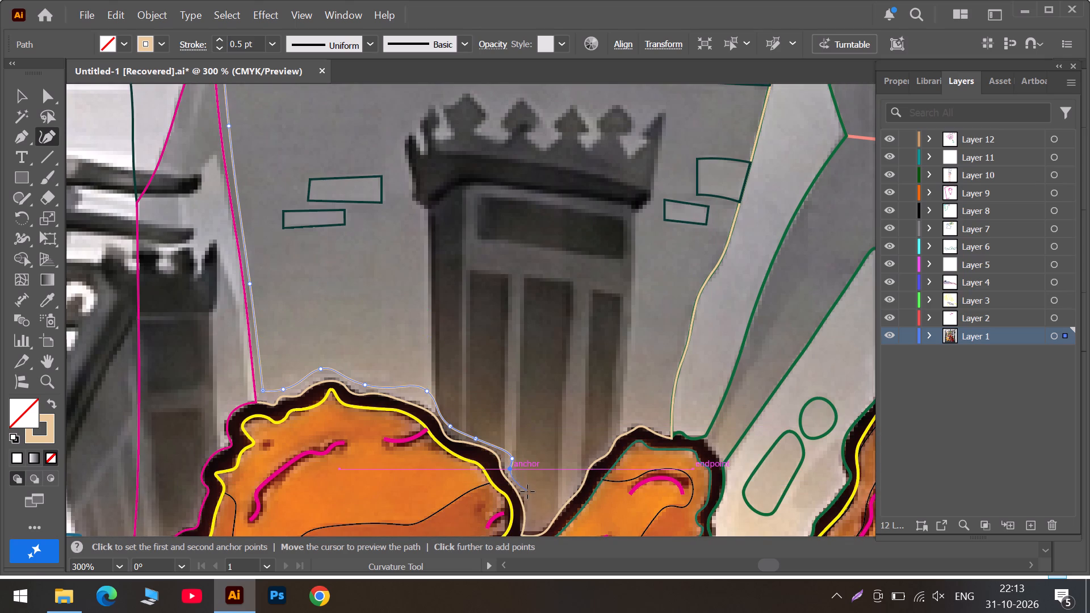
pyautogui.click(527, 492)
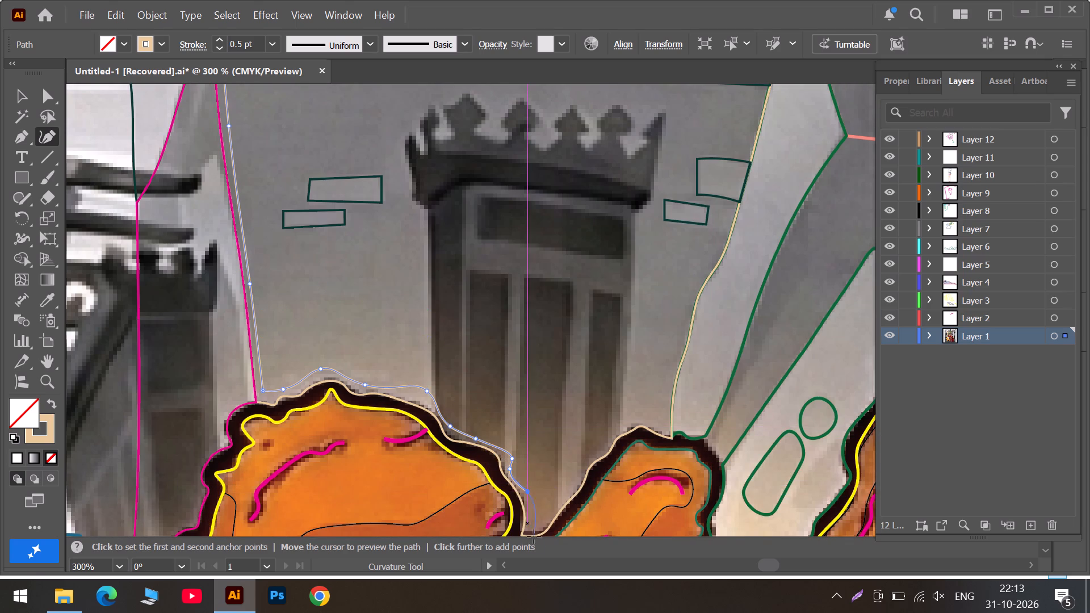
pyautogui.doubleClick(535, 528)
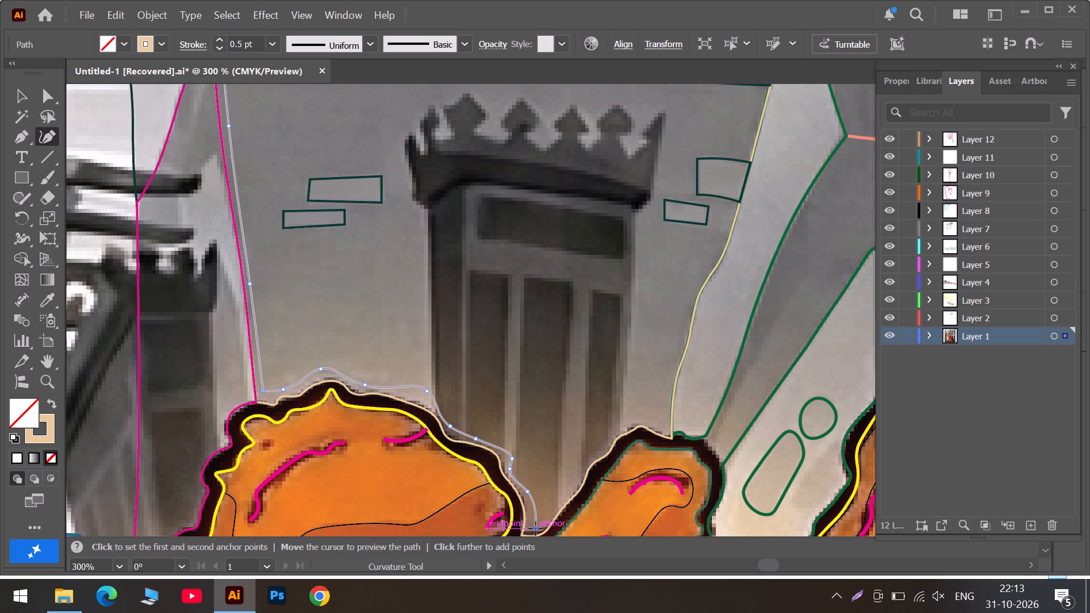
# Continue the wall path up and over the drumstick's tip to a corner at the foot of the wall's right edge.
pyautogui.click(554, 507)
pyautogui.click(571, 481)
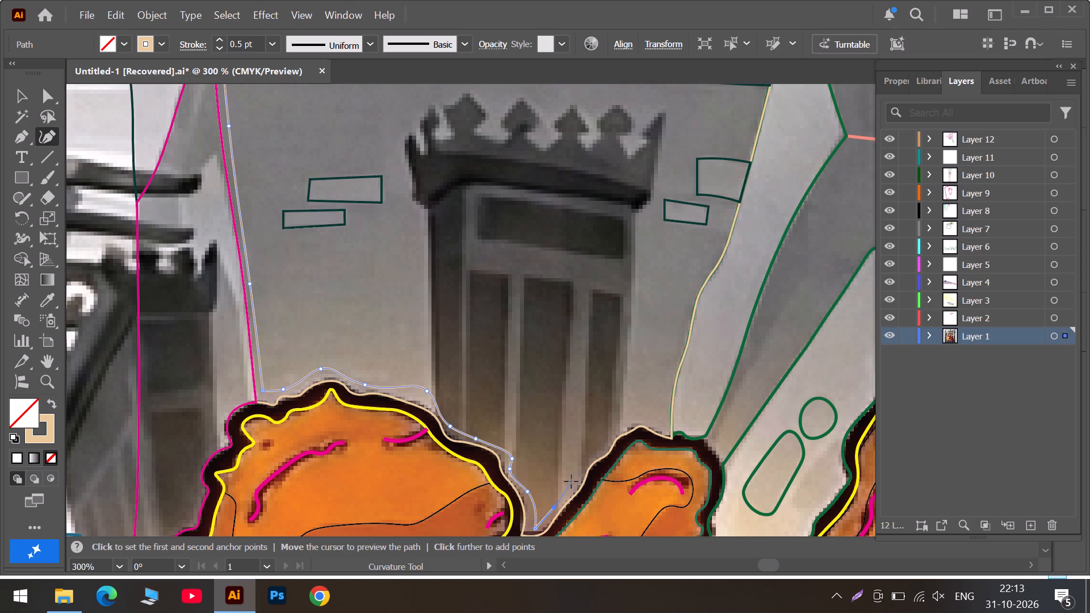
pyautogui.click(581, 451)
pyautogui.click(609, 437)
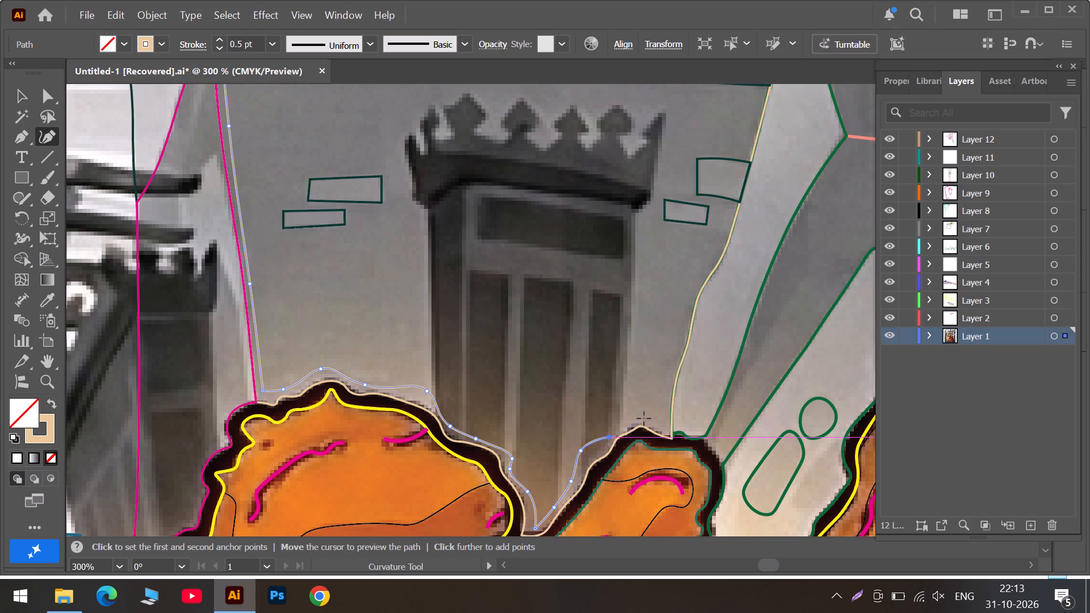
pyautogui.click(643, 408)
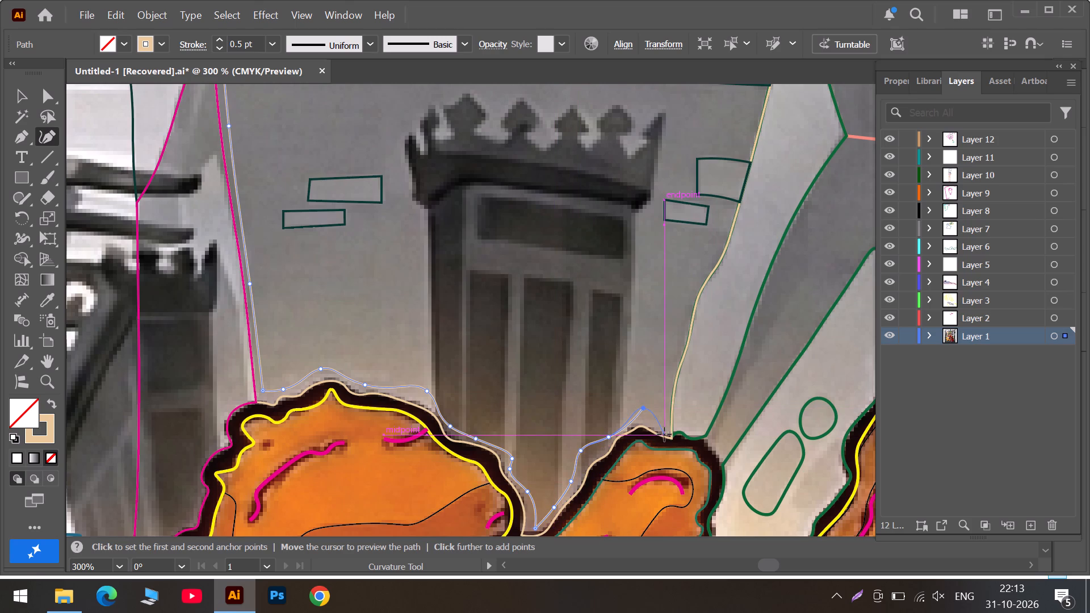
pyautogui.doubleClick(664, 434)
# Continue the wall path up just inside the wall's right edge to a point below the right end of the horizontal band.
pyautogui.click(661, 400)
pyautogui.click(666, 363)
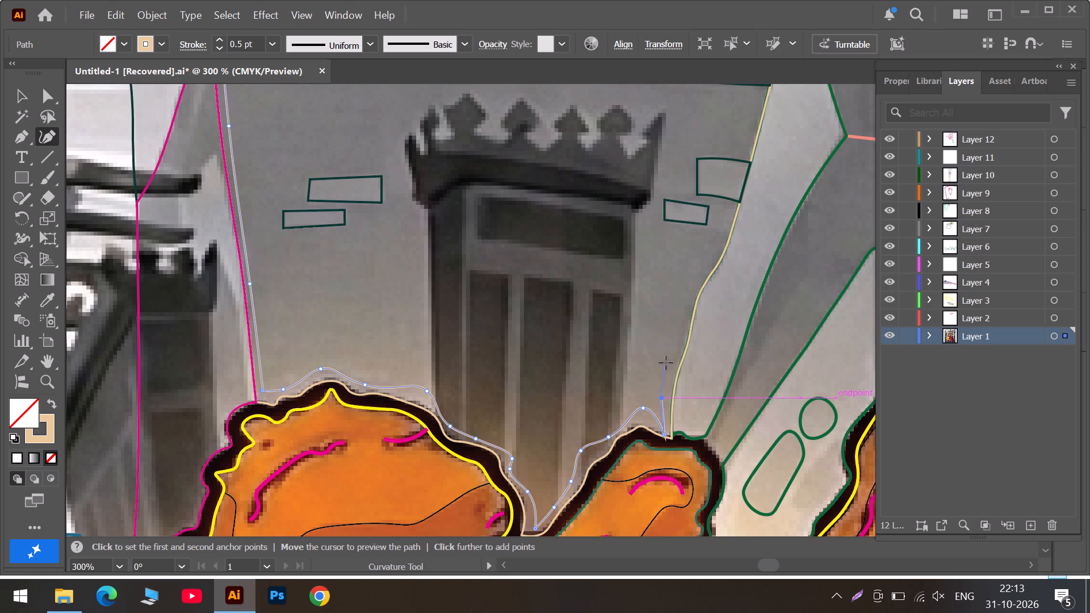
pyautogui.scroll(6, 664, 355)
pyautogui.click(694, 343)
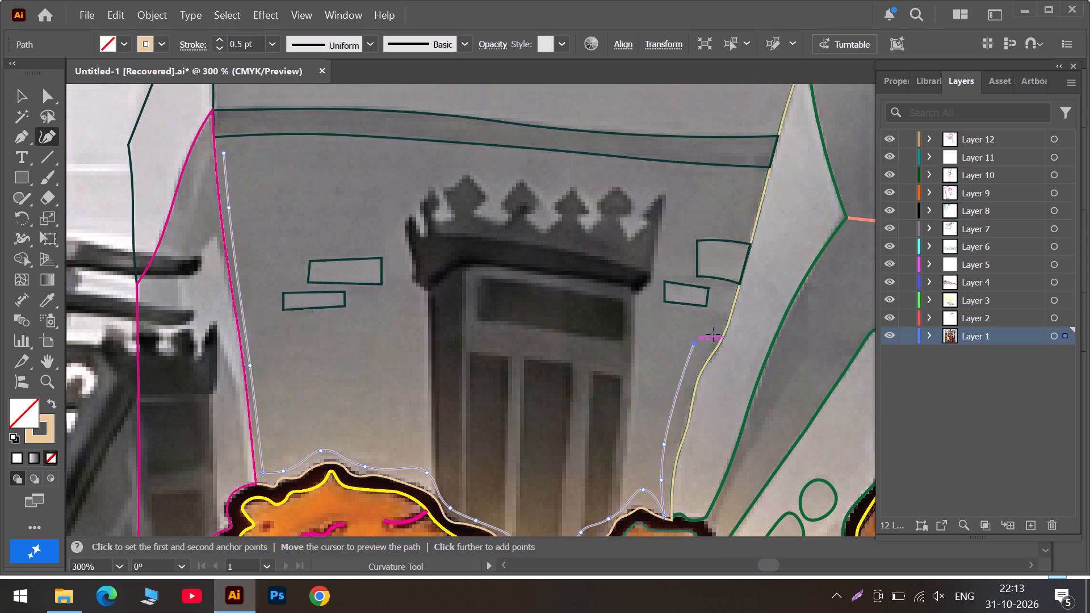
pyautogui.scroll(6, 730, 324)
pyautogui.click(741, 265)
pyautogui.scroll(6, 741, 265)
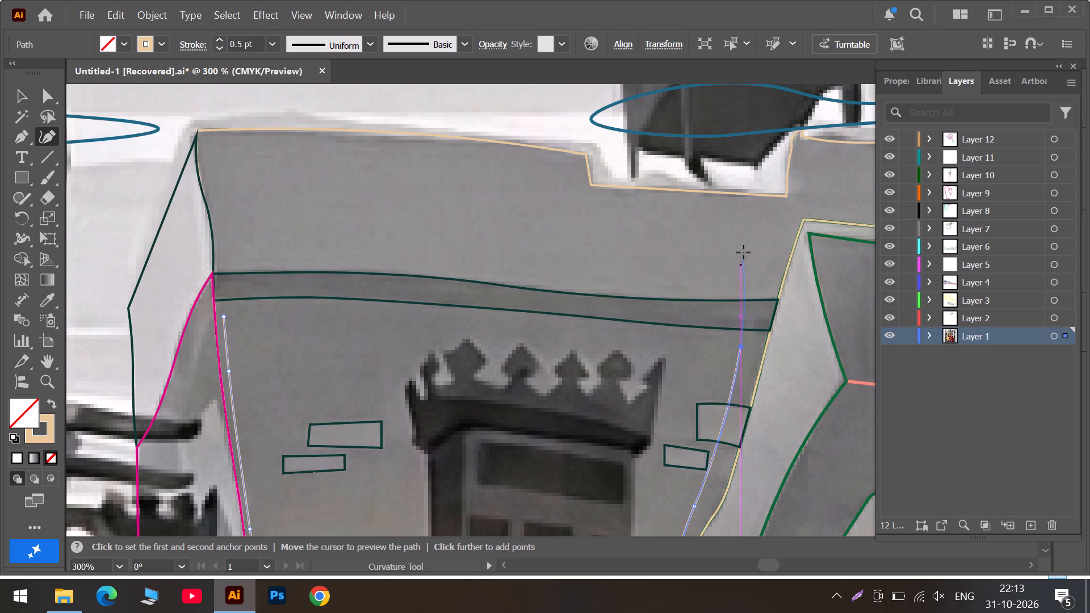
# Make that point a corner and close the path along the underside of the horizontal band, back to its starting anchor.
pyautogui.click(761, 250)
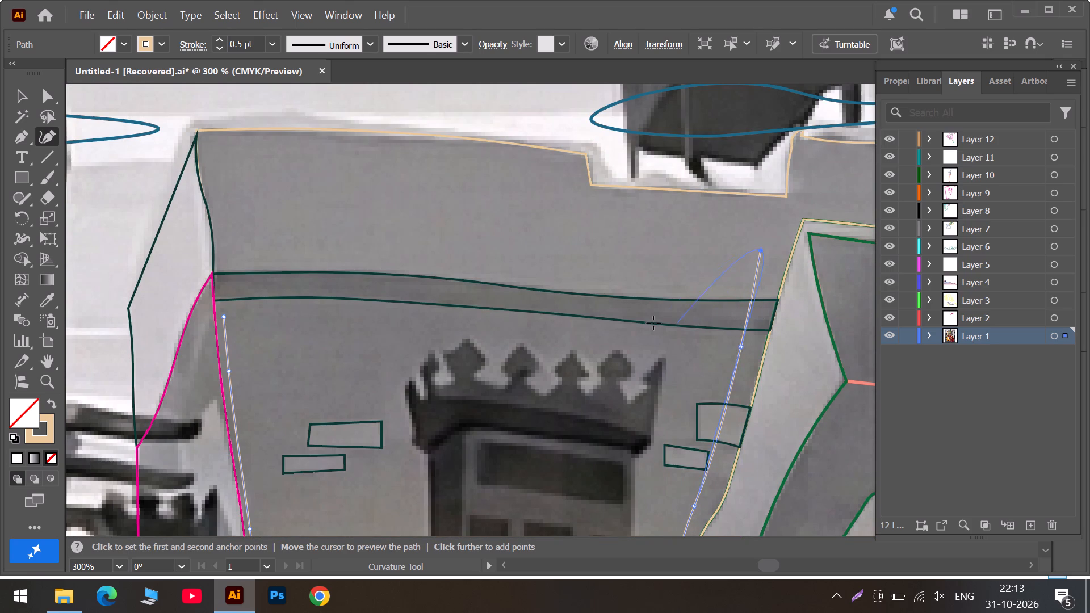
pyautogui.moveTo(758, 249); pyautogui.dragTo(750, 251)
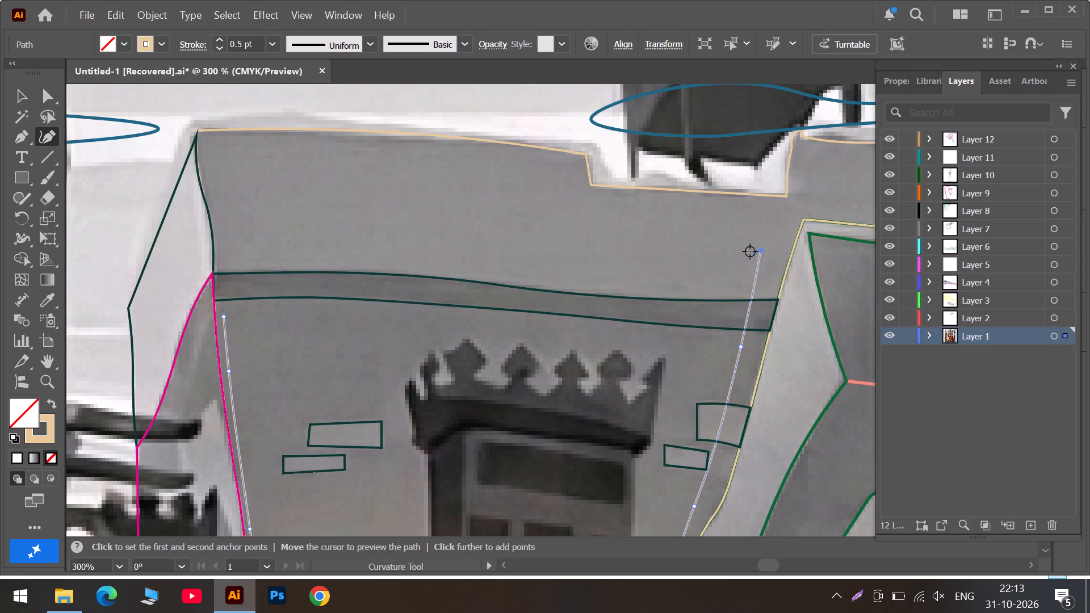
pyautogui.moveTo(750, 251); pyautogui.dragTo(583, 334)
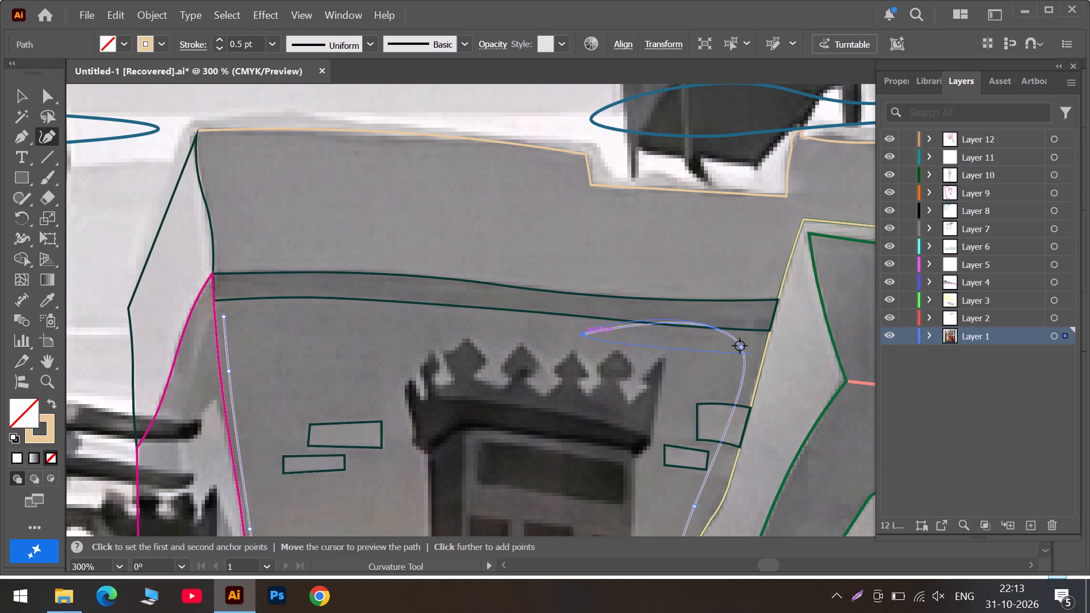
pyautogui.doubleClick(740, 346)
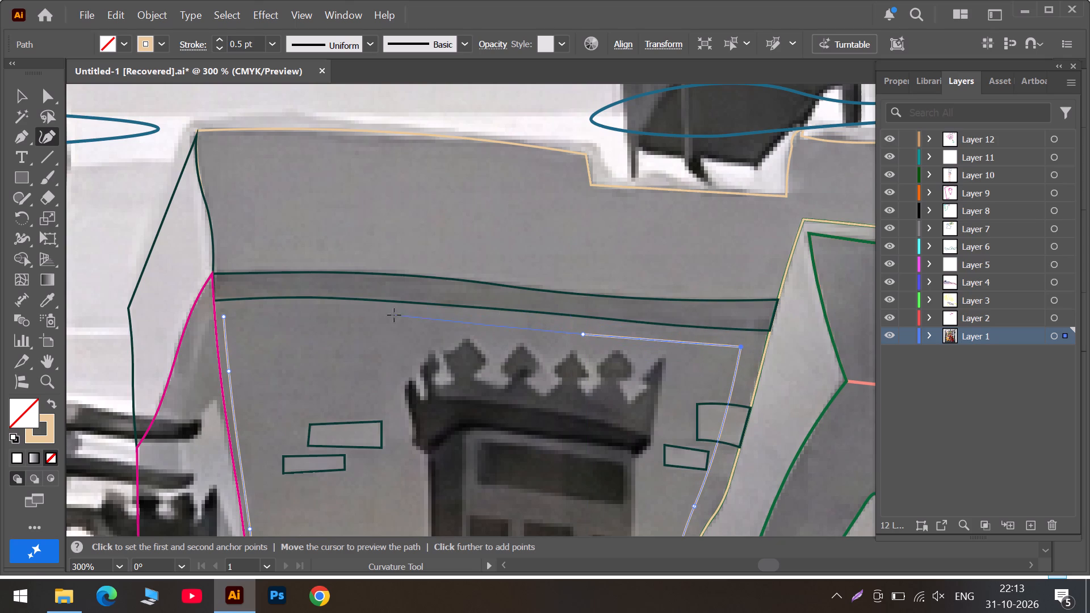
pyautogui.click(392, 316)
pyautogui.tripleClick(223, 315)
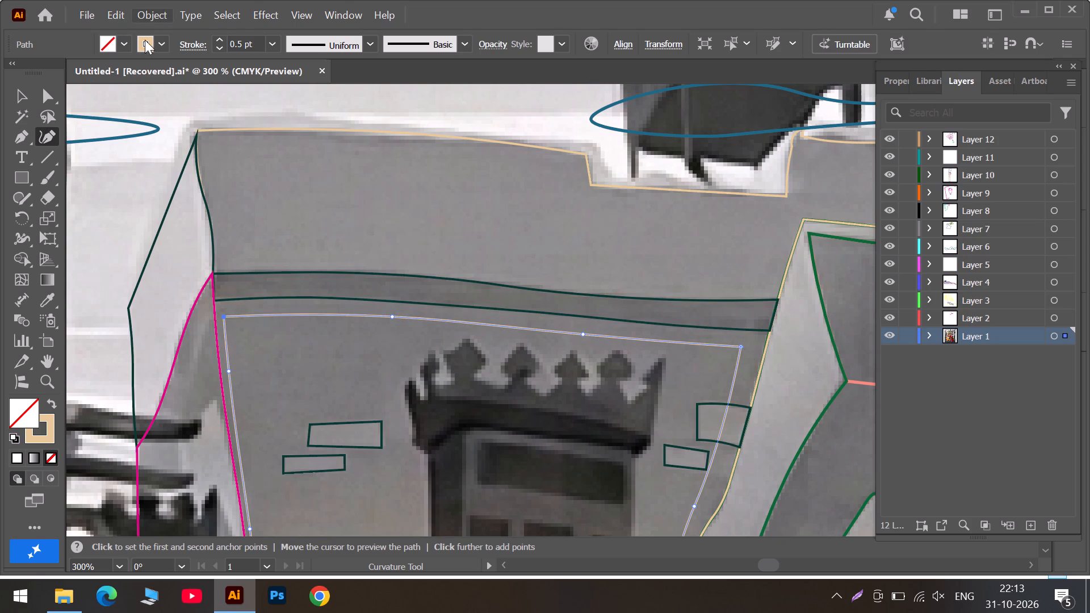
# Change the closed wall path's stroke colour from the recent colours to dark blue.
pyautogui.click(158, 45)
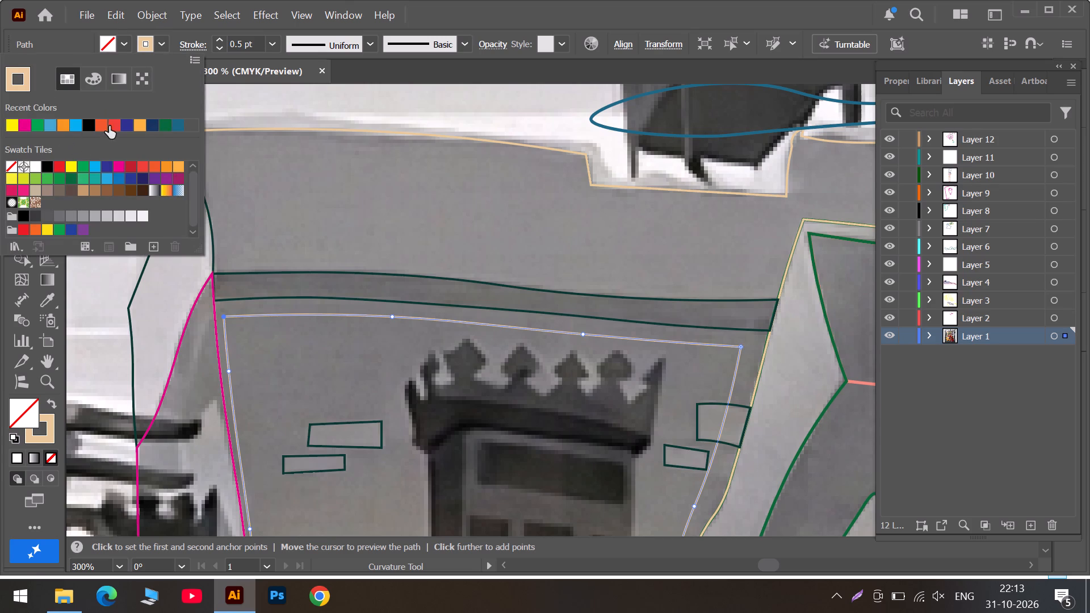
pyautogui.click(127, 128)
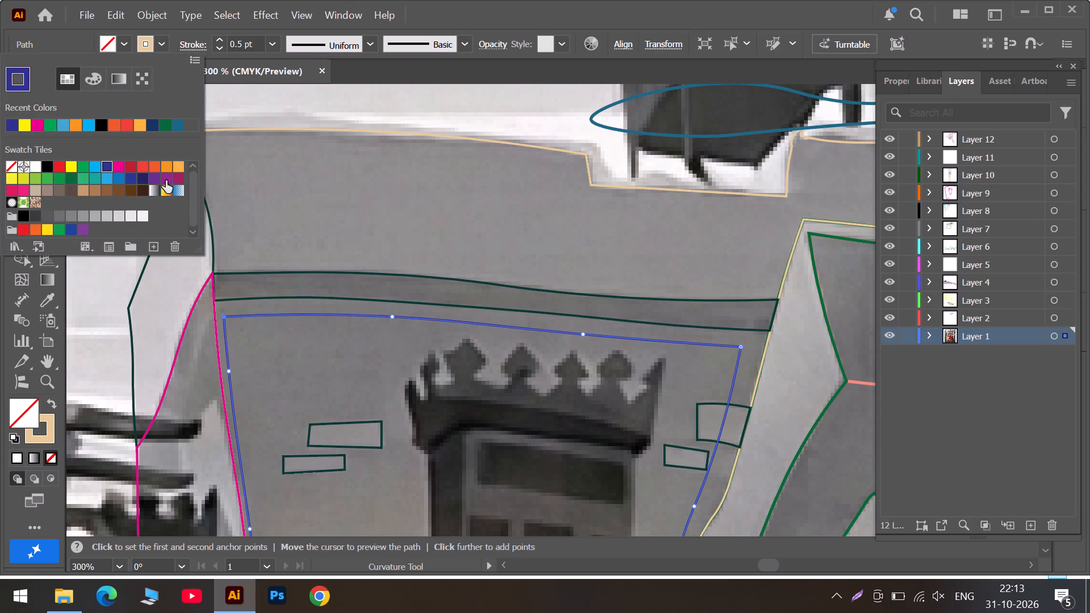
pyautogui.click(285, 323)
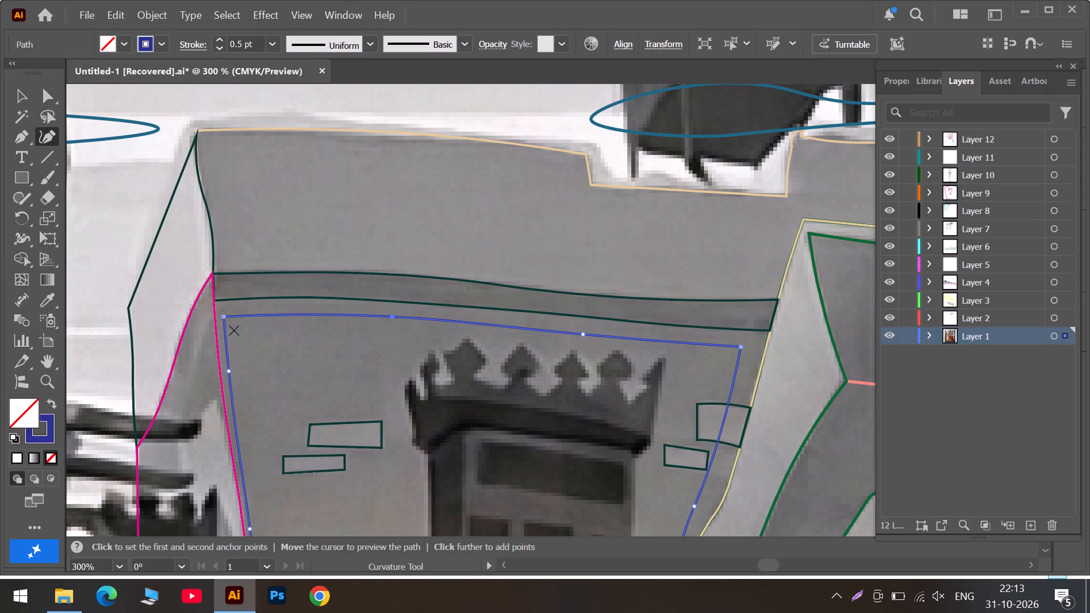
# Move the blue path's upper-left corner onto the junction of the pink wall edge and the band's lower line.
pyautogui.keyDown('alt'); pyautogui.scroll(5, 231, 322); pyautogui.keyUp('alt')
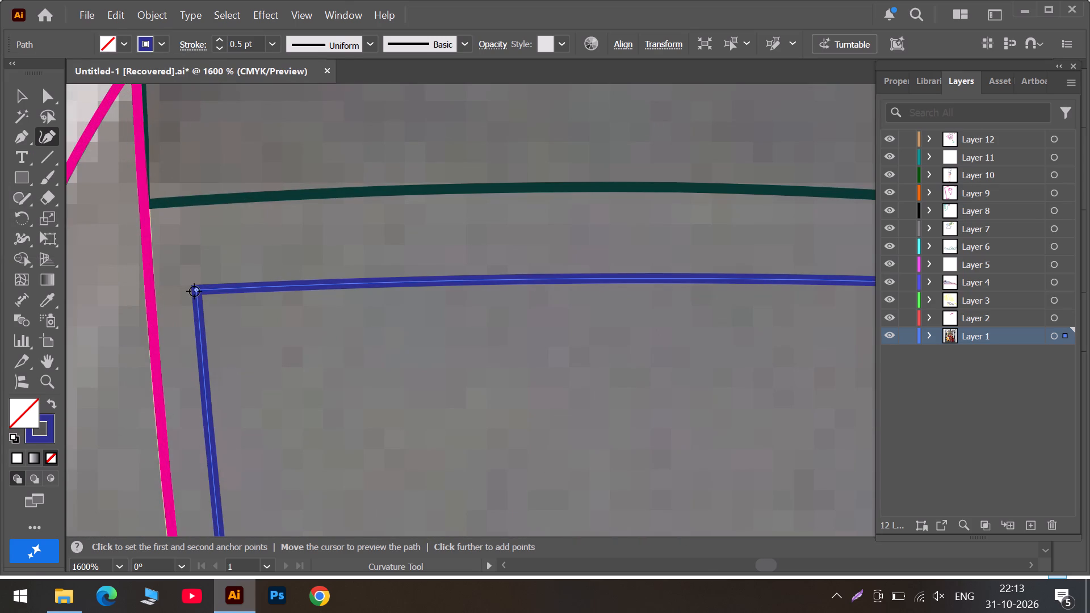
pyautogui.moveTo(194, 289); pyautogui.dragTo(142, 201)
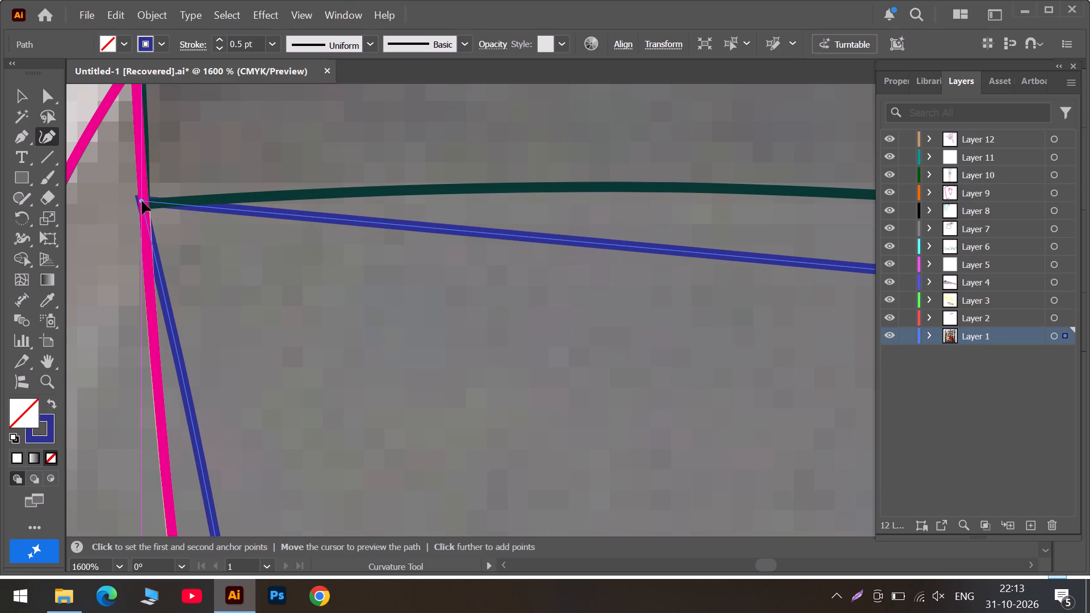
pyautogui.moveTo(142, 201); pyautogui.dragTo(146, 203)
# Move the two existing anchors on the blue path's left side onto the pink wall edge.
pyautogui.scroll(-6, 152, 277)
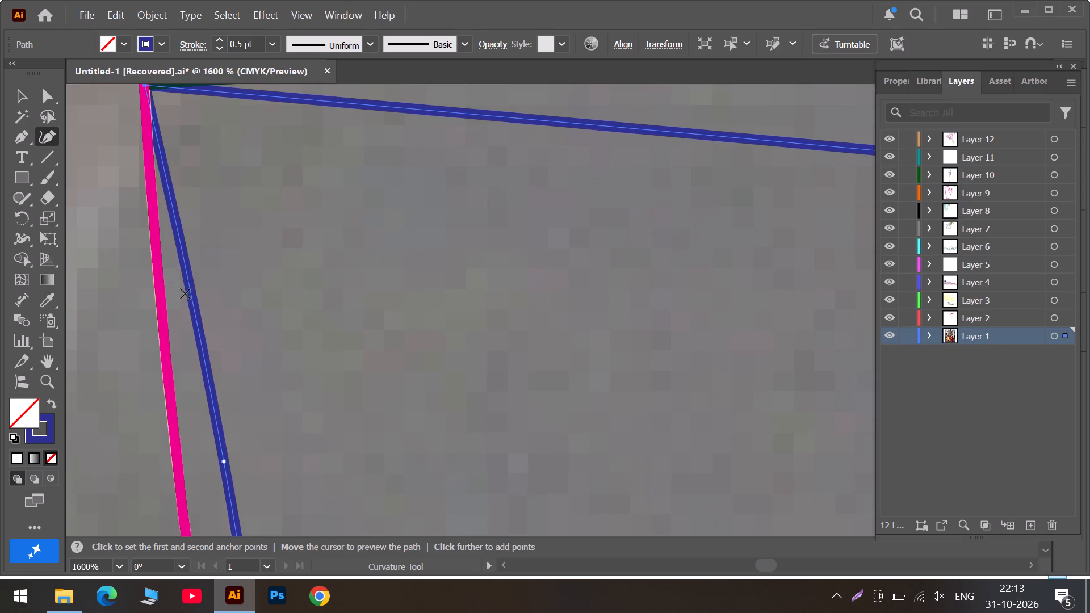
pyautogui.moveTo(227, 464); pyautogui.dragTo(182, 455)
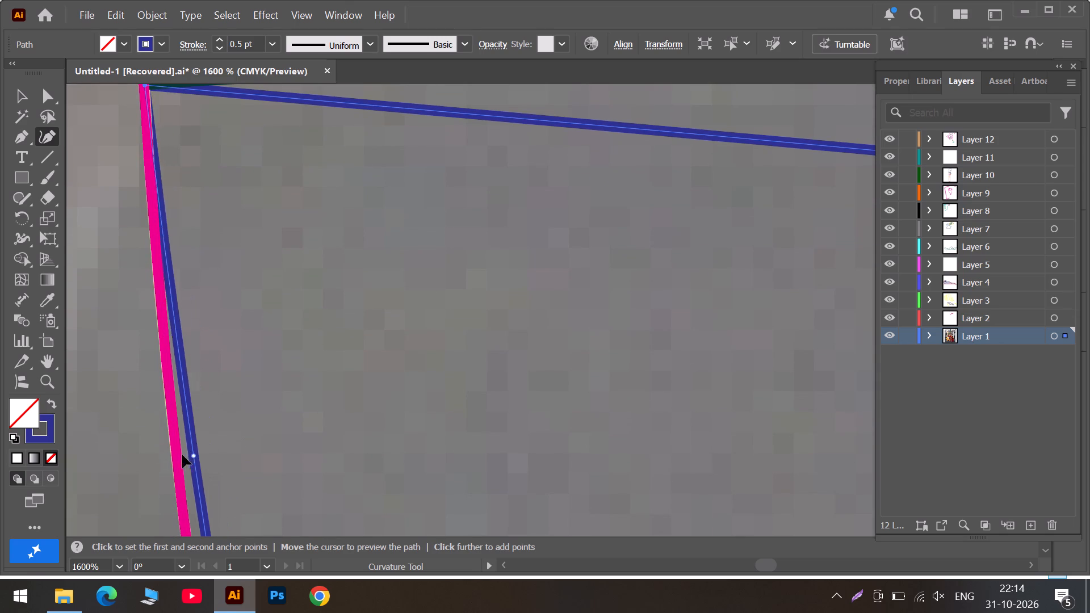
pyautogui.moveTo(182, 455); pyautogui.dragTo(177, 452)
pyautogui.scroll(-6, 177, 448)
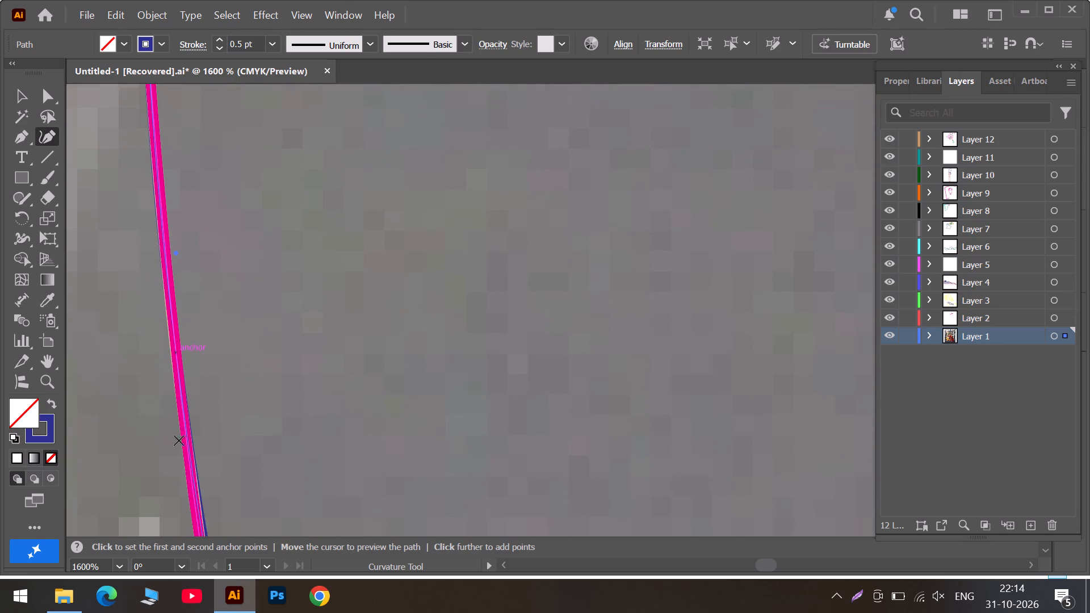
pyautogui.scroll(-12, 183, 435)
pyautogui.scroll(-4, 229, 419)
pyautogui.keyDown('alt'); pyautogui.scroll(-2, 240, 422); pyautogui.keyUp('alt')
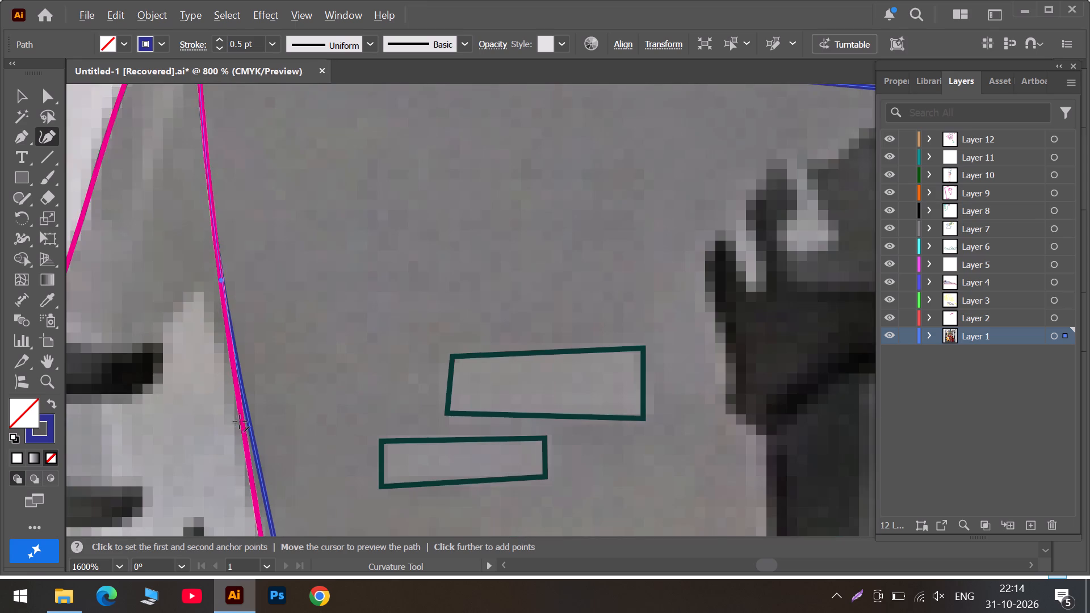
pyautogui.scroll(-11, 242, 423)
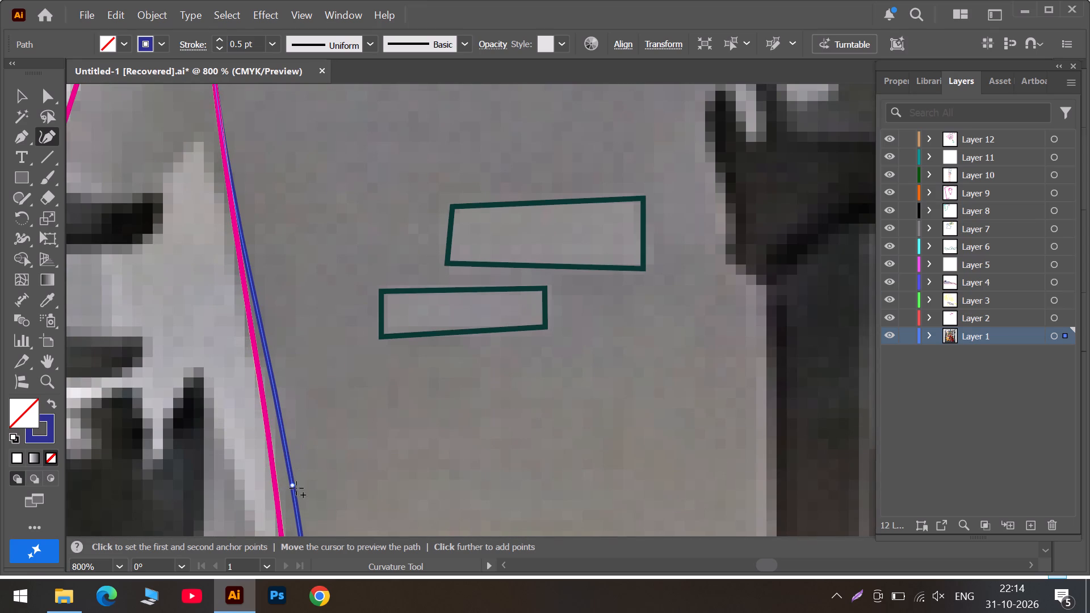
pyautogui.click(296, 488)
pyautogui.hotkey('ctrl', 'z')
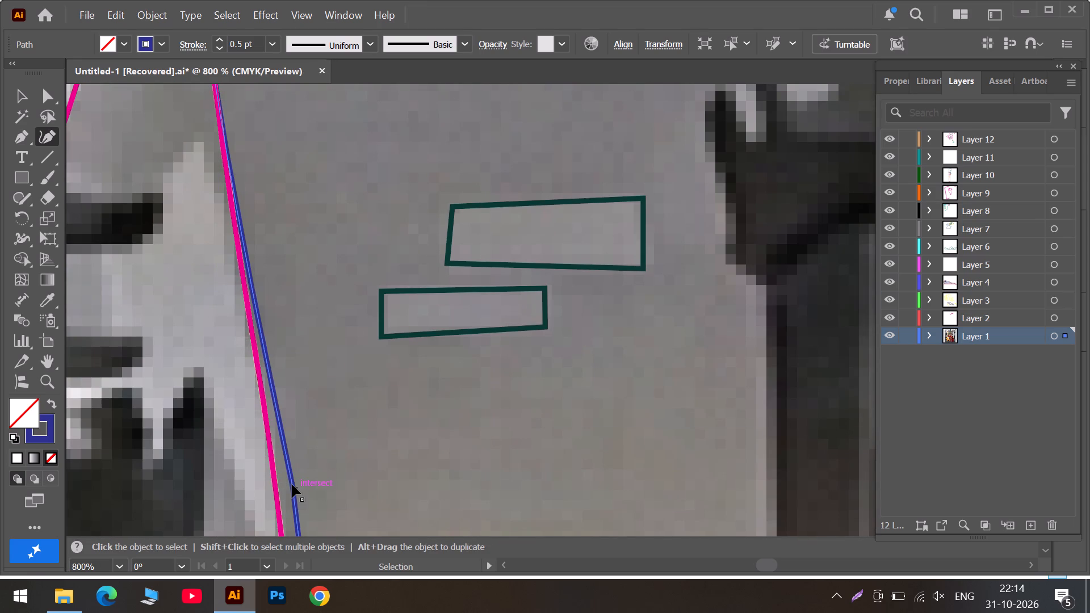
pyautogui.moveTo(294, 484); pyautogui.dragTo(278, 485)
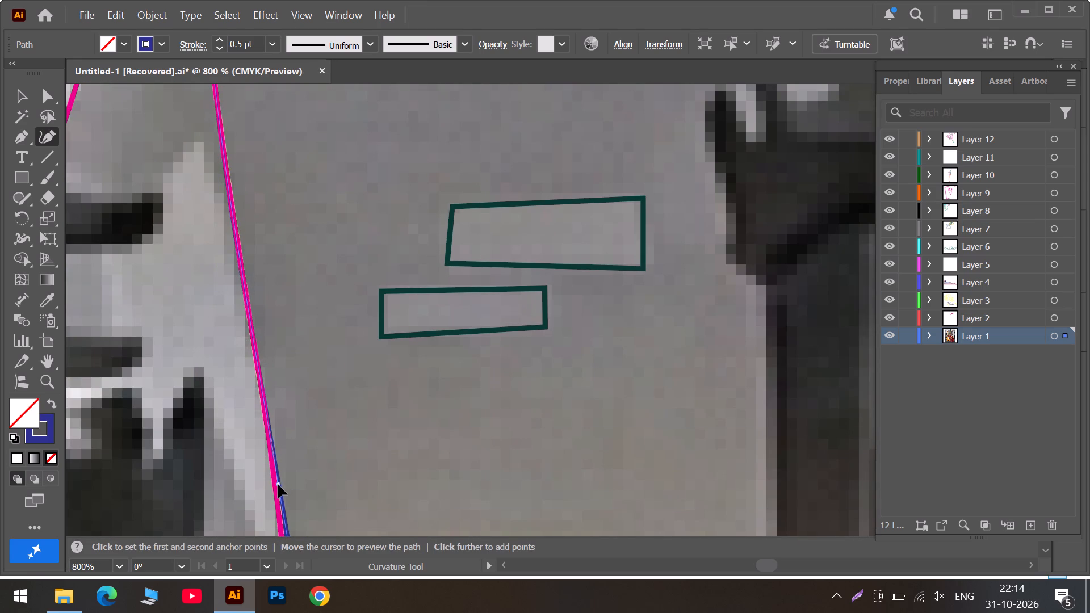
pyautogui.moveTo(278, 485); pyautogui.dragTo(275, 488)
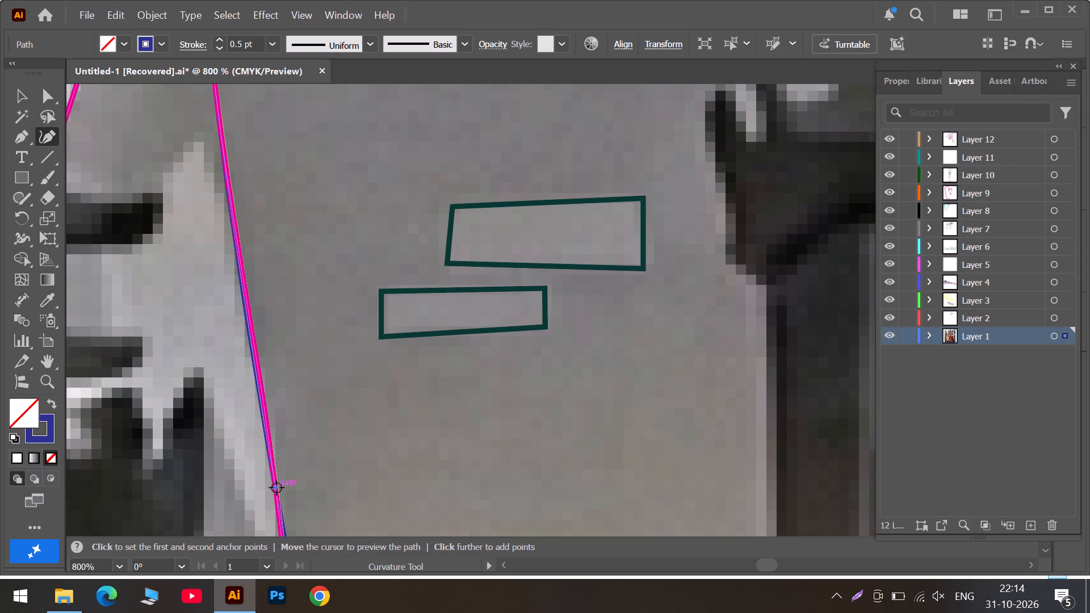
# Add an anchor between those two left-side anchors and place it on the pink wall edge beside the small bricks.
pyautogui.keyDown('alt'); pyautogui.scroll(2, 250, 352); pyautogui.keyUp('alt')
pyautogui.moveTo(251, 323); pyautogui.dragTo(260, 341)
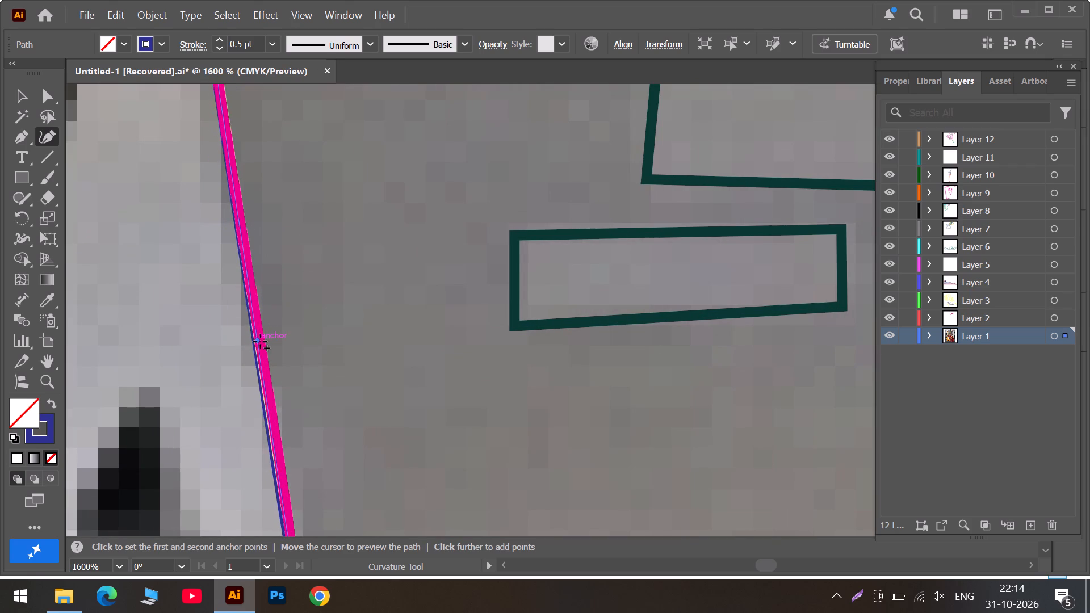
pyautogui.moveTo(260, 341); pyautogui.dragTo(260, 346)
pyautogui.scroll(6, 259, 340)
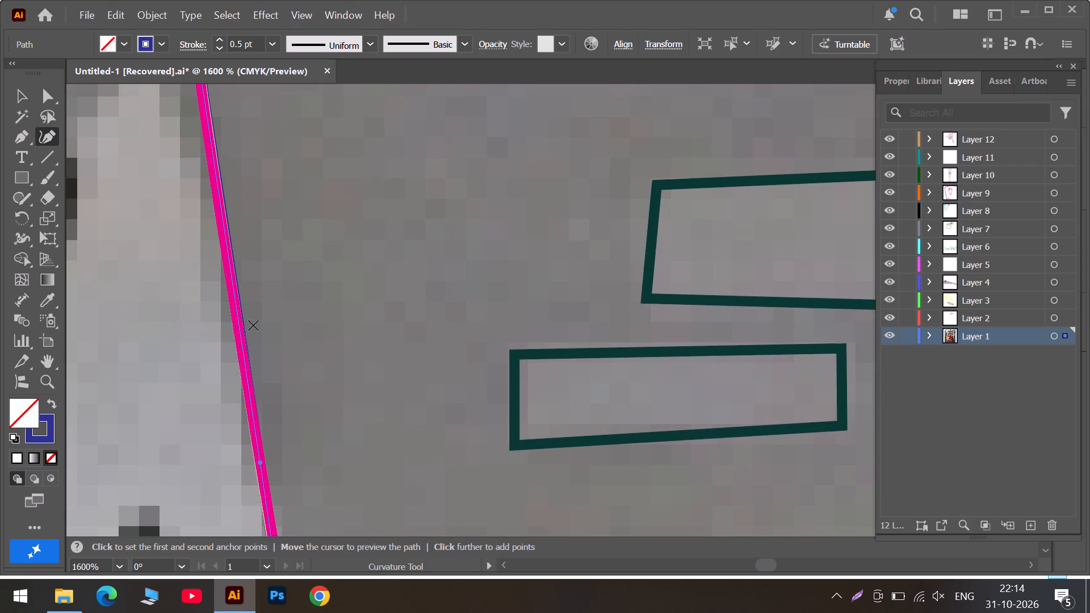
pyautogui.scroll(6, 253, 325)
# Add another anchor below the lower left-side anchor and adjust it until it sits on the pink wall edge.
pyautogui.scroll(-14, 253, 325)
pyautogui.scroll(-15, 258, 330)
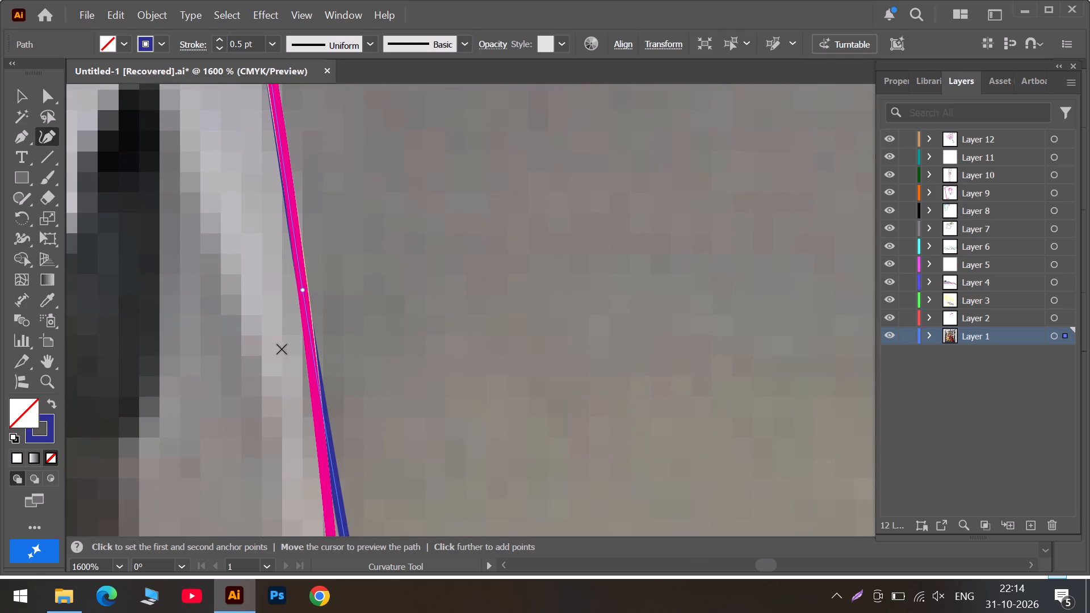
pyautogui.scroll(-7, 292, 354)
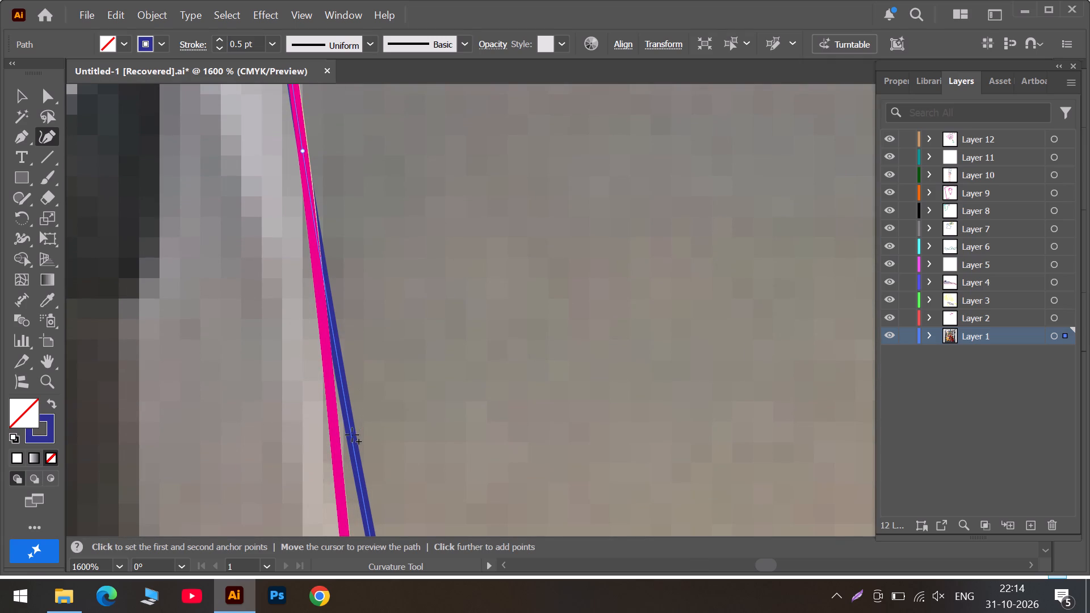
pyautogui.moveTo(352, 435); pyautogui.dragTo(335, 452)
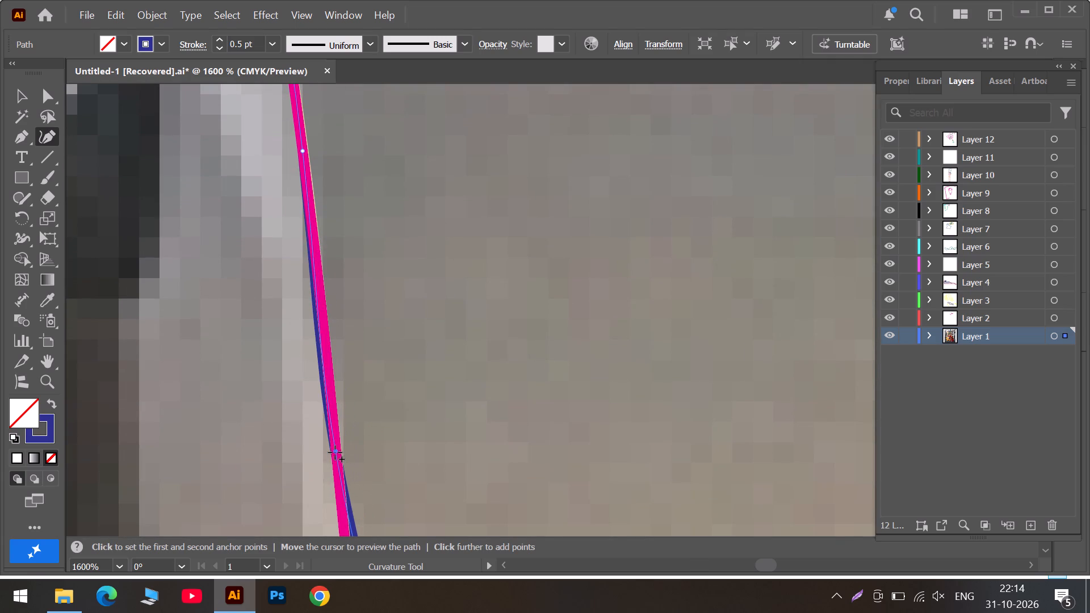
pyautogui.moveTo(335, 452); pyautogui.dragTo(324, 350)
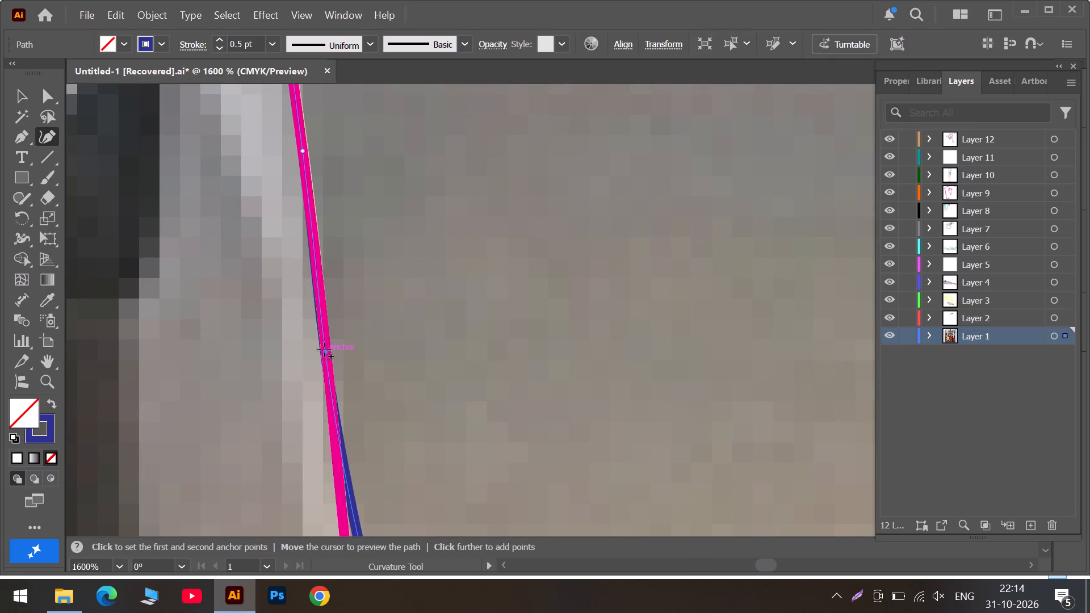
pyautogui.moveTo(324, 350); pyautogui.dragTo(324, 345)
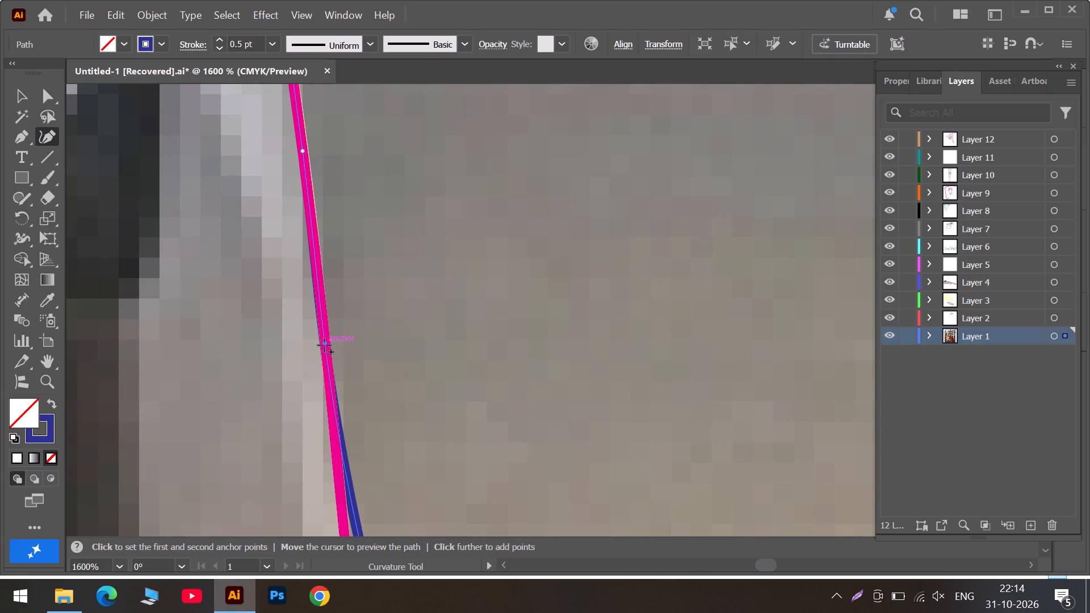
pyautogui.moveTo(324, 345); pyautogui.dragTo(316, 299)
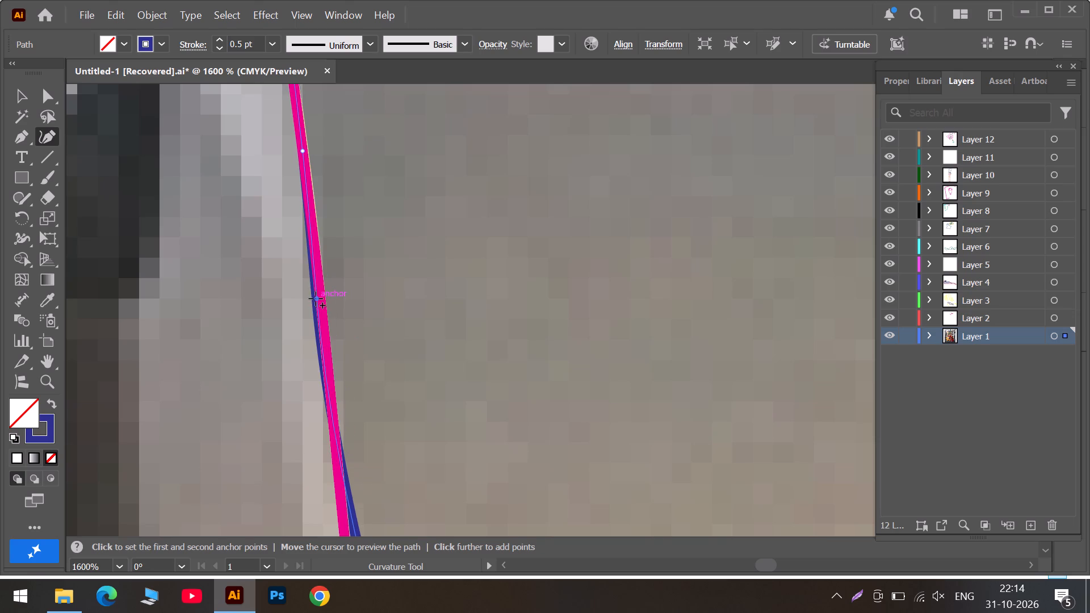
pyautogui.moveTo(316, 299); pyautogui.dragTo(320, 293)
# Move the blue path's lower-left corner onto the junction of the pink wall edge and the beige chicken outline.
pyautogui.scroll(-6, 325, 409)
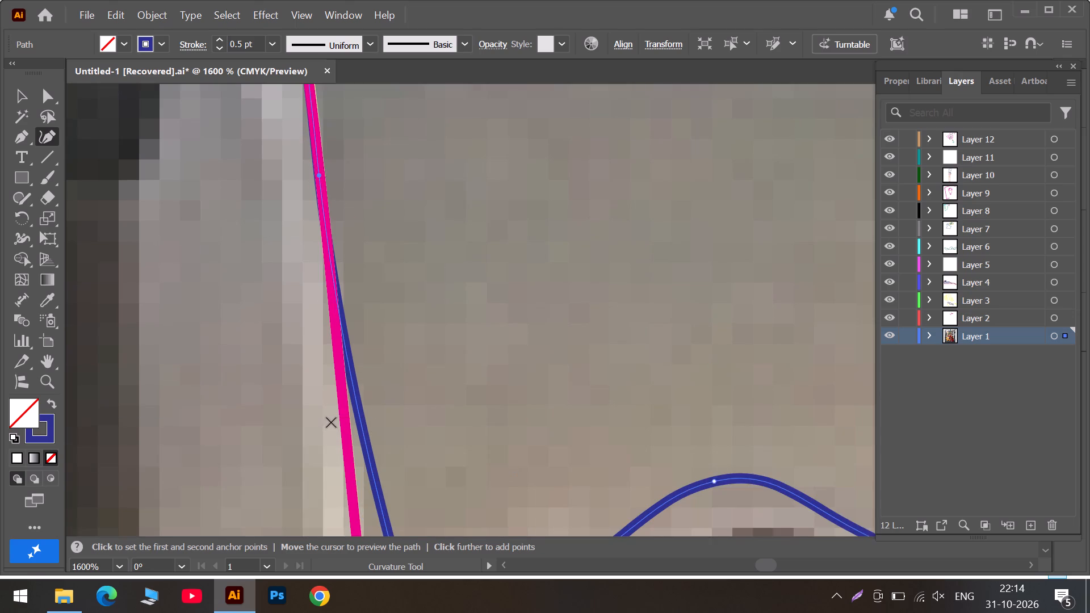
pyautogui.scroll(-7, 333, 422)
pyautogui.scroll(-5, 396, 431)
pyautogui.moveTo(405, 361); pyautogui.dragTo(401, 364)
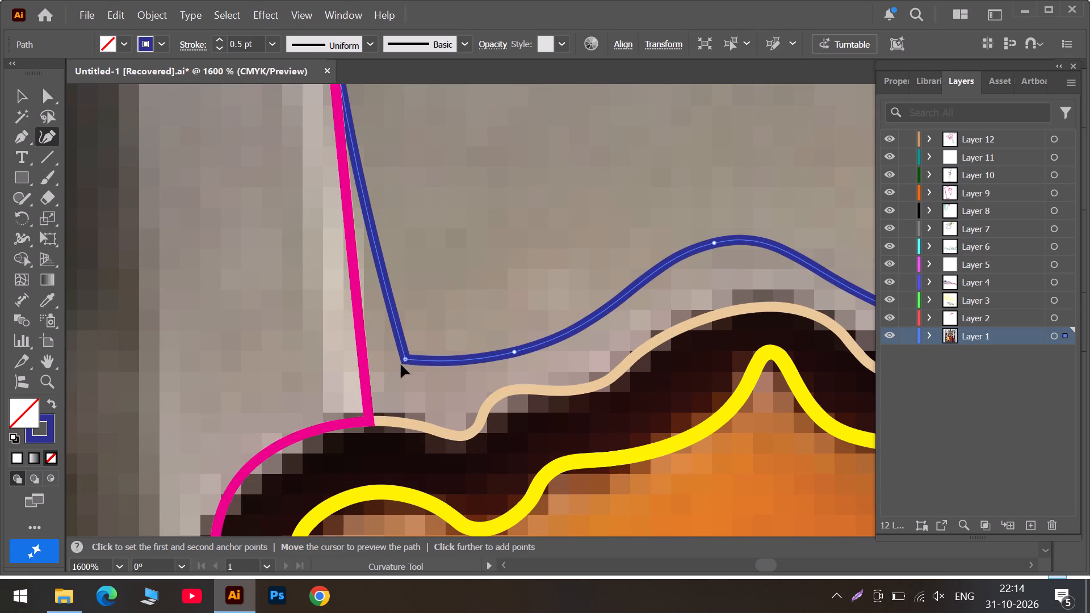
pyautogui.moveTo(401, 364); pyautogui.dragTo(371, 420)
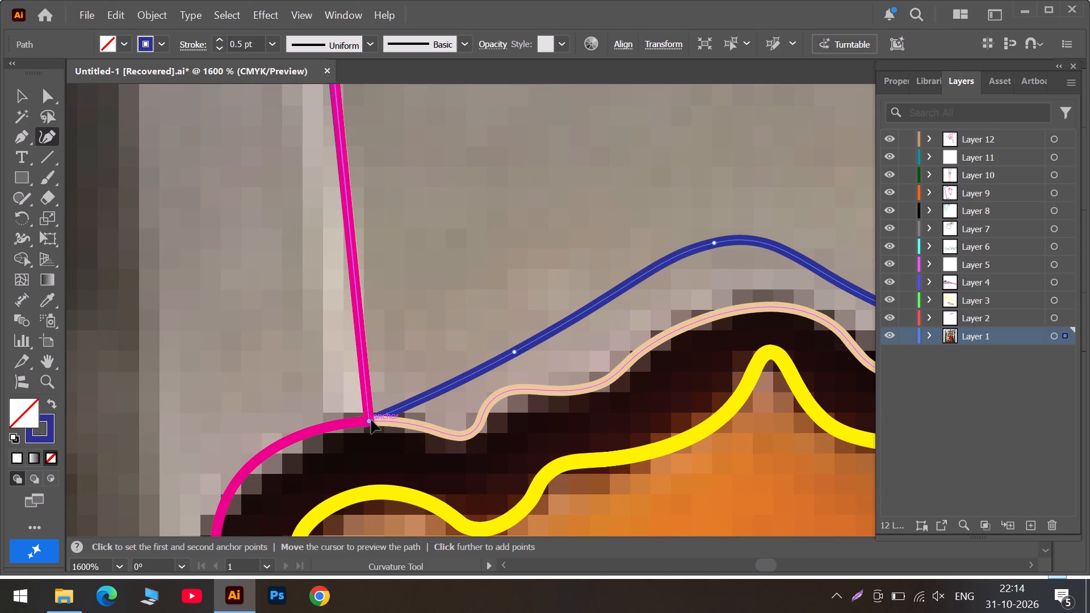
pyautogui.moveTo(371, 420); pyautogui.dragTo(371, 420)
# Move the first anchor past the lower-left corner down onto the beige chicken outline, close to that corner.
pyautogui.moveTo(517, 351); pyautogui.dragTo(515, 354)
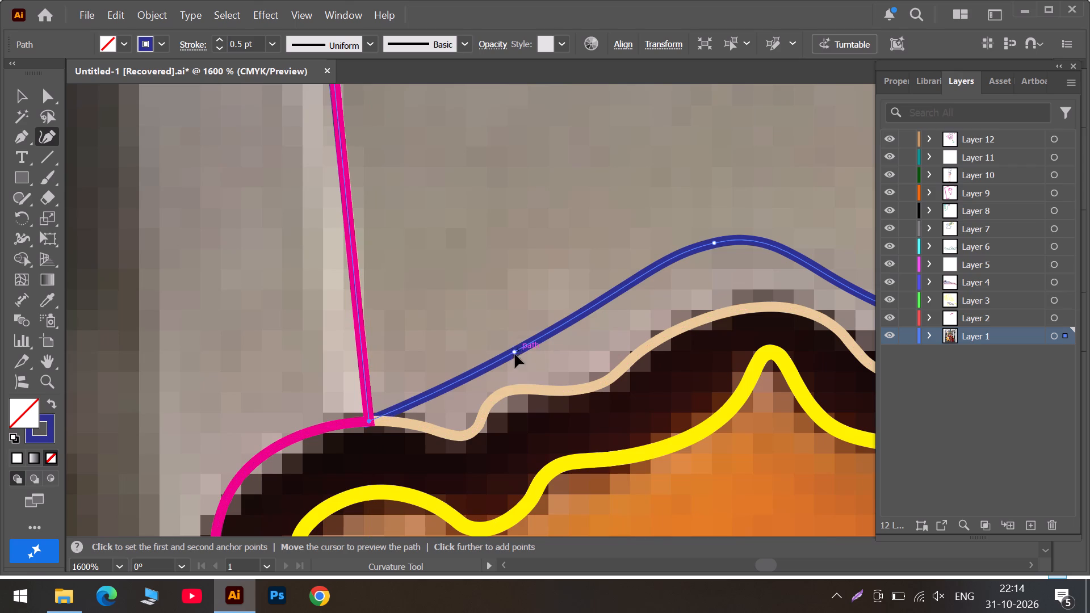
pyautogui.moveTo(515, 354); pyautogui.dragTo(421, 429)
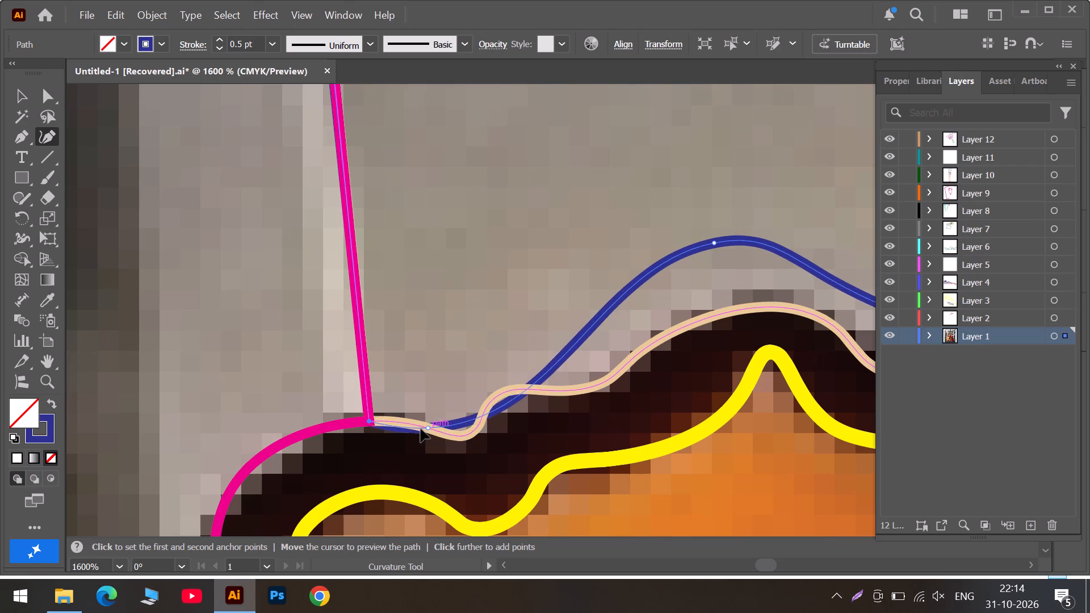
pyautogui.moveTo(421, 429); pyautogui.dragTo(394, 421)
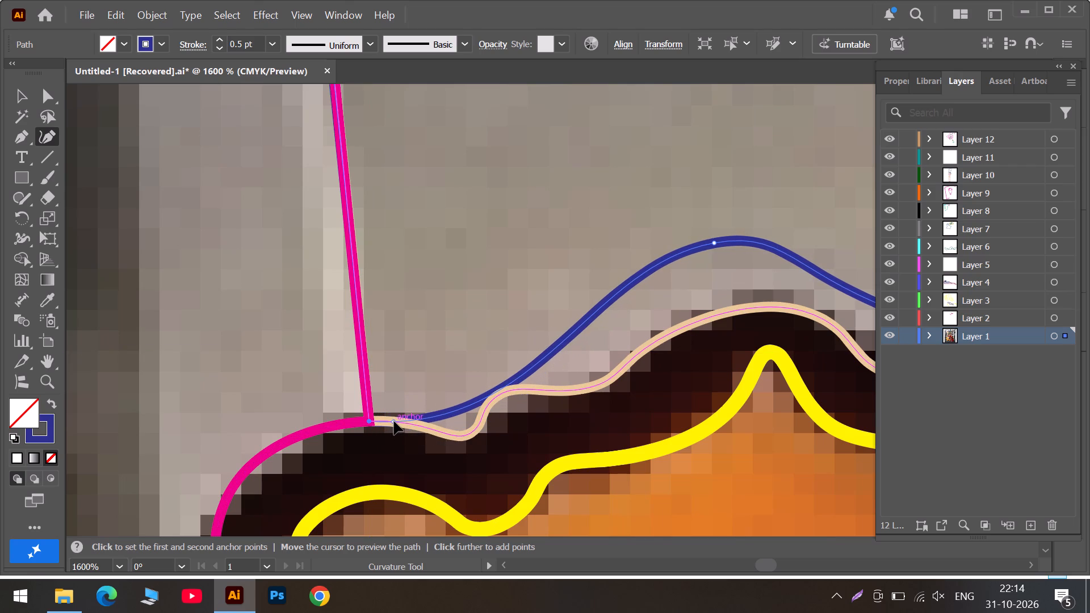
# Fine-tune the anchor just past the blue path's lower-left corner and add another anchor in the first dip of the beige chicken outline.
pyautogui.moveTo(394, 421); pyautogui.dragTo(391, 422)
pyautogui.moveTo(459, 408); pyautogui.dragTo(460, 412)
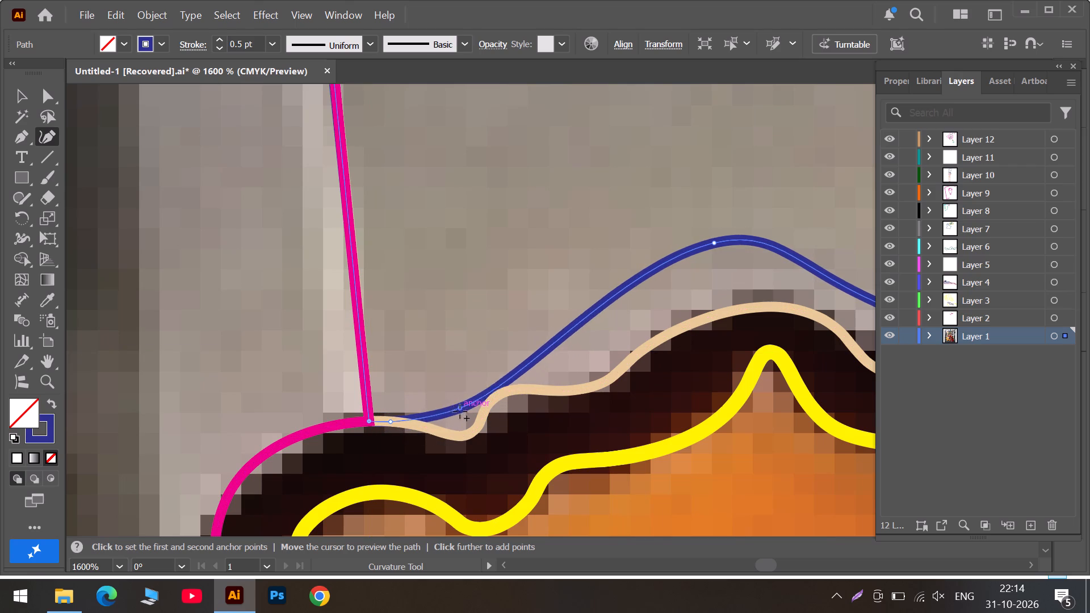
pyautogui.moveTo(460, 412); pyautogui.dragTo(455, 437)
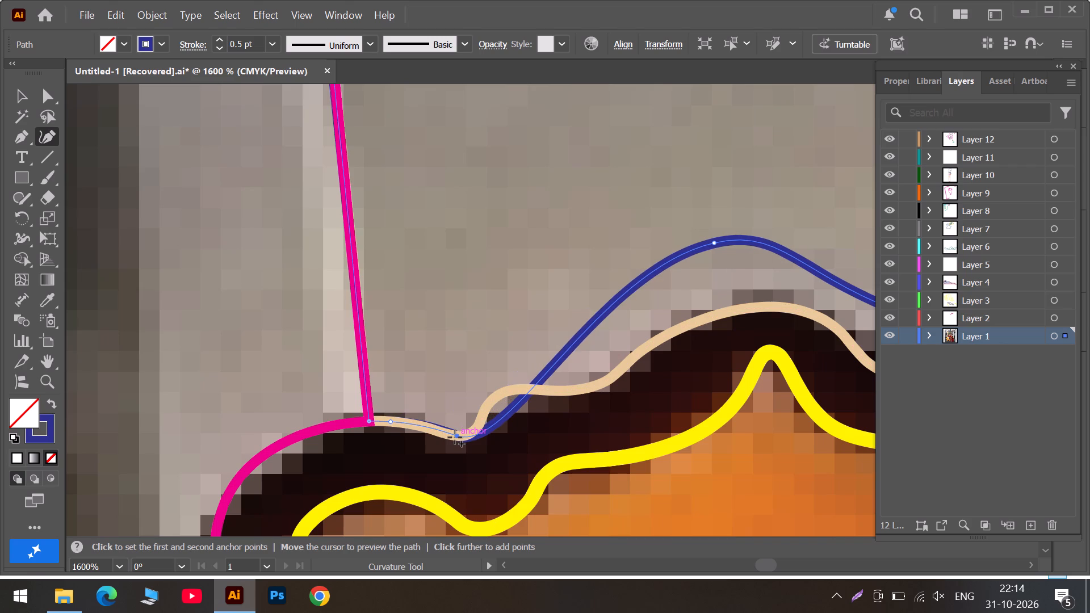
pyautogui.moveTo(455, 437); pyautogui.dragTo(450, 437)
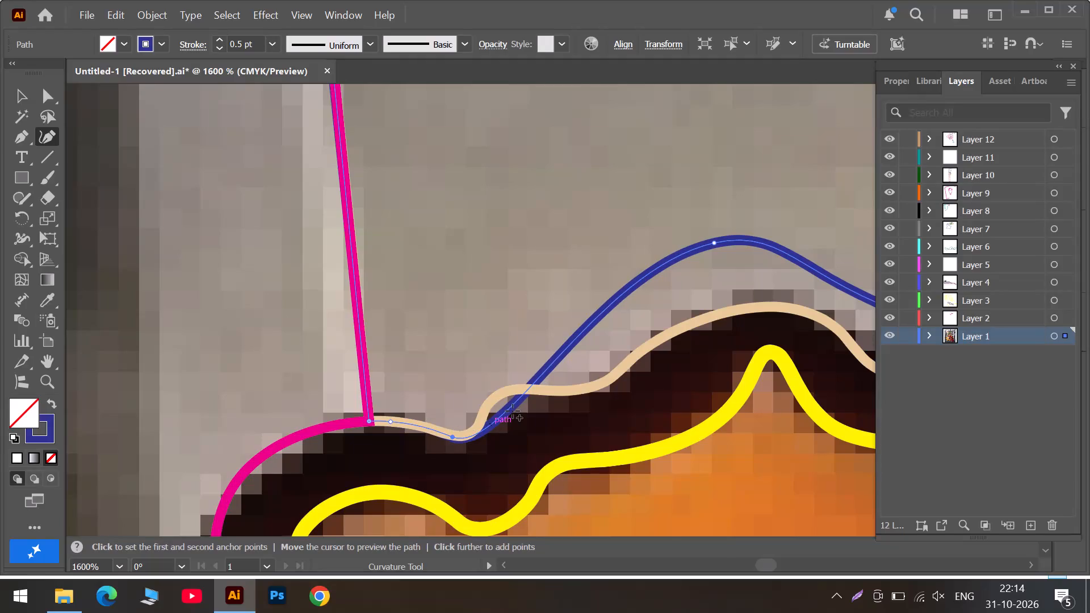
# Add one more anchor to the blue path and adjust it with its neighbour so both follow the bottom of the beige outline's dip.
pyautogui.moveTo(512, 408); pyautogui.dragTo(475, 417)
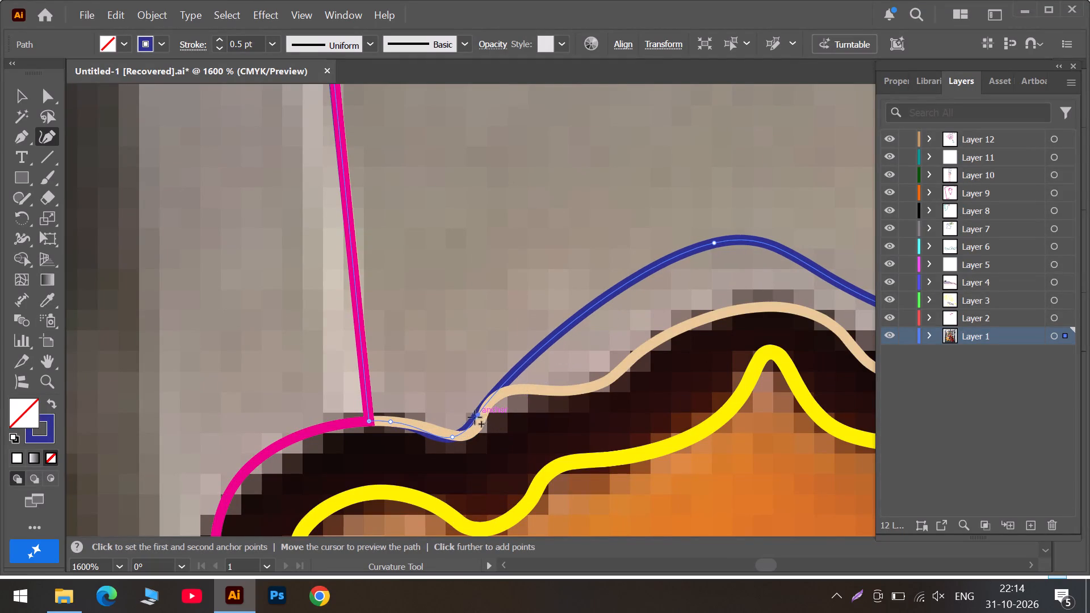
pyautogui.moveTo(475, 417); pyautogui.dragTo(480, 431)
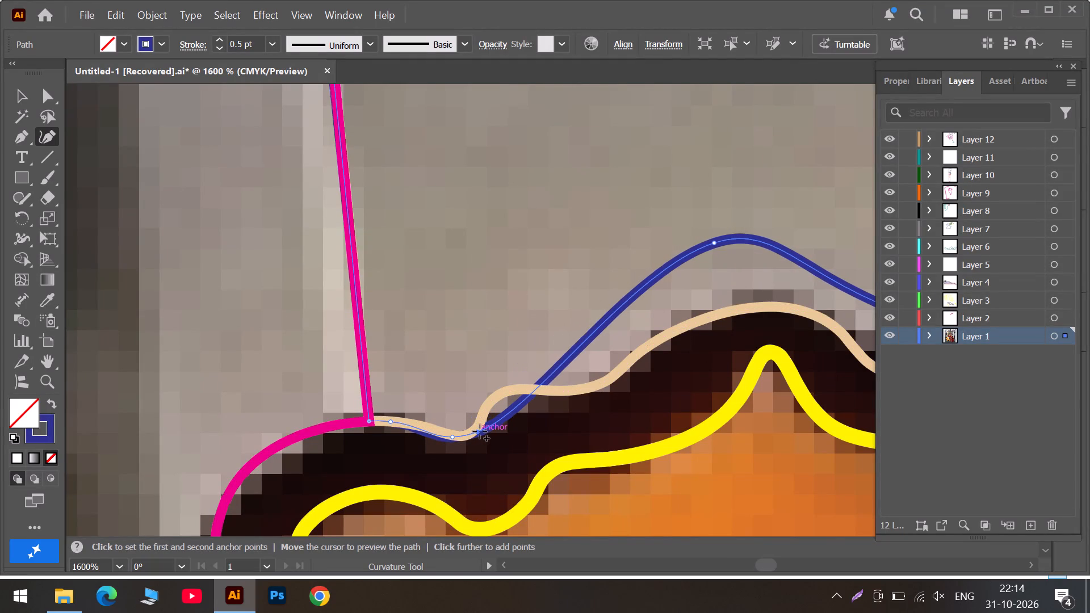
pyautogui.moveTo(480, 431); pyautogui.dragTo(488, 429)
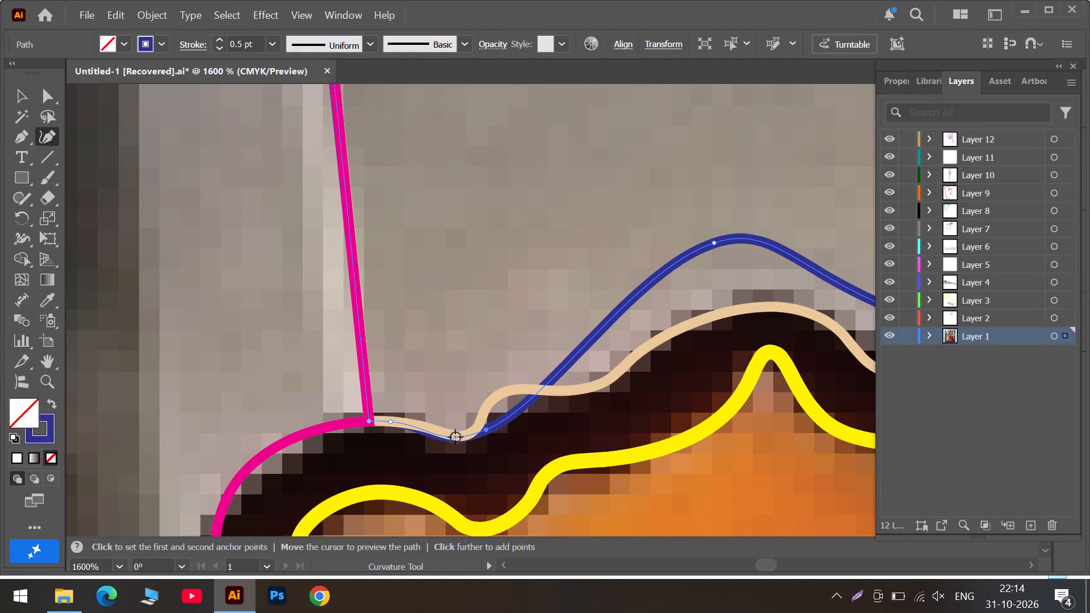
pyautogui.moveTo(455, 437); pyautogui.dragTo(443, 432)
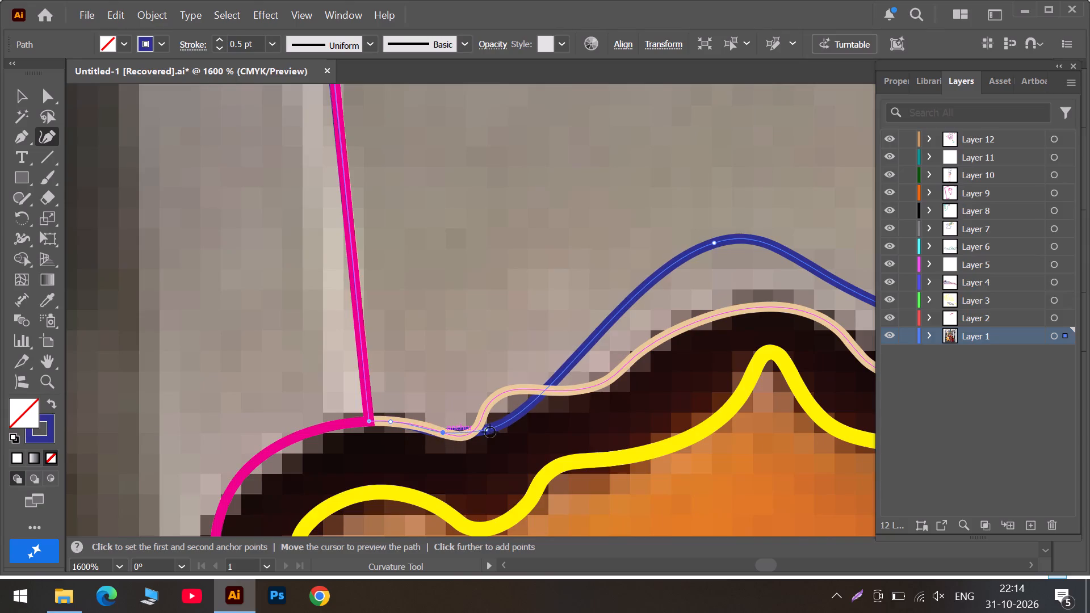
pyautogui.moveTo(488, 431); pyautogui.dragTo(462, 435)
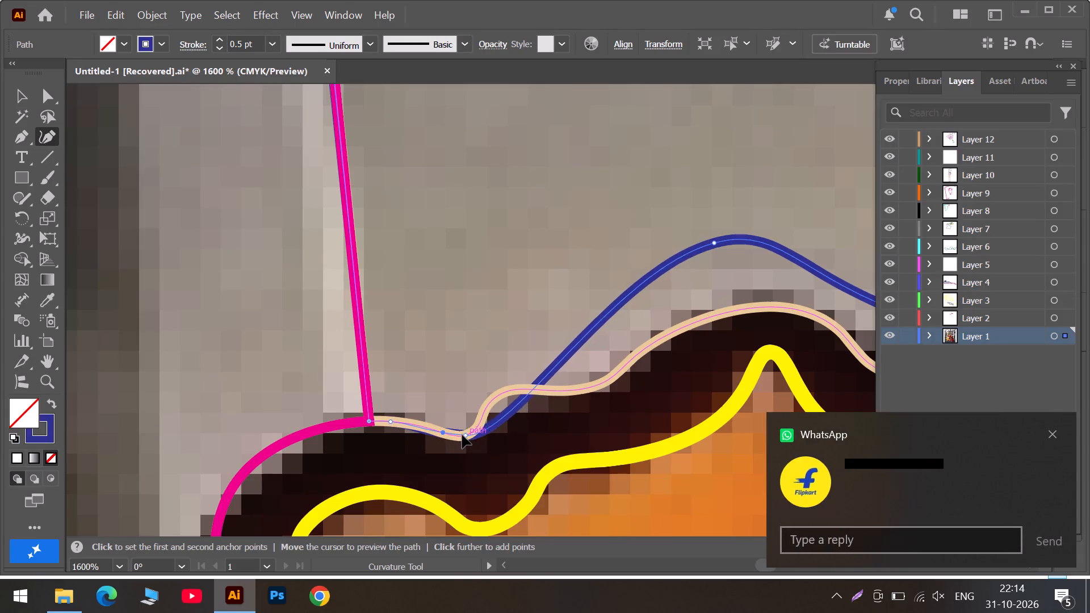
pyautogui.moveTo(462, 435); pyautogui.dragTo(460, 438)
# Add two anchors to the blue path and place them on the beige outline where it starts rising out of the dip.
pyautogui.moveTo(514, 405); pyautogui.dragTo(472, 420)
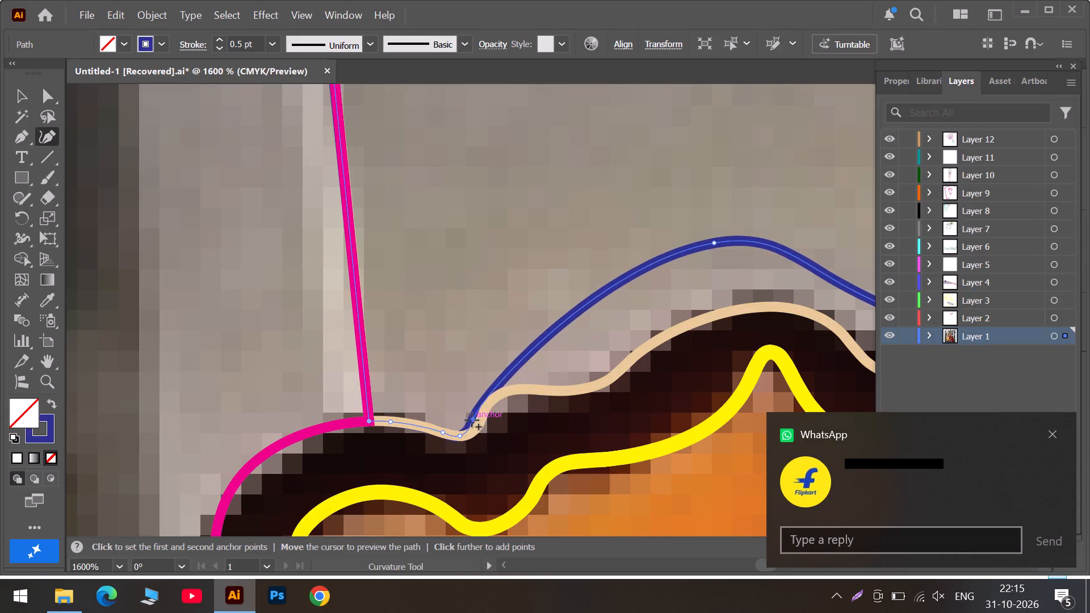
pyautogui.moveTo(472, 420); pyautogui.dragTo(476, 431)
pyautogui.moveTo(505, 405); pyautogui.dragTo(486, 417)
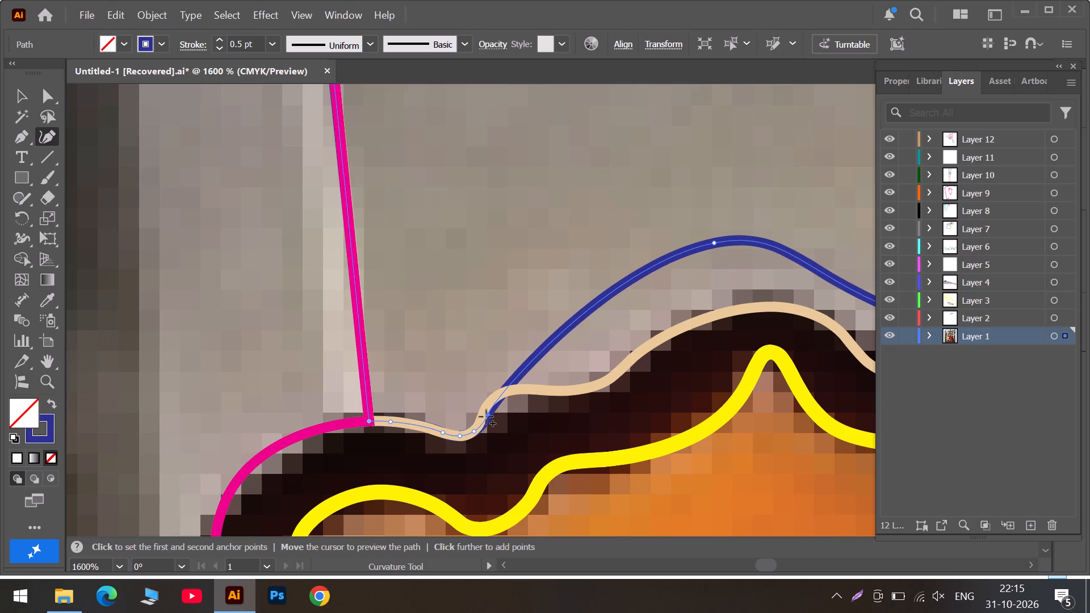
pyautogui.moveTo(486, 417); pyautogui.dragTo(480, 422)
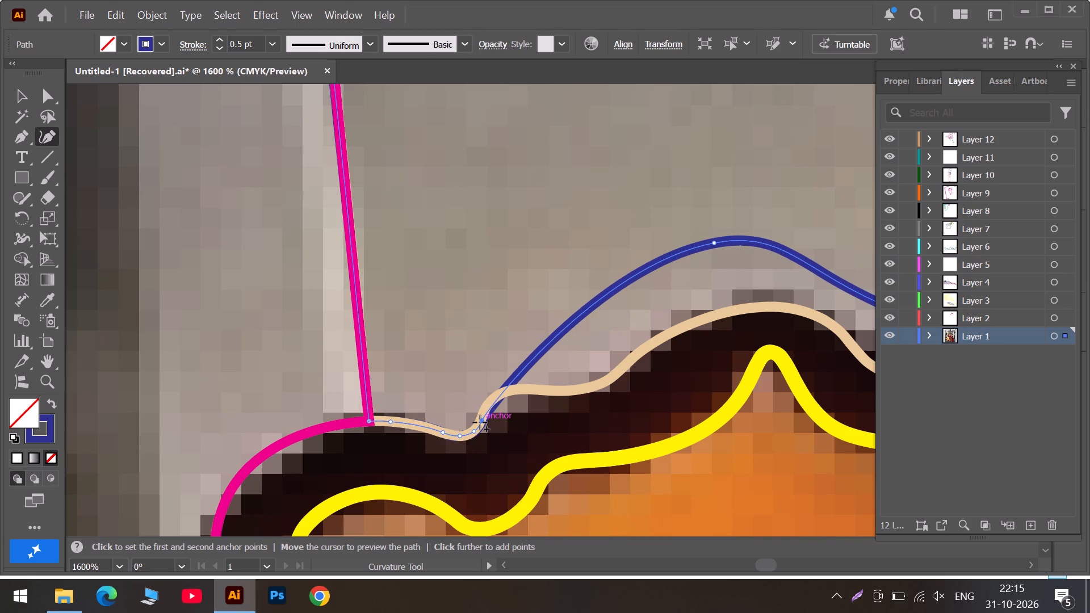
pyautogui.click(494, 400)
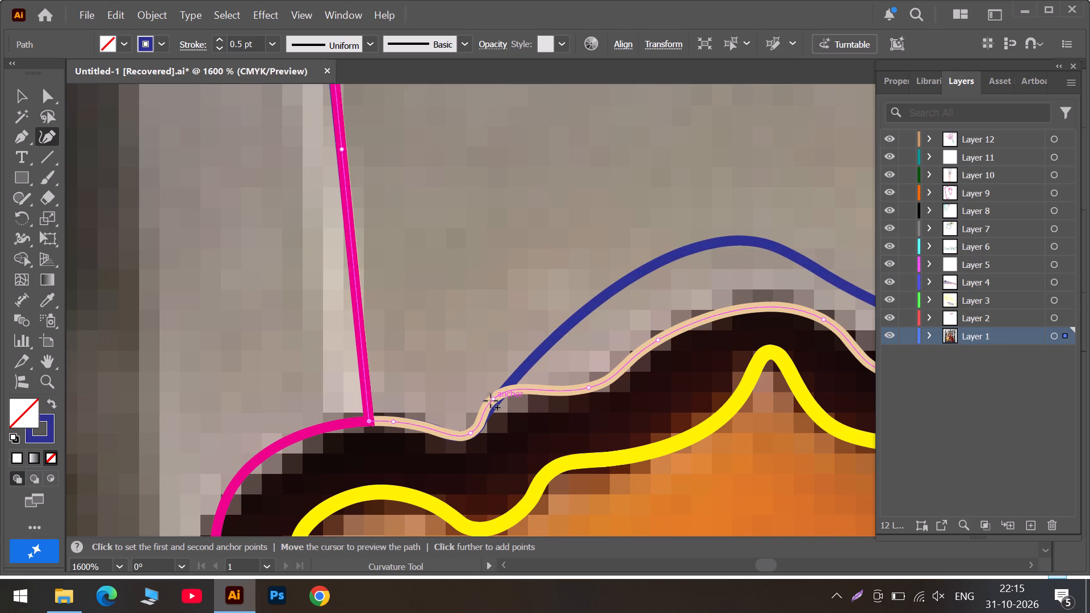
pyautogui.hotkey('ctrl', 'z')
# Add two more anchors to the blue path and place them on the beige outline around the bend at the top of the rise.
pyautogui.moveTo(517, 375); pyautogui.dragTo(514, 376)
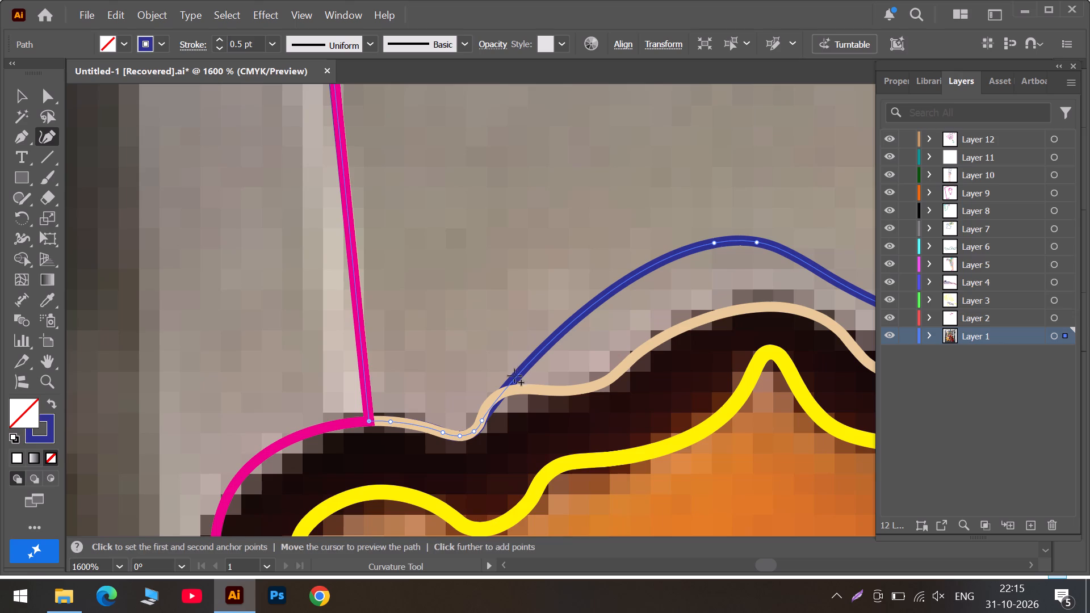
pyautogui.moveTo(514, 376); pyautogui.dragTo(487, 404)
pyautogui.moveTo(507, 367); pyautogui.dragTo(511, 396)
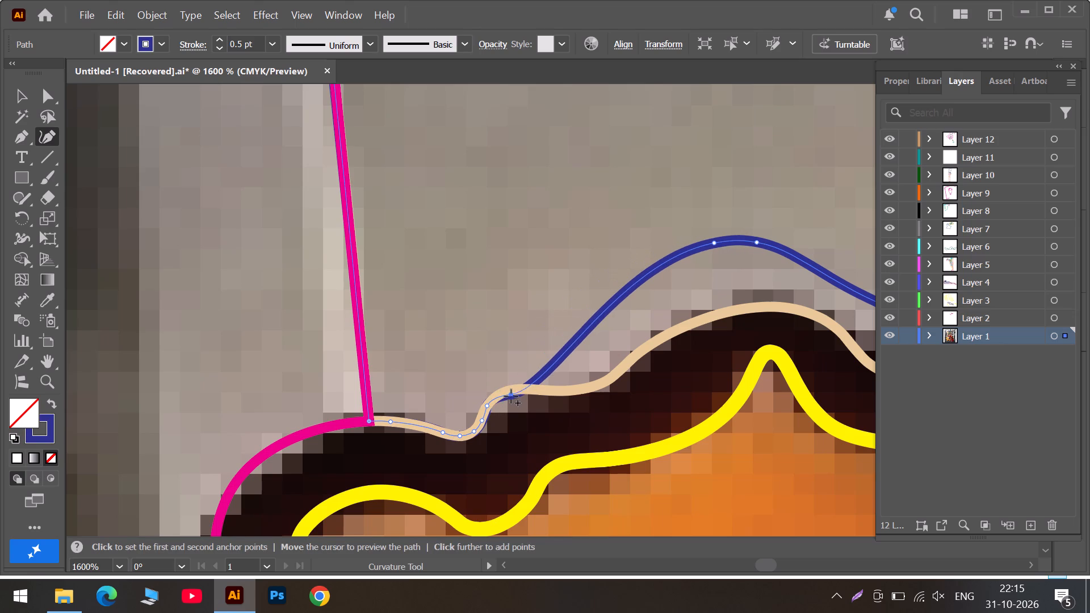
pyautogui.moveTo(511, 396); pyautogui.dragTo(501, 394)
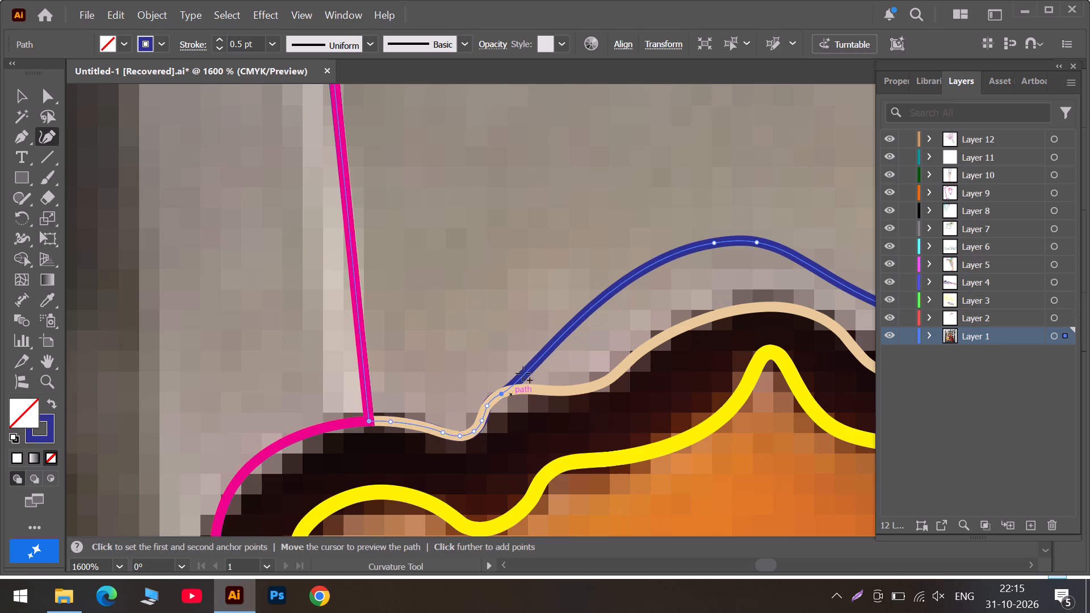
# Add two anchors to the blue path and place them along the nearly flat beige stretch before the large hump.
pyautogui.moveTo(535, 363); pyautogui.dragTo(546, 394)
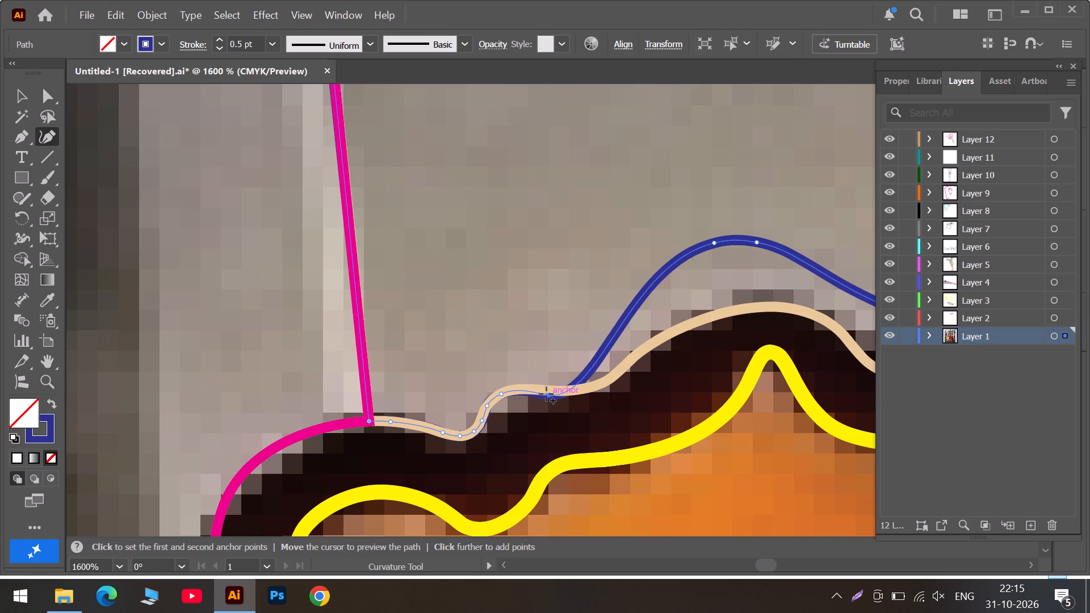
pyautogui.moveTo(546, 394); pyautogui.dragTo(542, 392)
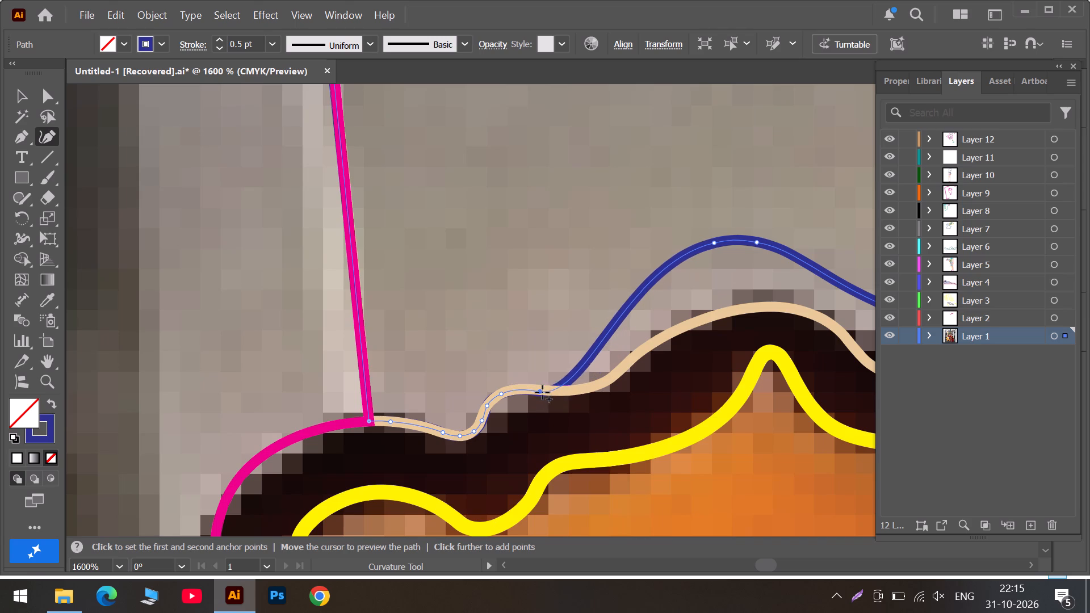
pyautogui.moveTo(542, 392); pyautogui.dragTo(544, 392)
pyautogui.moveTo(597, 356); pyautogui.dragTo(597, 377)
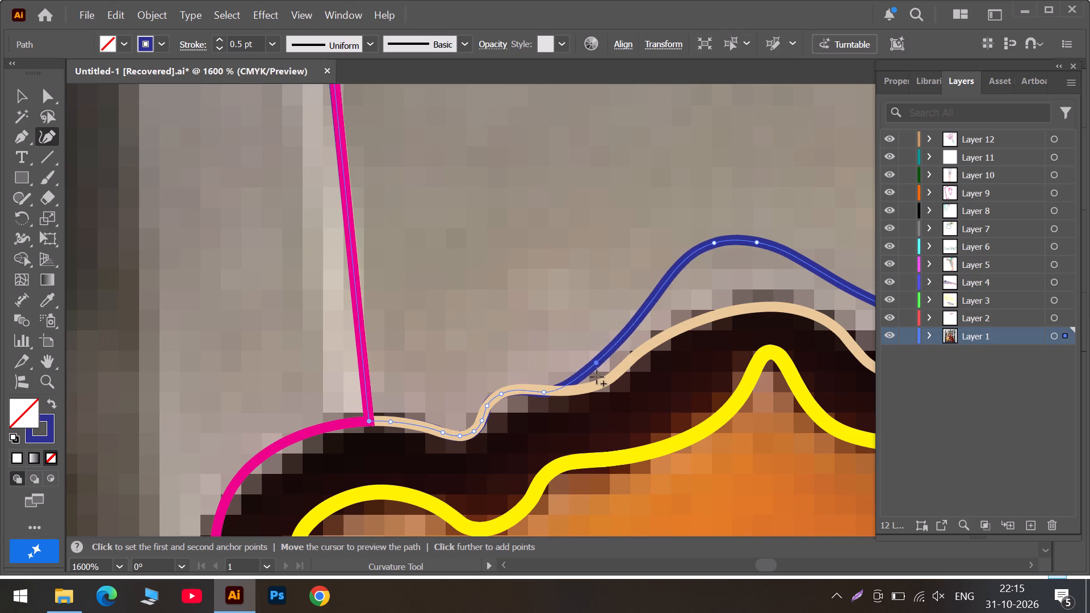
pyautogui.moveTo(597, 377); pyautogui.dragTo(586, 389)
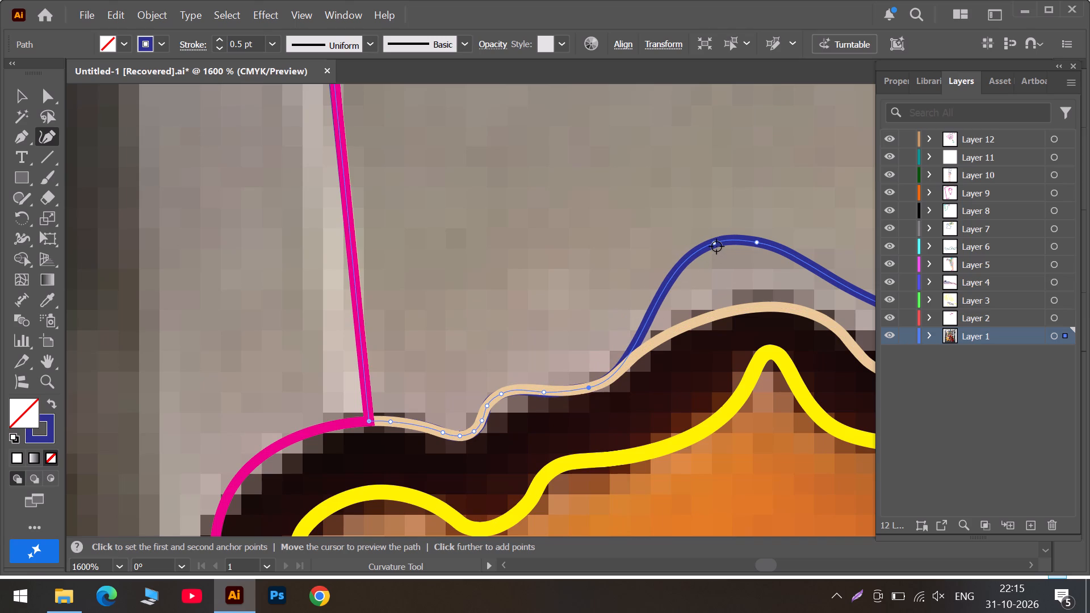
# Move the two raised blue anchors down onto the rising beige edge of the large hump and add another anchor between them.
pyautogui.moveTo(716, 246); pyautogui.dragTo(658, 339)
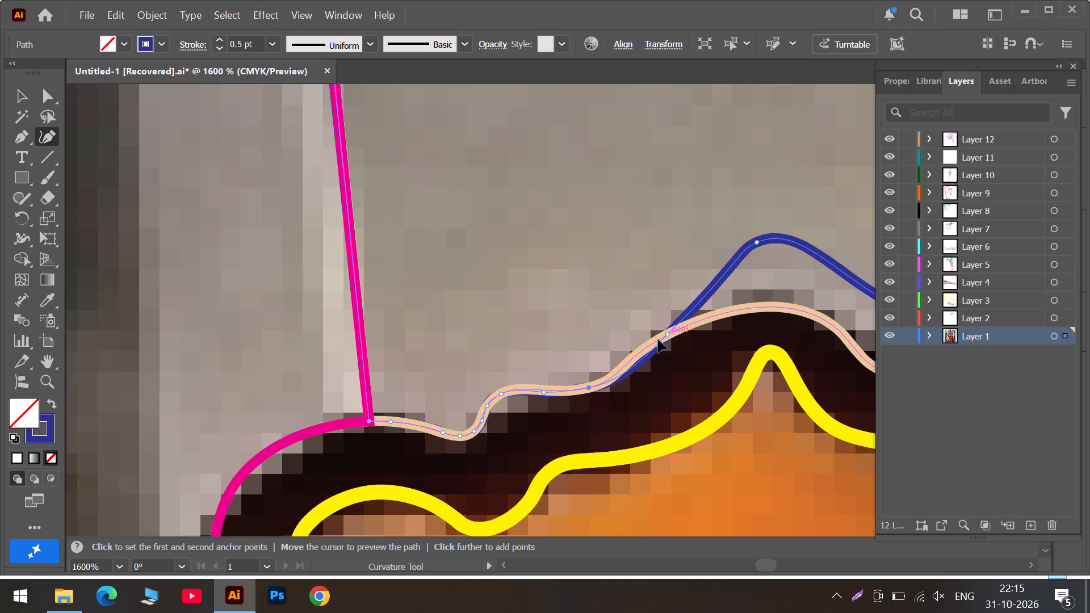
pyautogui.moveTo(658, 339); pyautogui.dragTo(630, 365)
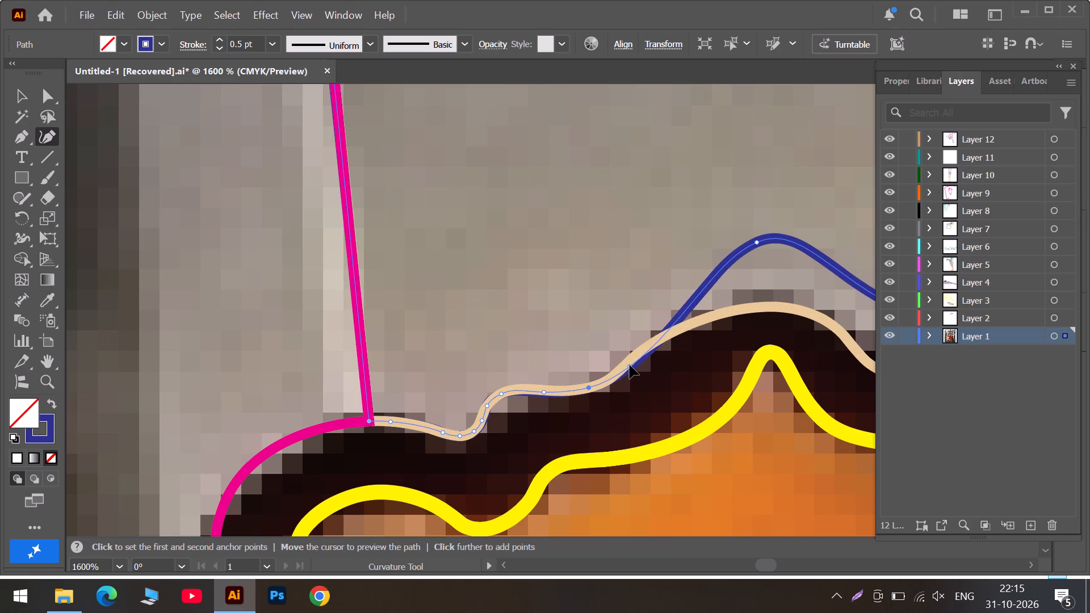
pyautogui.moveTo(630, 365); pyautogui.dragTo(634, 356)
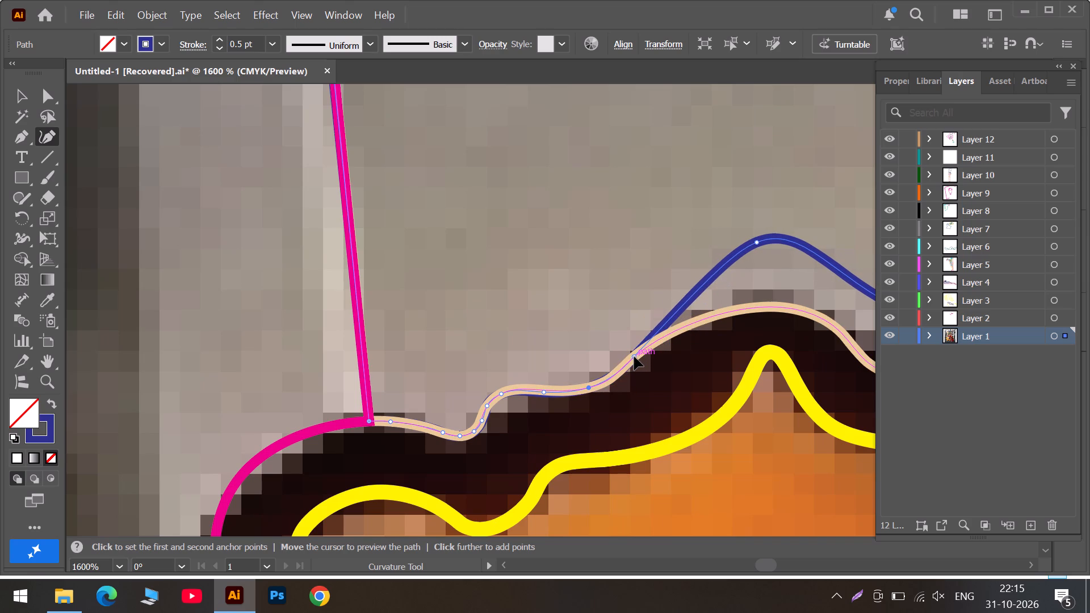
pyautogui.moveTo(634, 356); pyautogui.dragTo(634, 356)
pyautogui.keyDown('alt'); pyautogui.scroll(2, 690, 334); pyautogui.keyUp('alt')
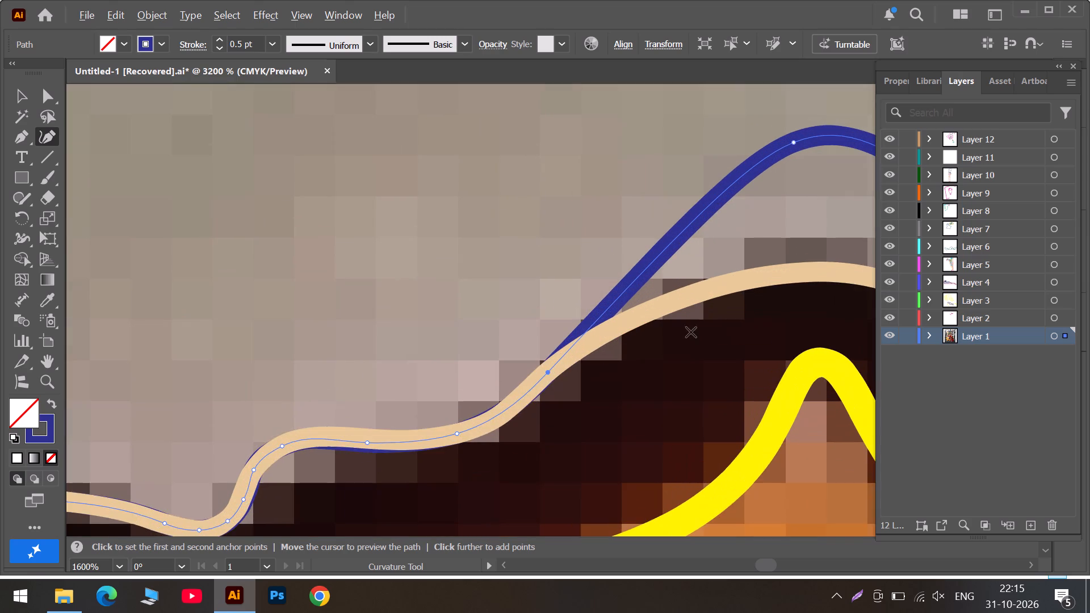
pyautogui.scroll(3, 730, 275)
pyautogui.moveTo(795, 261); pyautogui.dragTo(784, 298)
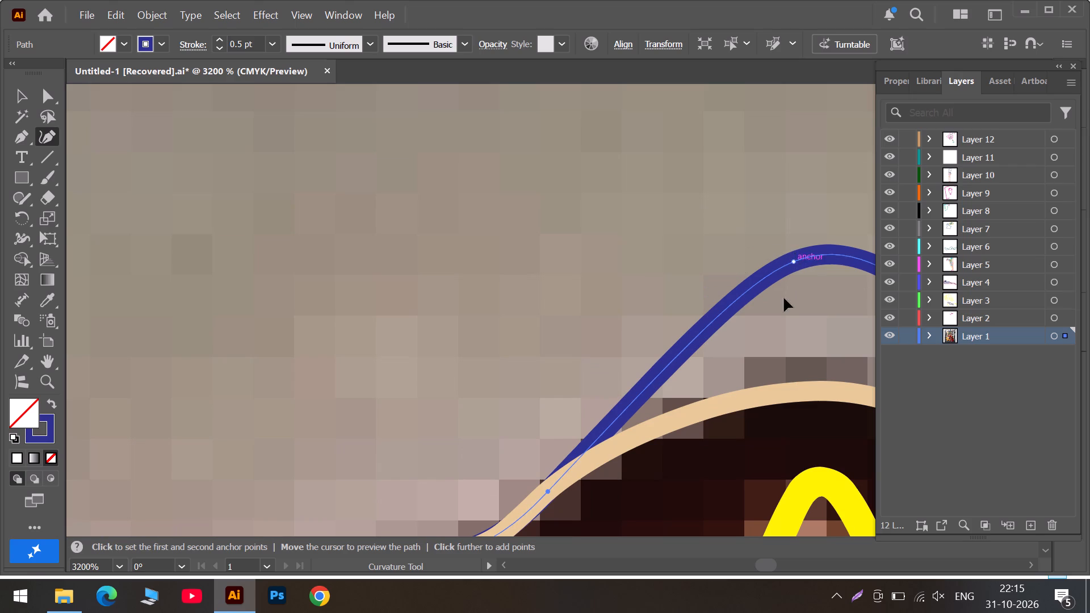
pyautogui.moveTo(784, 298); pyautogui.dragTo(682, 417)
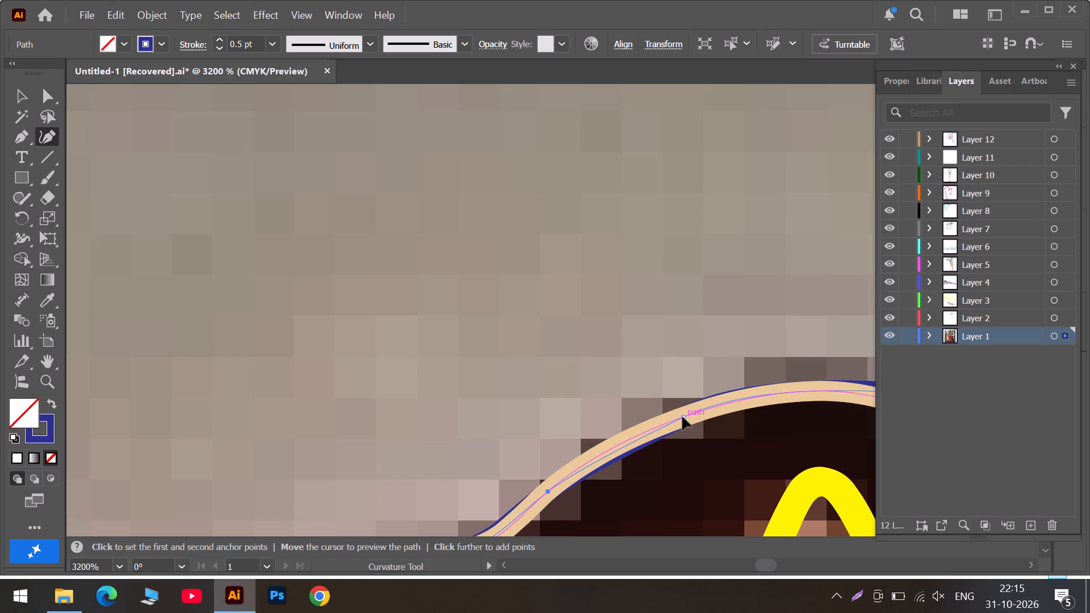
pyautogui.moveTo(682, 417); pyautogui.dragTo(686, 415)
pyautogui.moveTo(638, 438); pyautogui.dragTo(622, 442)
# Refine the fit before the hump by adding an anchor on the beige bend and raising the flat stretch's anchor onto the outline's centre.
pyautogui.scroll(-5, 602, 452)
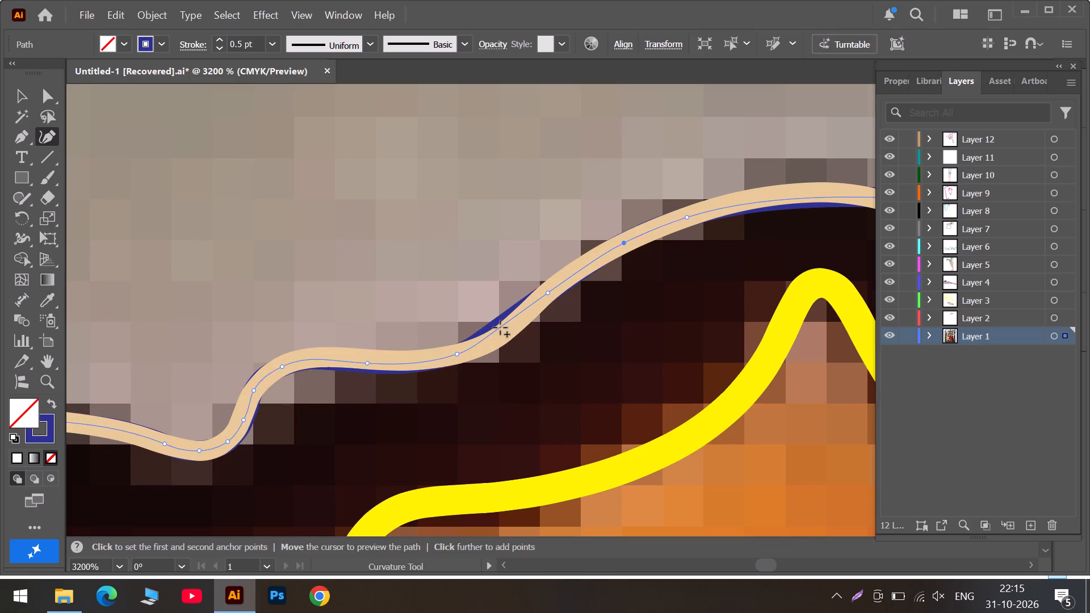
pyautogui.moveTo(498, 326); pyautogui.dragTo(510, 331)
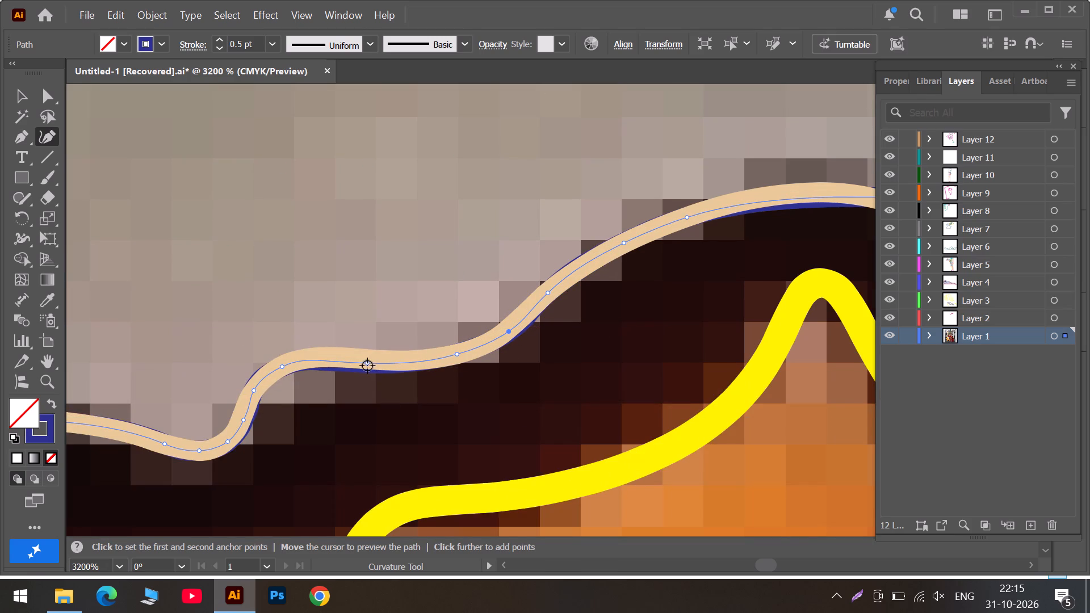
pyautogui.moveTo(367, 366); pyautogui.dragTo(368, 358)
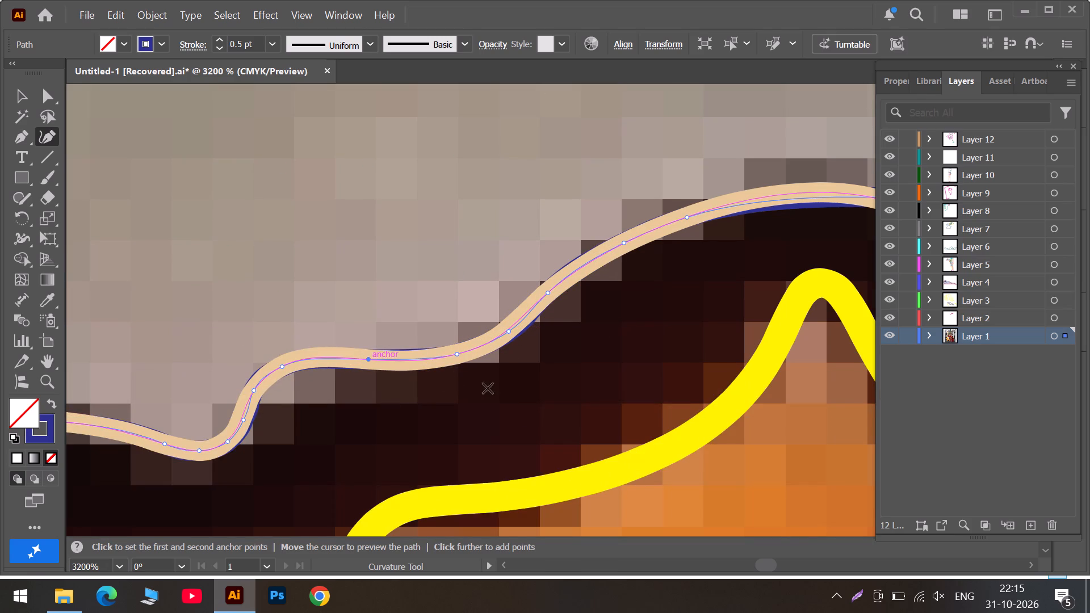
# Add an anchor just before the large hump's crest and place it on the centre of the beige outline.
pyautogui.click(804, 566)
pyautogui.moveTo(293, 198); pyautogui.dragTo(295, 198)
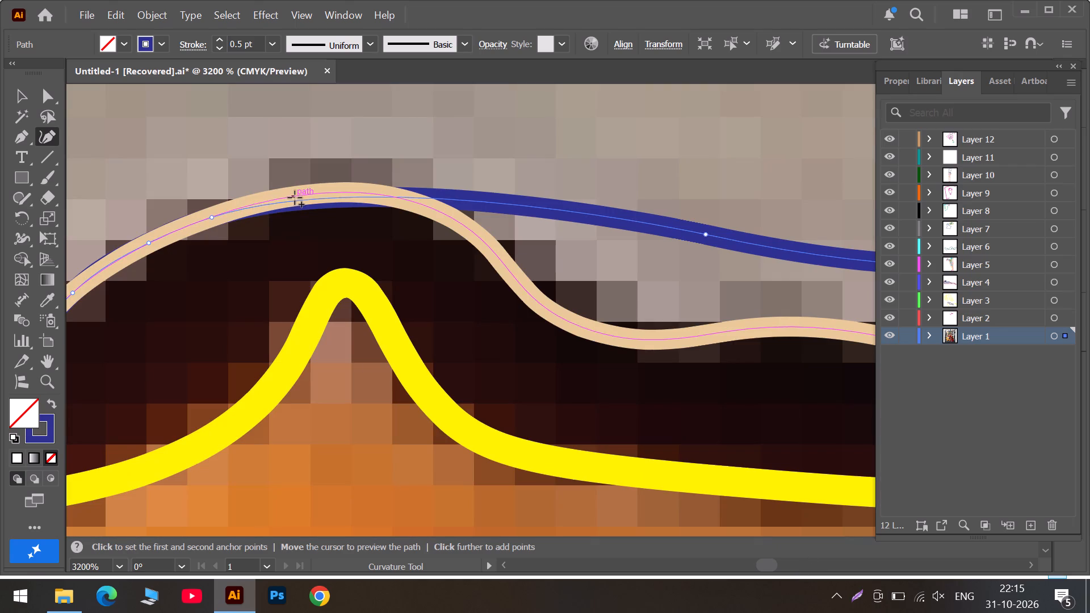
pyautogui.moveTo(295, 198); pyautogui.dragTo(299, 196)
pyautogui.hotkey('ctrl', 'z')
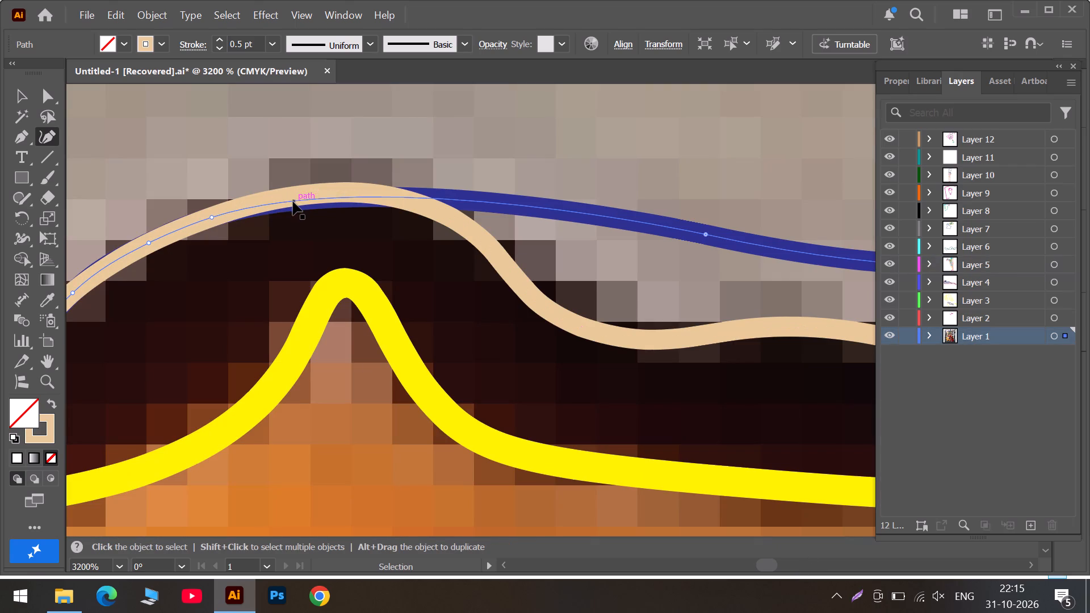
pyautogui.moveTo(296, 201); pyautogui.dragTo(305, 195)
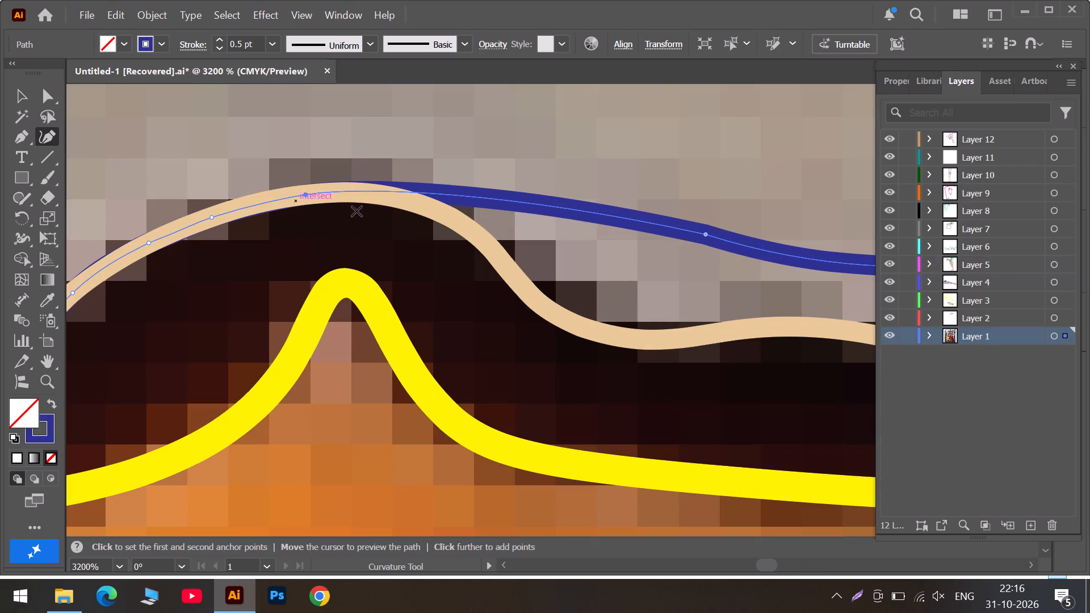
# Make the next blue anchor past the crest smooth and move it onto the start of the hump's falling beige edge.
pyautogui.moveTo(706, 237); pyautogui.dragTo(702, 245)
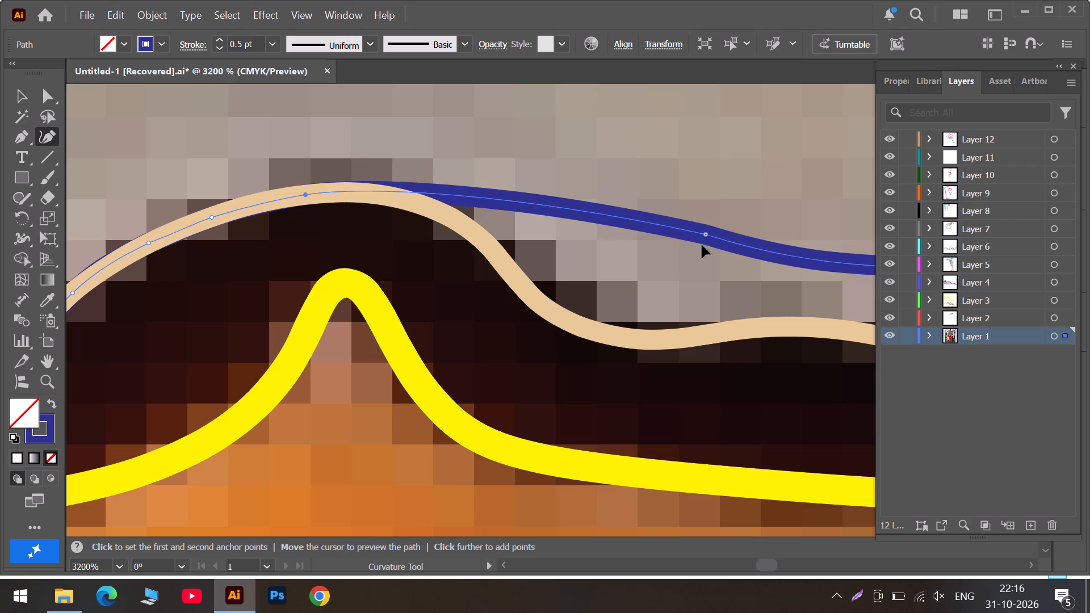
pyautogui.moveTo(702, 245); pyautogui.dragTo(648, 282)
pyautogui.doubleClick(648, 282)
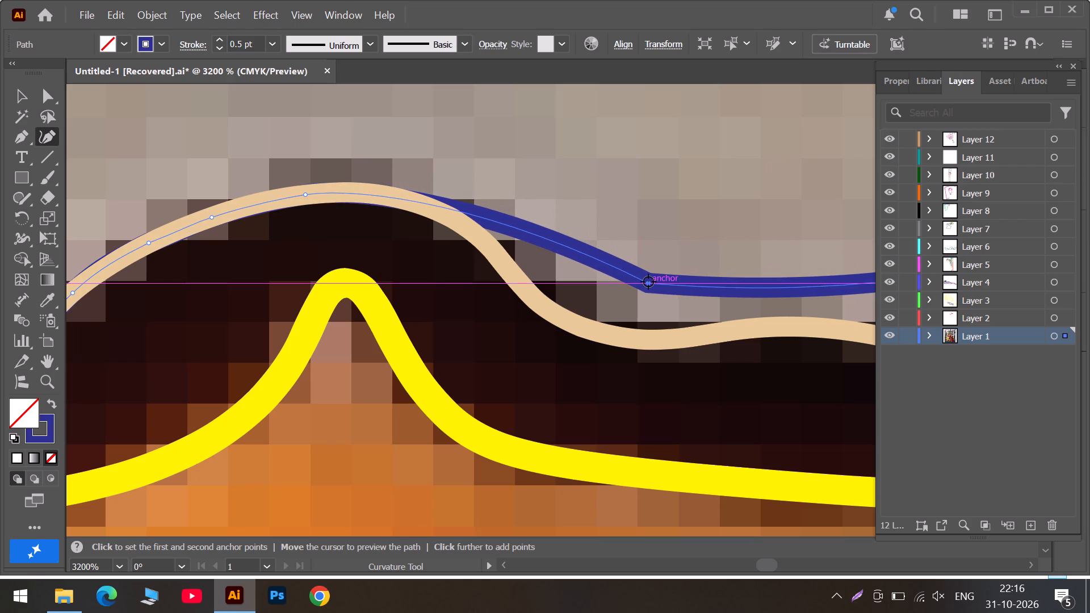
pyautogui.moveTo(648, 282); pyautogui.dragTo(453, 212)
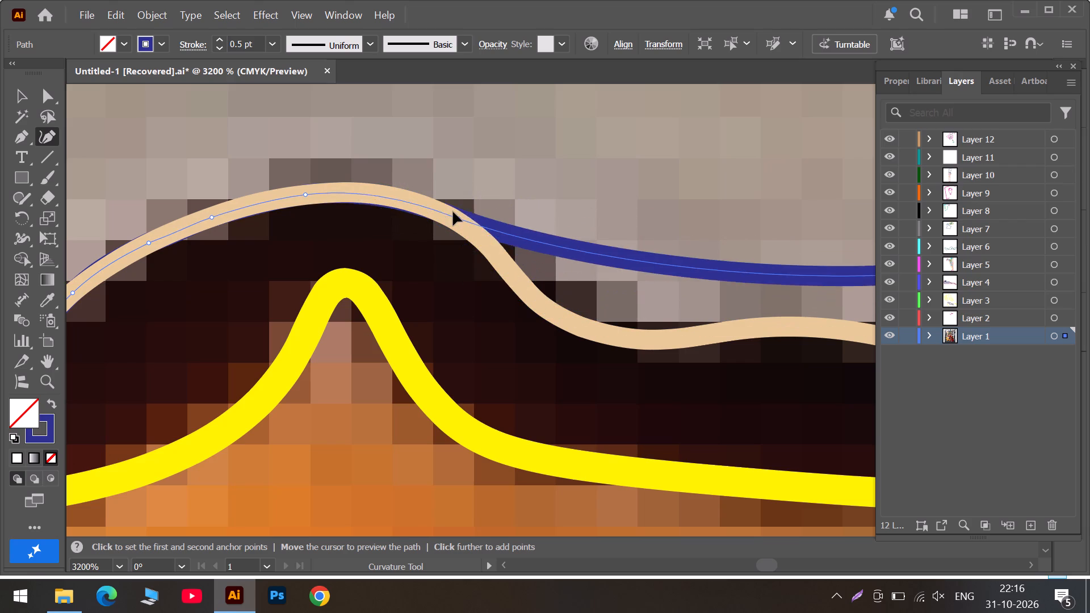
pyautogui.moveTo(453, 212); pyautogui.dragTo(427, 204)
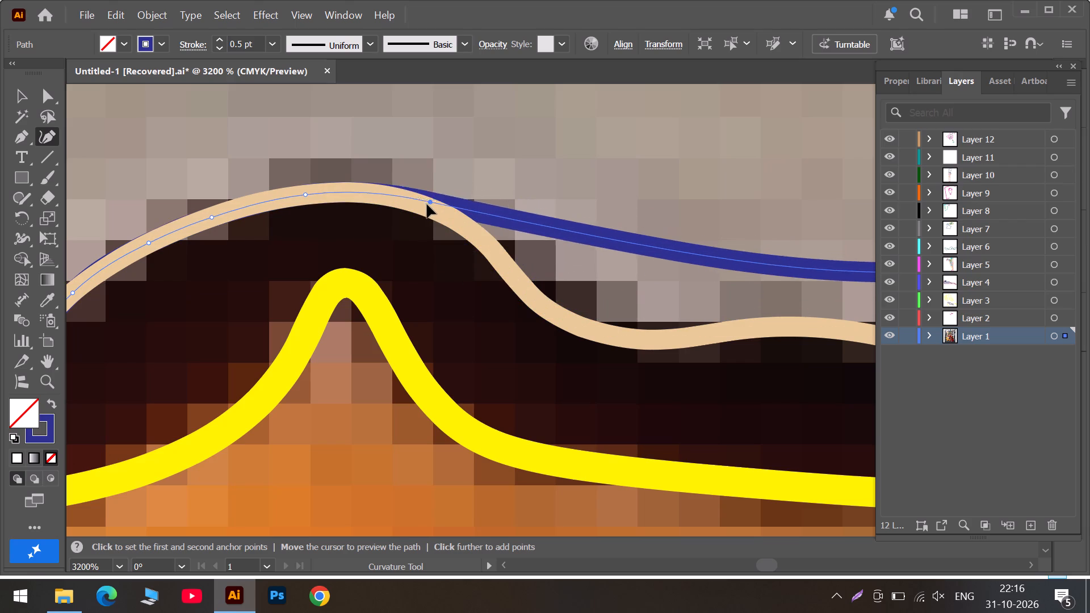
pyautogui.moveTo(427, 204); pyautogui.dragTo(425, 204)
# Add three anchors down the hump's falling side and place them on the beige outline as it curves toward the next dip.
pyautogui.moveTo(606, 248); pyautogui.dragTo(578, 267)
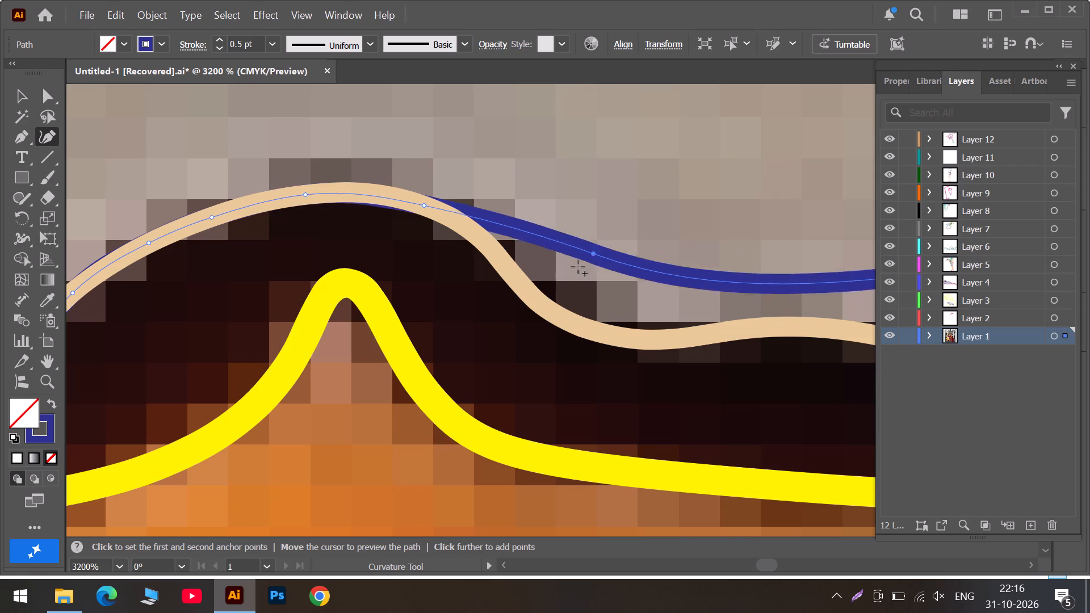
pyautogui.moveTo(578, 267); pyautogui.dragTo(520, 282)
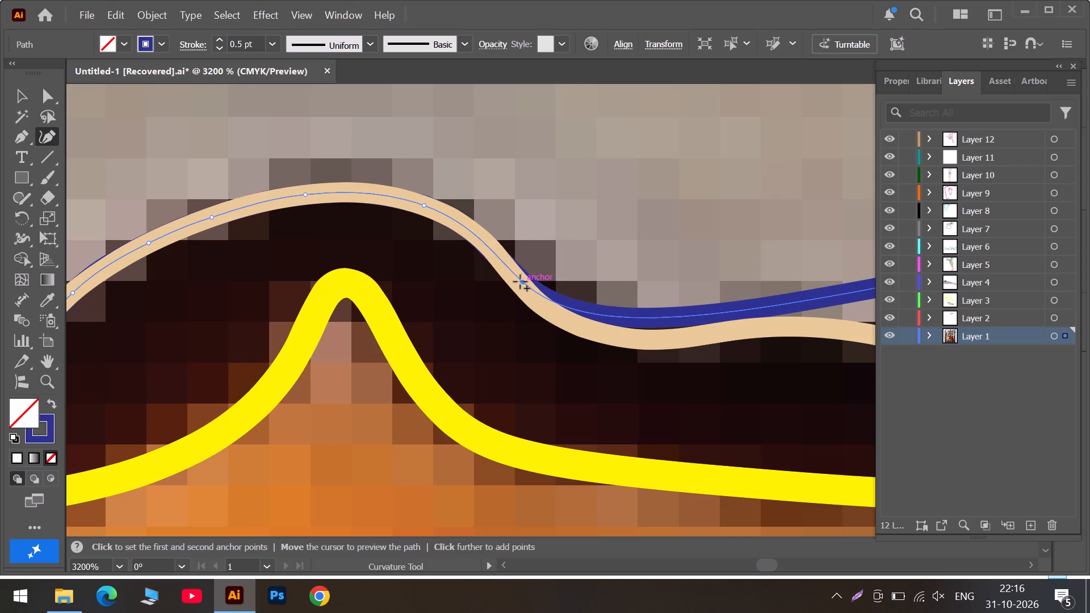
pyautogui.moveTo(520, 282); pyautogui.dragTo(518, 281)
pyautogui.moveTo(609, 317); pyautogui.dragTo(559, 318)
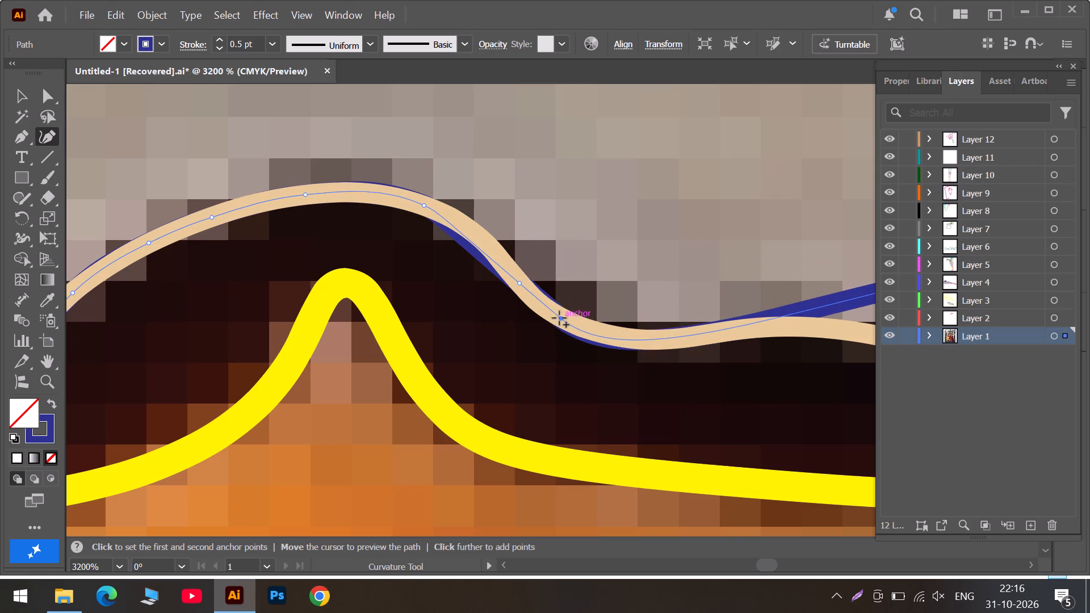
pyautogui.moveTo(559, 318); pyautogui.dragTo(562, 315)
pyautogui.moveTo(480, 249); pyautogui.dragTo(480, 247)
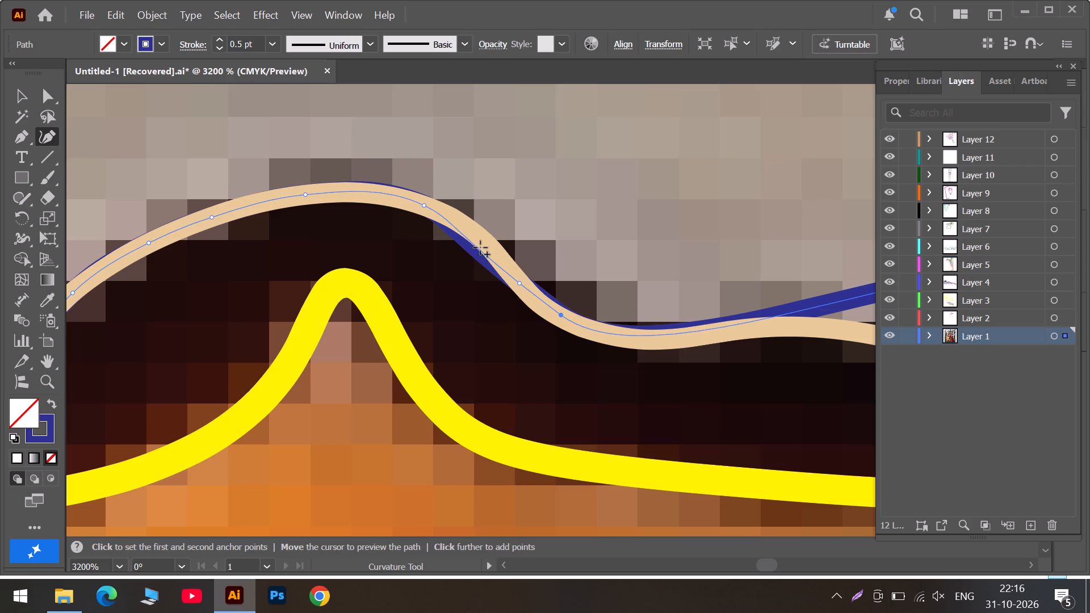
pyautogui.moveTo(480, 247); pyautogui.dragTo(480, 239)
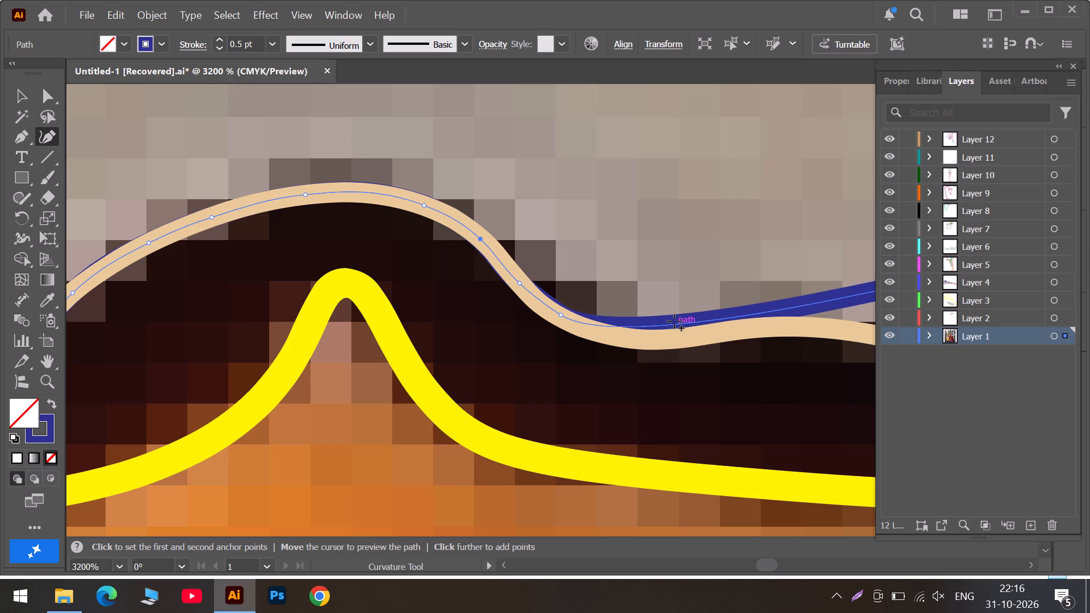
# Add two anchors to the blue path, one at the bottom of the beige dip and one on the gentle rise after it.
pyautogui.moveTo(670, 325); pyautogui.dragTo(655, 339)
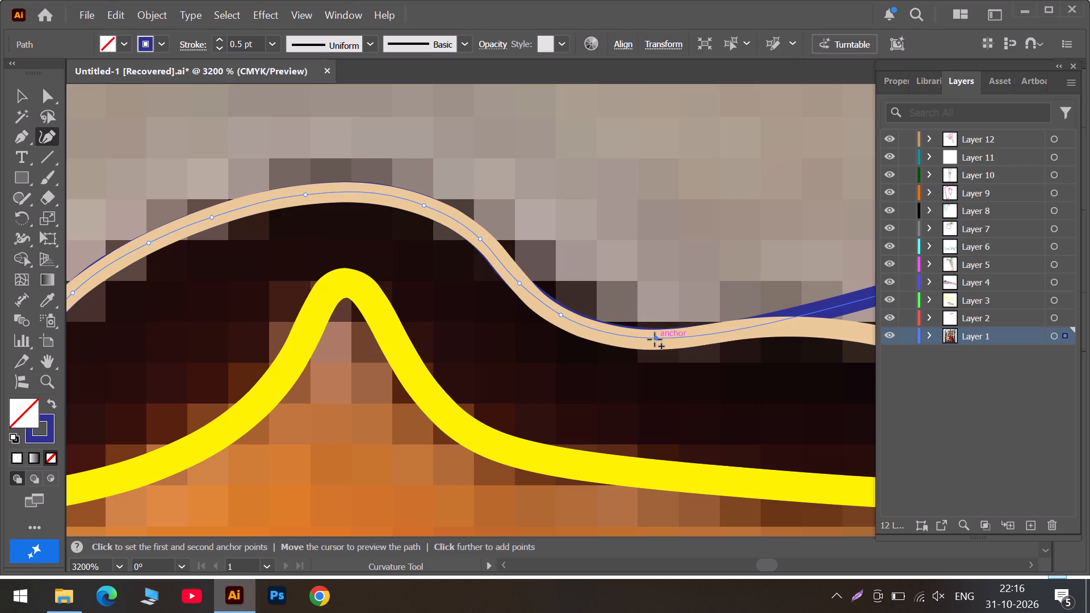
pyautogui.moveTo(655, 339); pyautogui.dragTo(647, 337)
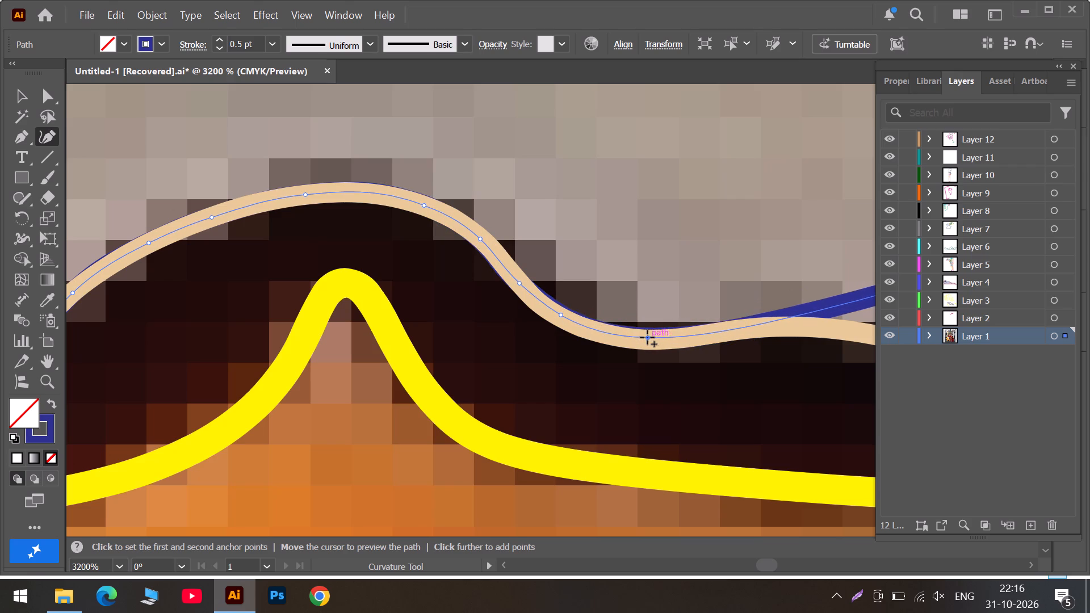
pyautogui.moveTo(647, 337); pyautogui.dragTo(639, 337)
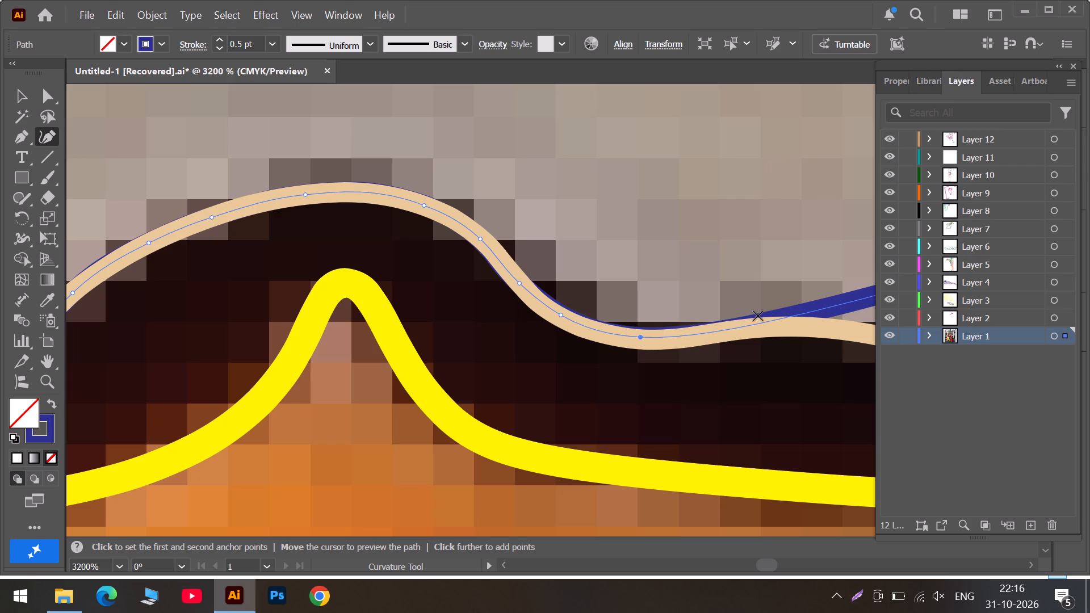
pyautogui.moveTo(775, 322); pyautogui.dragTo(743, 331)
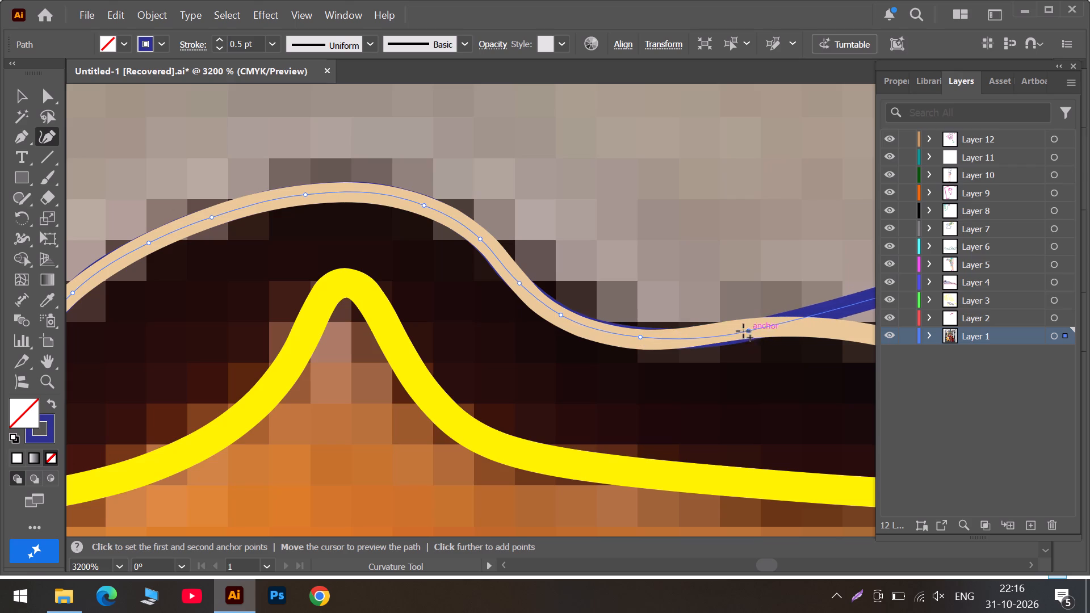
pyautogui.moveTo(743, 331); pyautogui.dragTo(734, 332)
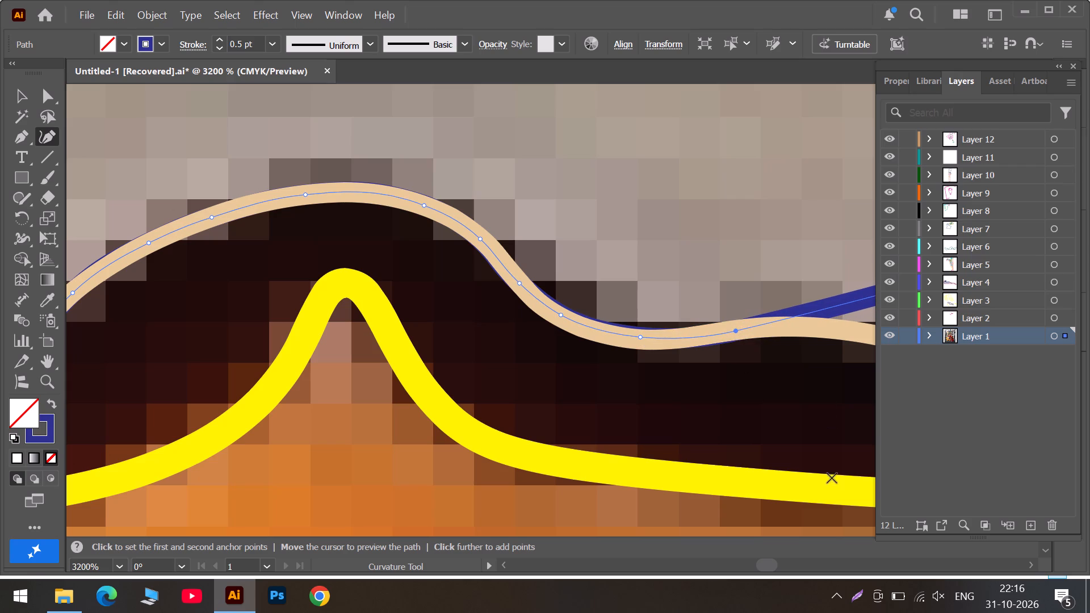
# Move the next two blue anchors onto the beige outline, one at the gentle rise's crest and one where it starts falling.
pyautogui.click(794, 568)
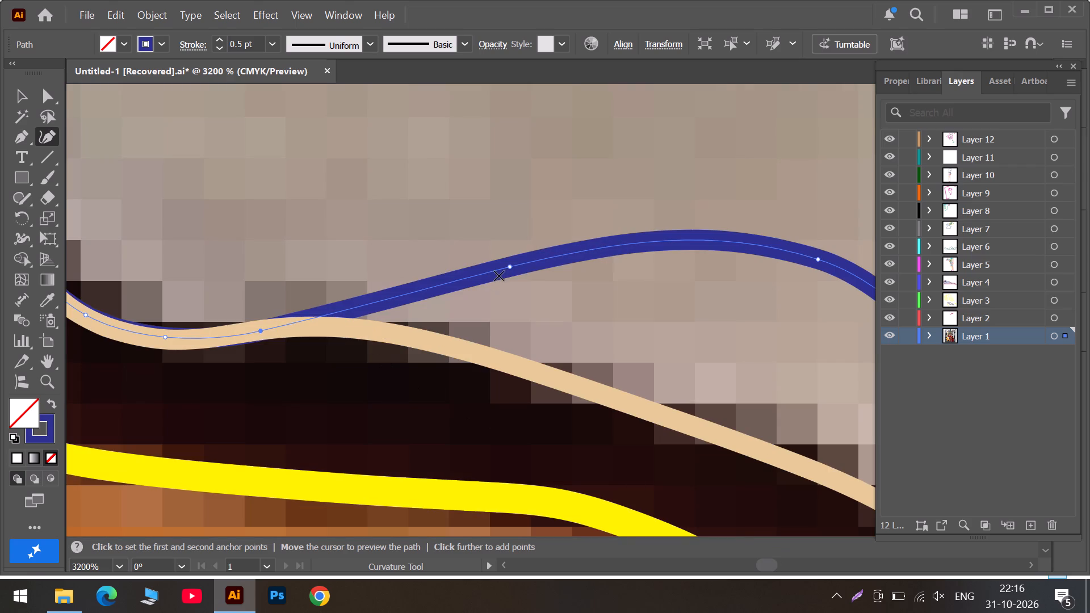
pyautogui.moveTo(510, 267); pyautogui.dragTo(460, 324)
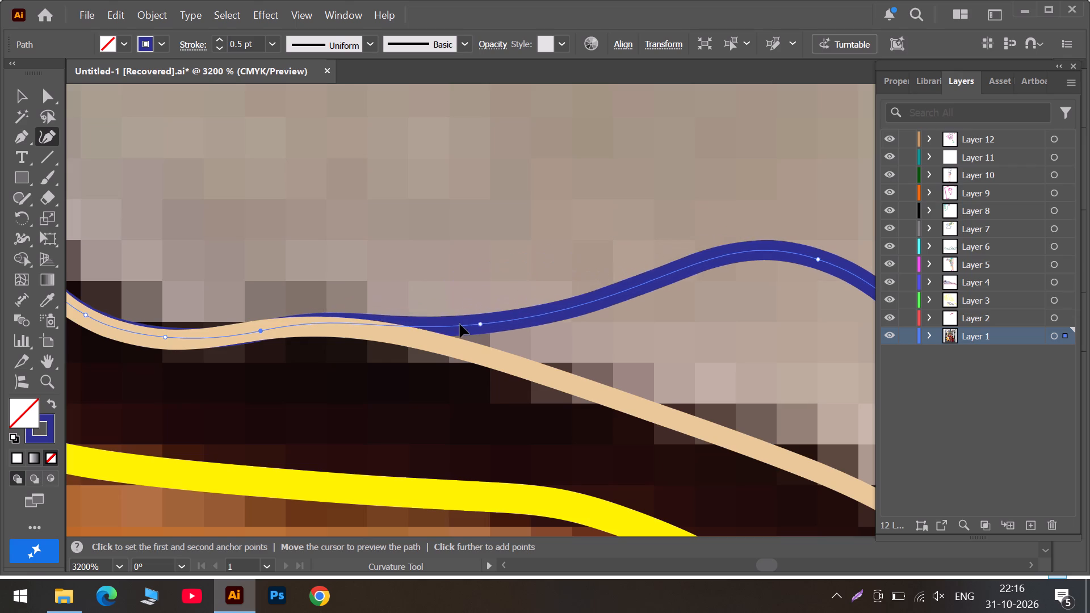
pyautogui.moveTo(460, 324); pyautogui.dragTo(316, 327)
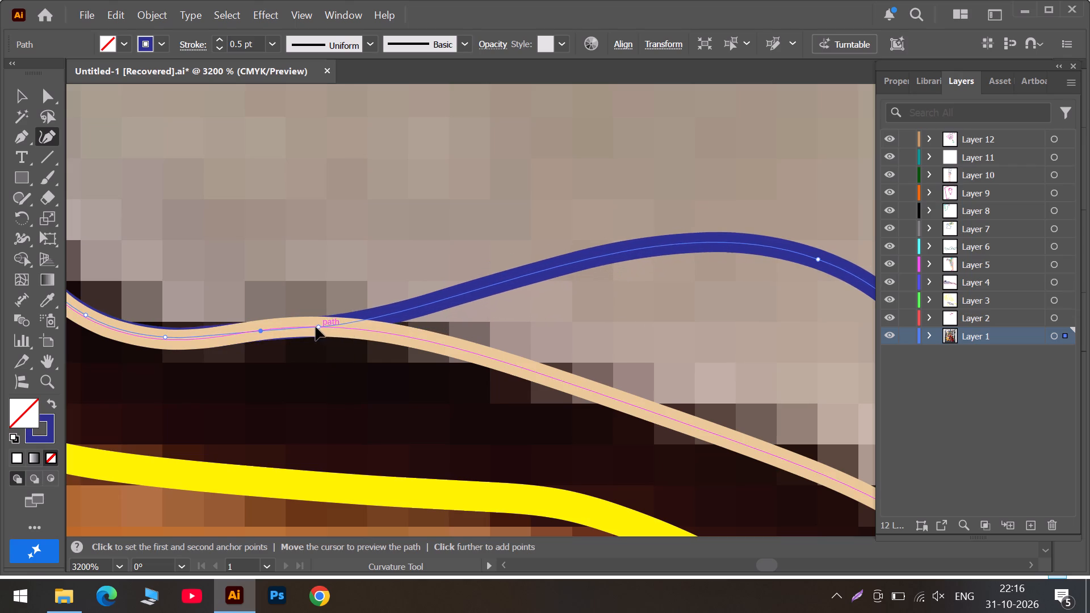
pyautogui.moveTo(316, 327); pyautogui.dragTo(311, 325)
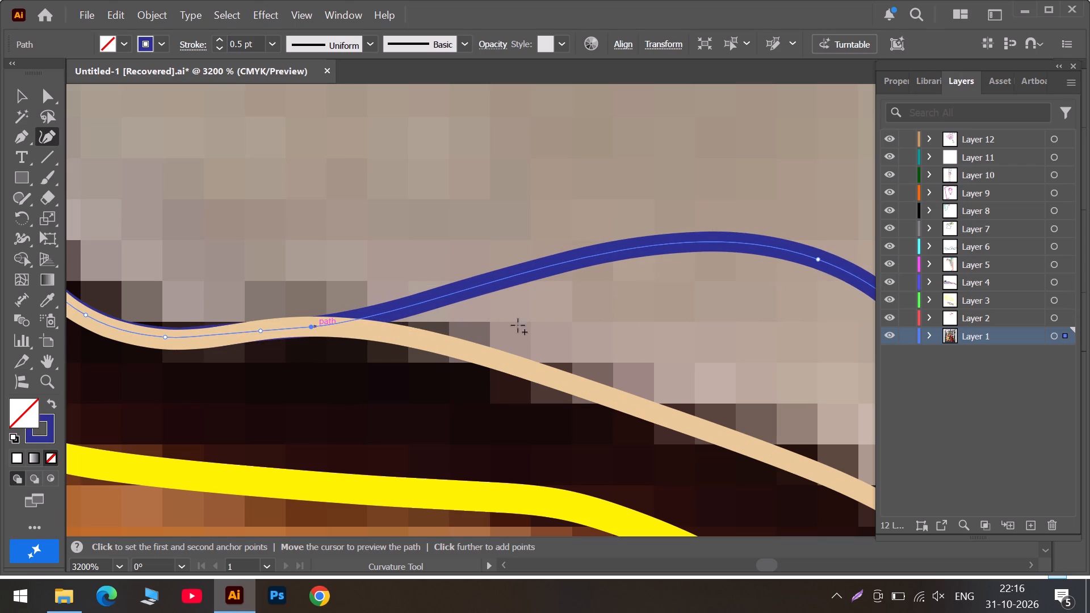
pyautogui.moveTo(820, 261); pyautogui.dragTo(581, 369)
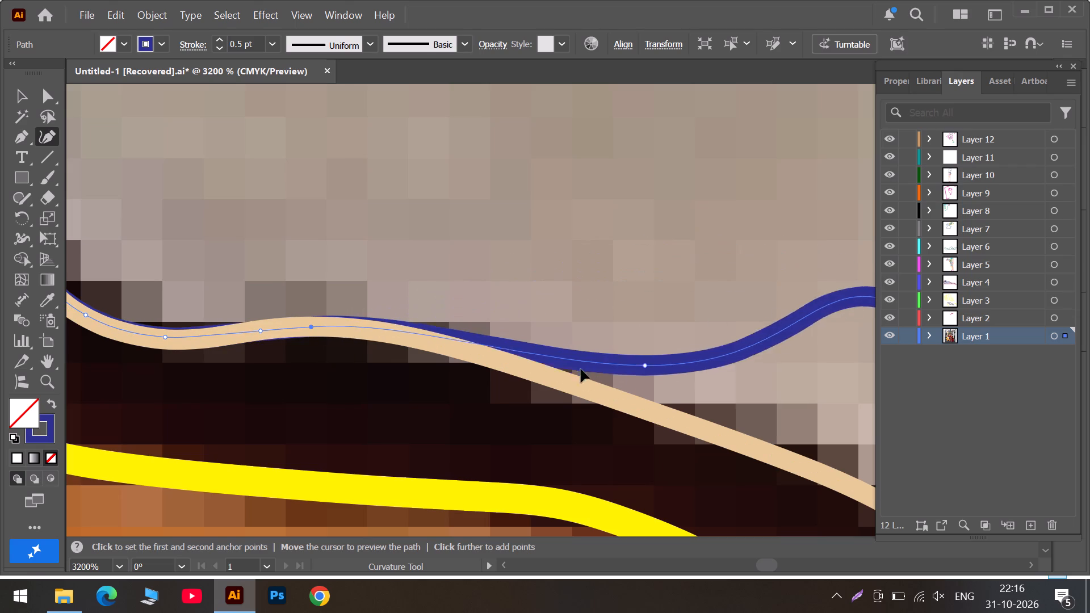
pyautogui.moveTo(581, 369); pyautogui.dragTo(456, 350)
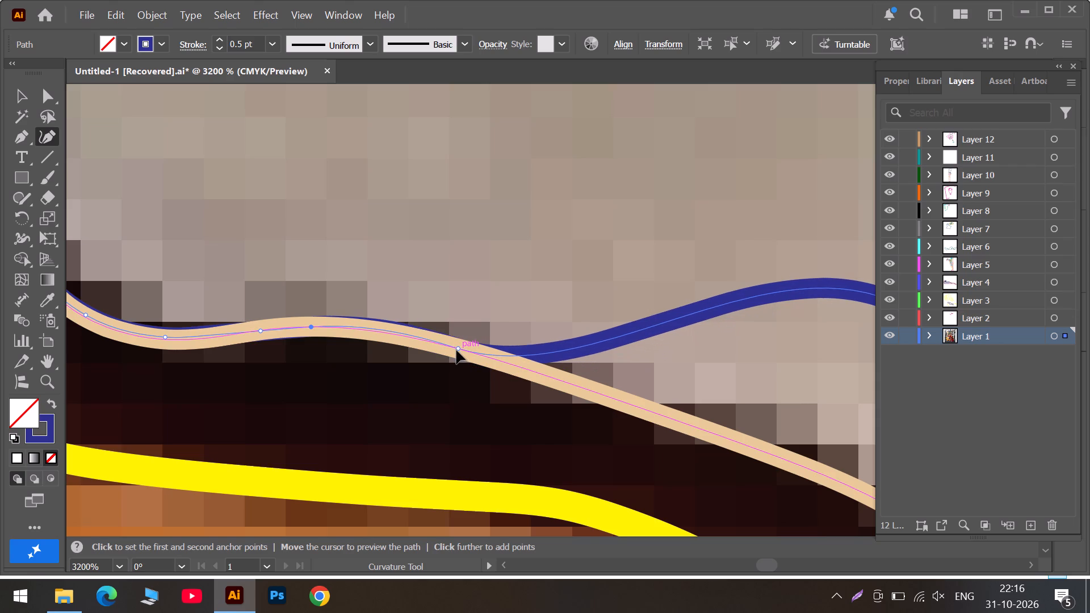
pyautogui.moveTo(456, 350); pyautogui.dragTo(454, 349)
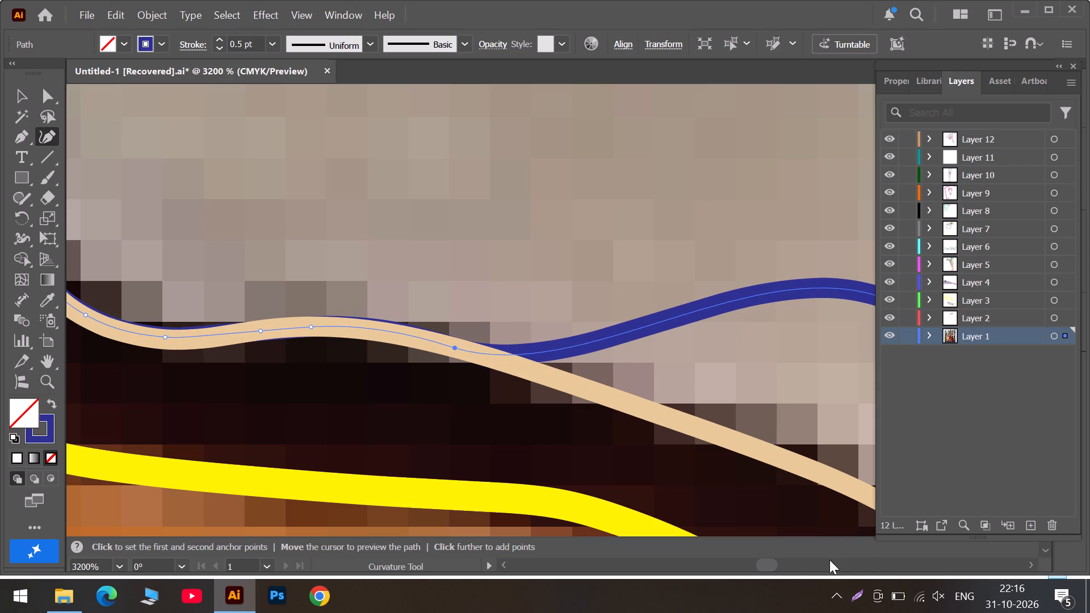
# Move the next blue anchor onto the long falling beige slope and add two more anchors further down it, centred on the outline.
pyautogui.click(782, 563)
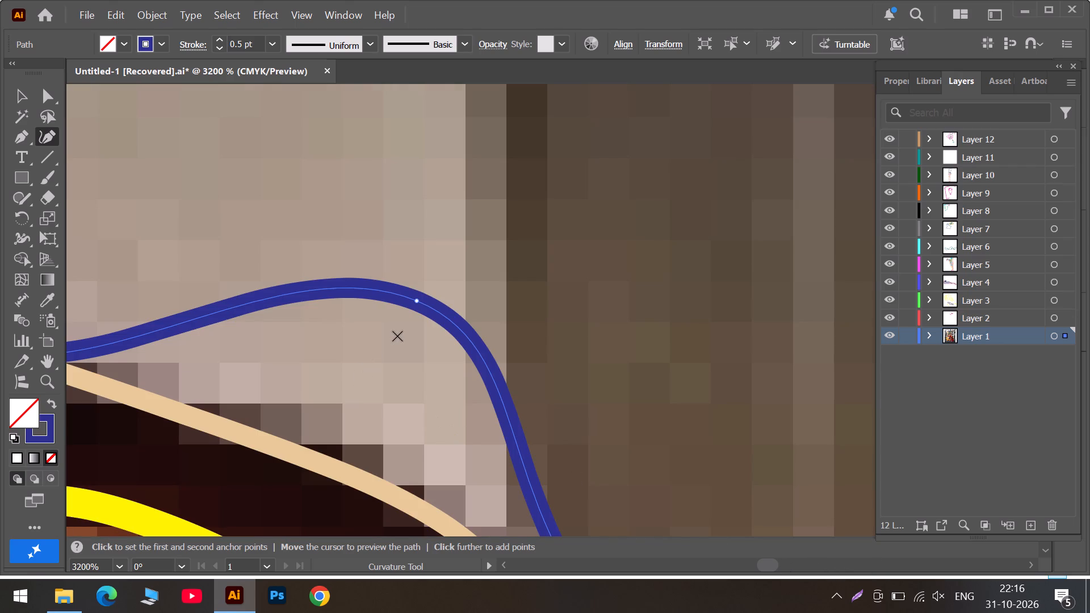
pyautogui.keyDown('alt'); pyautogui.scroll(-2, 397, 336); pyautogui.keyUp('alt')
pyautogui.moveTo(410, 324); pyautogui.dragTo(351, 349)
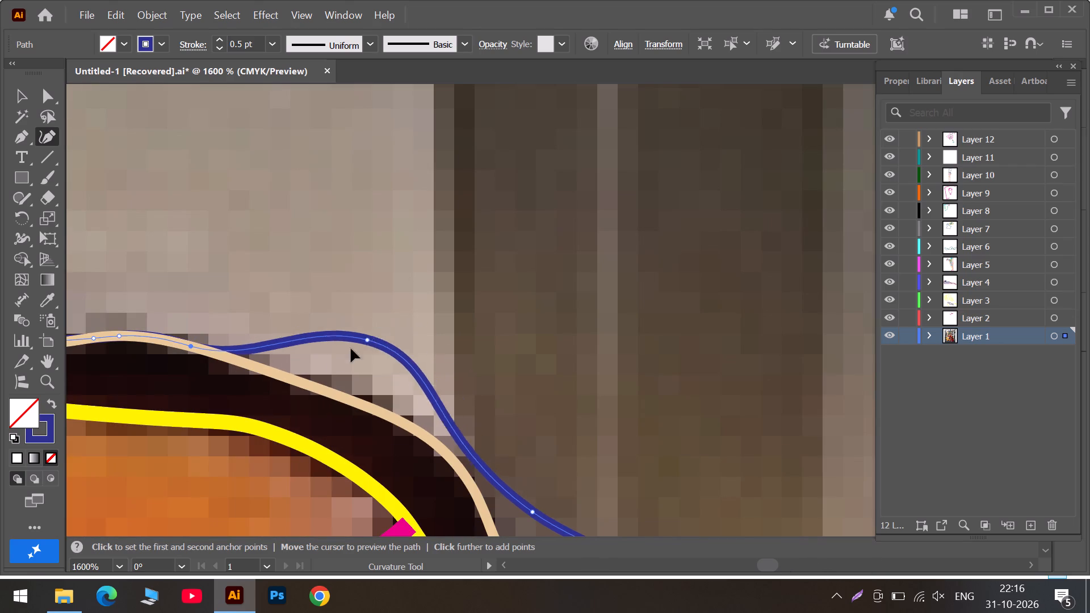
pyautogui.moveTo(351, 349); pyautogui.dragTo(252, 365)
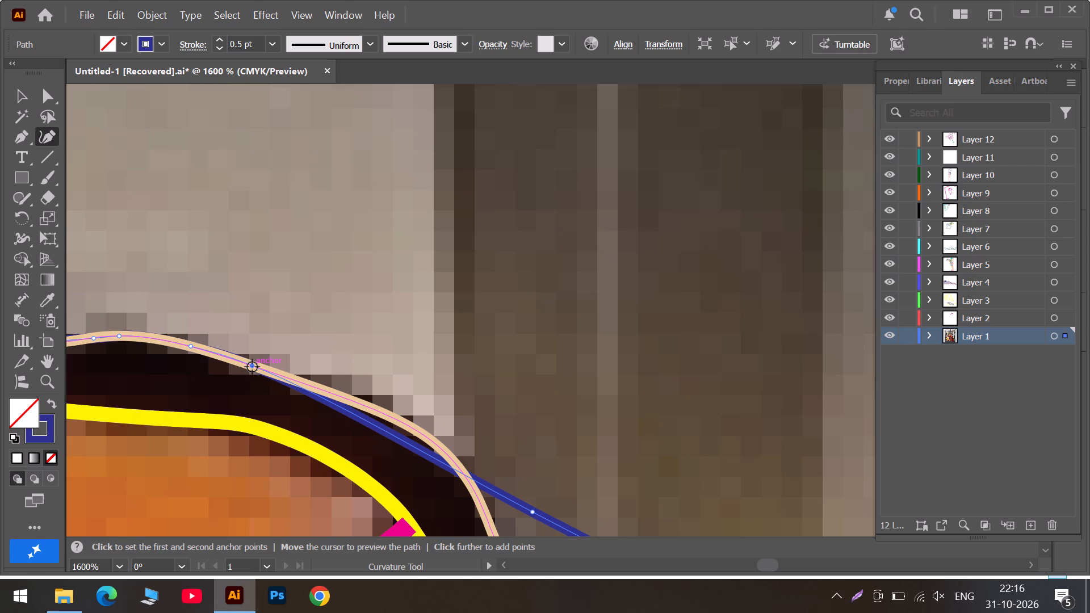
pyautogui.keyDown('alt'); pyautogui.scroll(2, 252, 367); pyautogui.keyUp('alt')
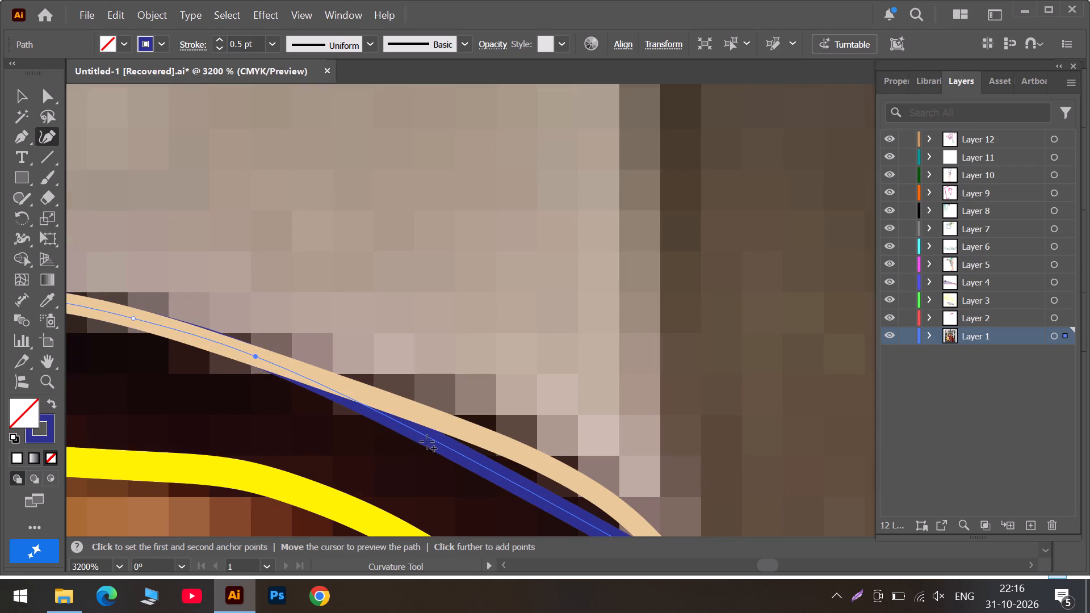
pyautogui.moveTo(427, 438); pyautogui.dragTo(381, 398)
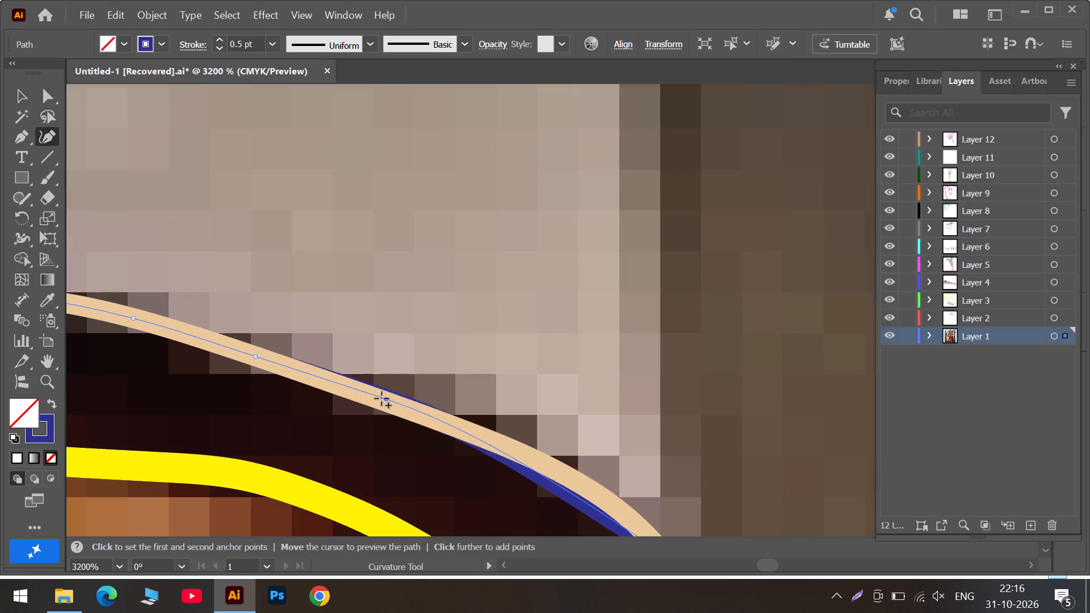
pyautogui.moveTo(381, 398); pyautogui.dragTo(375, 398)
pyautogui.scroll(-4, 376, 398)
pyautogui.moveTo(592, 352); pyautogui.dragTo(568, 318)
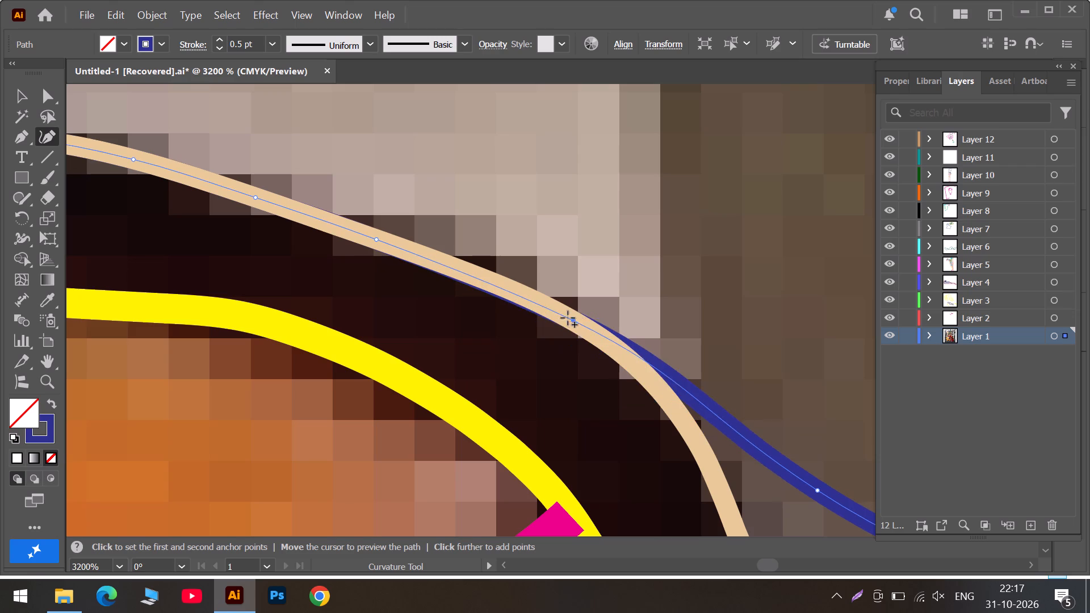
pyautogui.moveTo(568, 318); pyautogui.dragTo(525, 295)
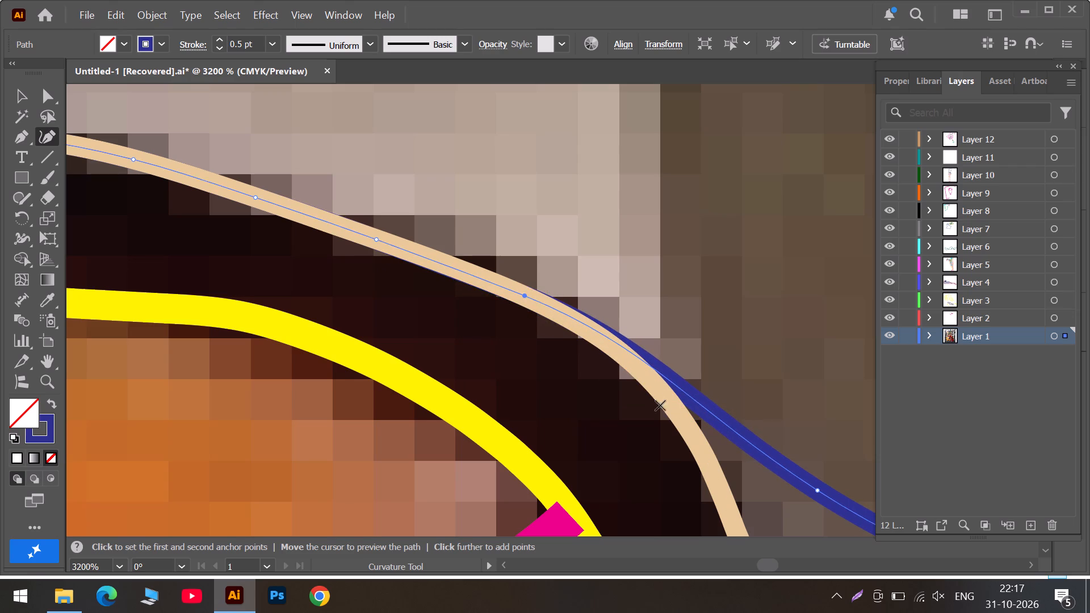
# Move the next blue anchor onto the bend where the beige slope steepens, and add two anchors centred on the steep stretch below.
pyautogui.scroll(-4, 675, 417)
pyautogui.moveTo(816, 333); pyautogui.dragTo(682, 258)
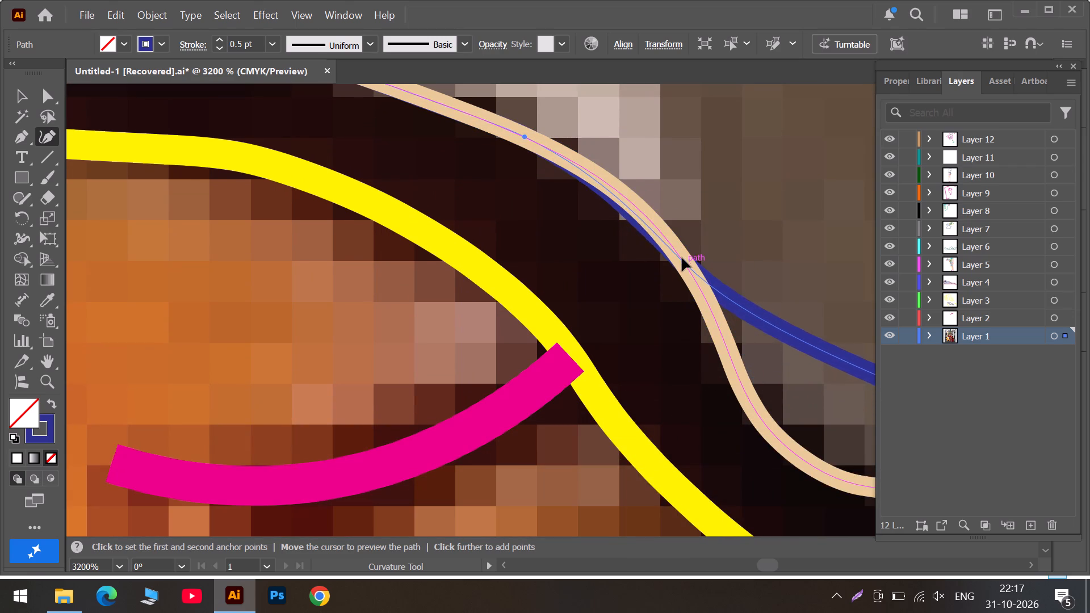
pyautogui.moveTo(682, 258); pyautogui.dragTo(631, 202)
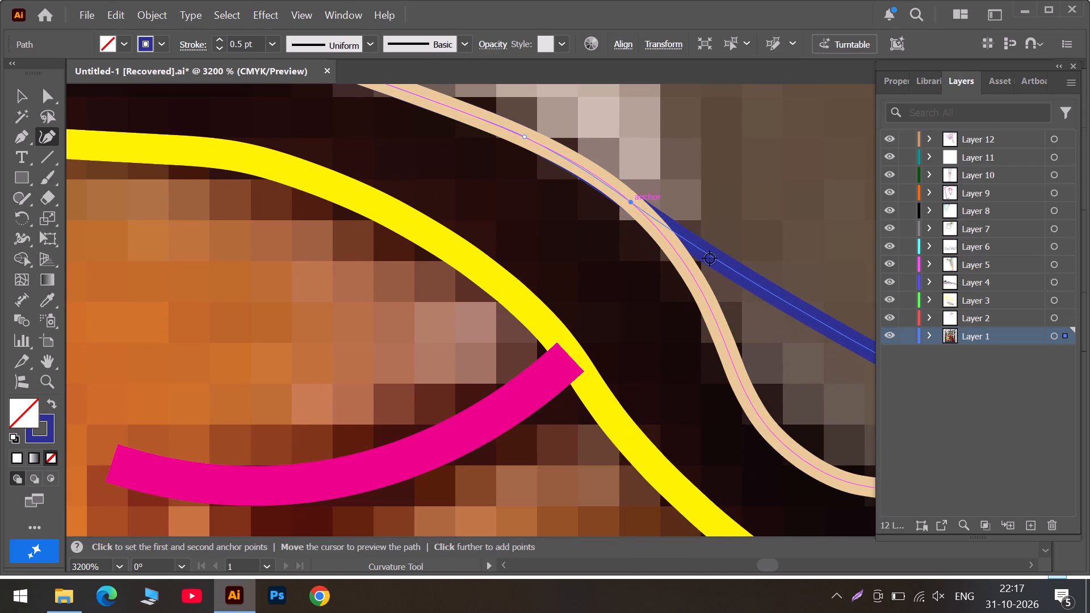
pyautogui.moveTo(763, 288); pyautogui.dragTo(698, 287)
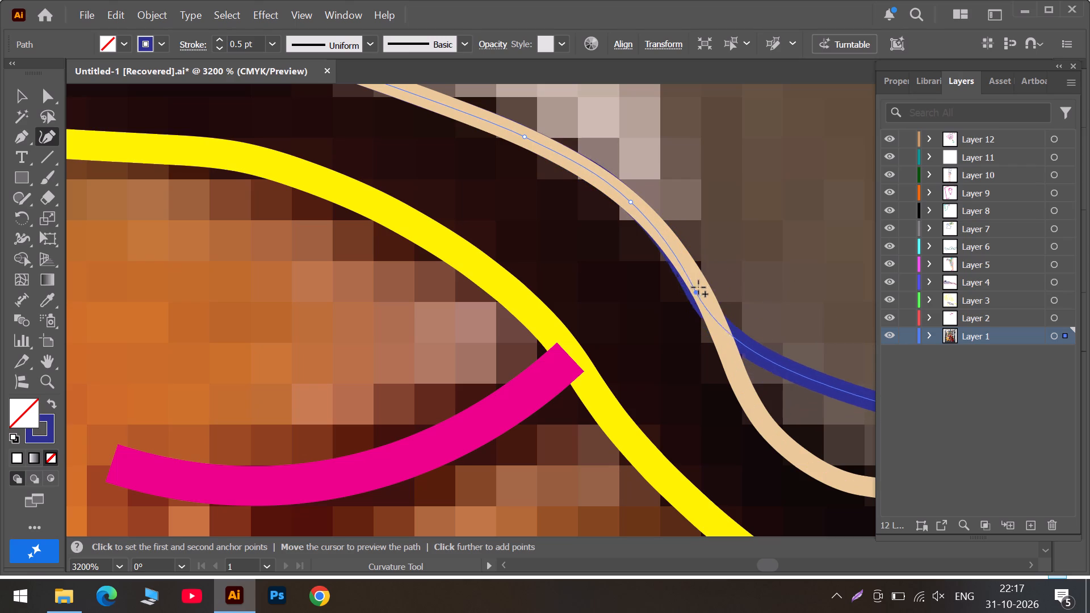
pyautogui.moveTo(698, 287); pyautogui.dragTo(698, 284)
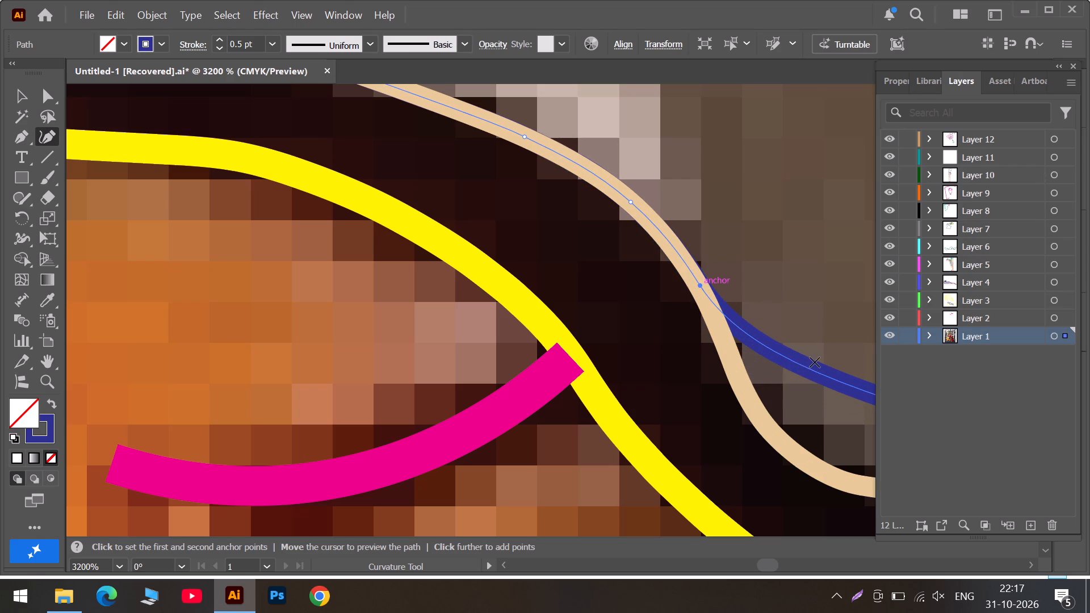
pyautogui.moveTo(811, 368); pyautogui.dragTo(740, 391)
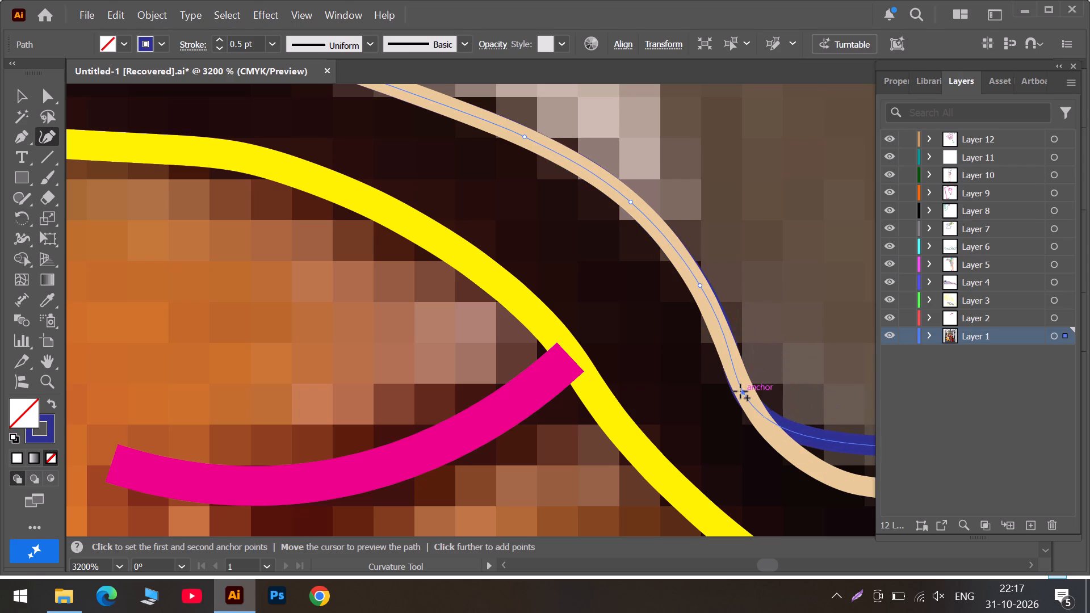
pyautogui.moveTo(740, 391); pyautogui.dragTo(739, 380)
pyautogui.keyDown('alt'); pyautogui.scroll(3, 711, 328); pyautogui.keyUp('alt')
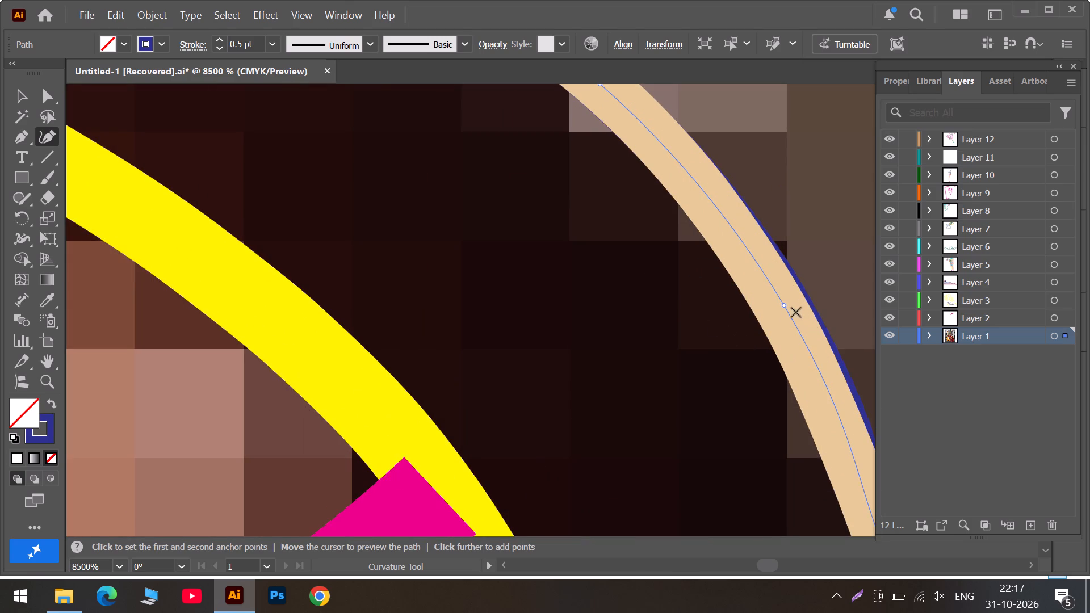
pyautogui.click(785, 308)
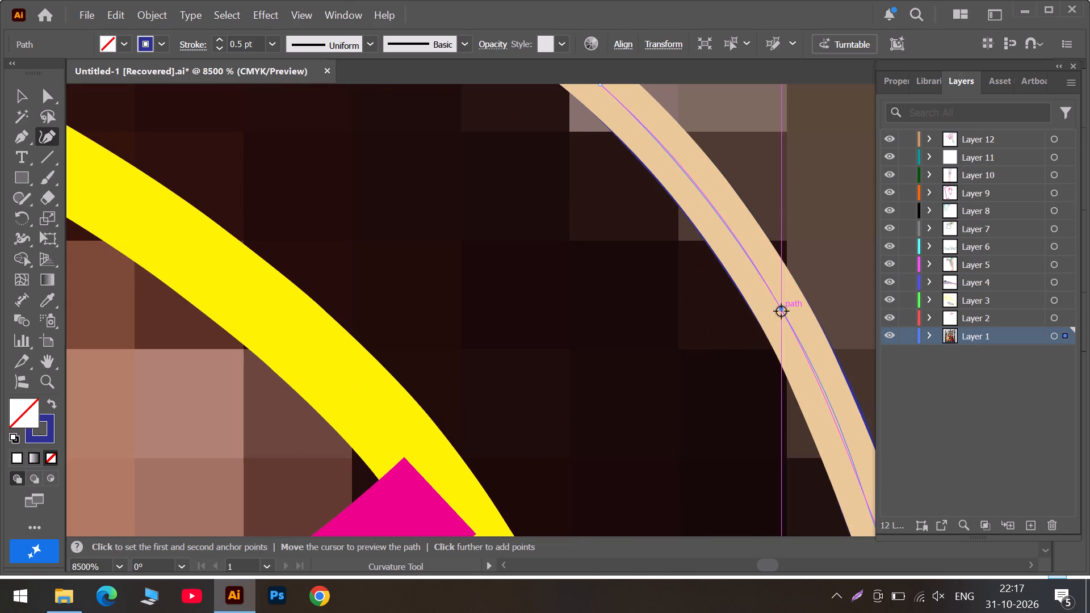
# Add a blue anchor below the steep stretch and centre it on the beige outline where it starts curving outward.
pyautogui.scroll(-1, 821, 440)
pyautogui.click(806, 564)
pyautogui.scroll(-5, 578, 520)
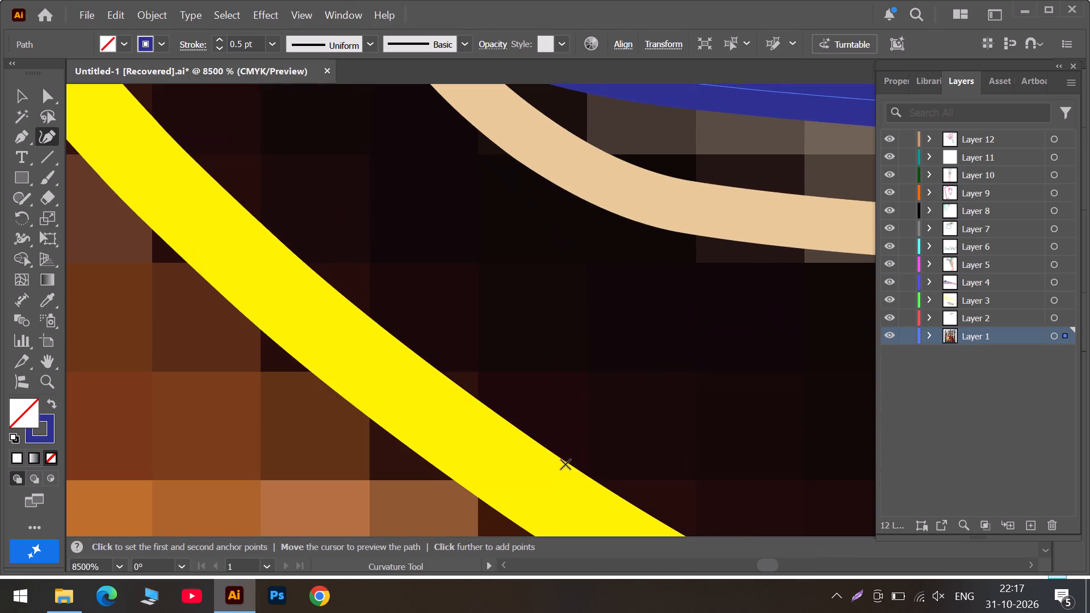
pyautogui.scroll(3, 641, 352)
pyautogui.moveTo(606, 386); pyautogui.dragTo(598, 396)
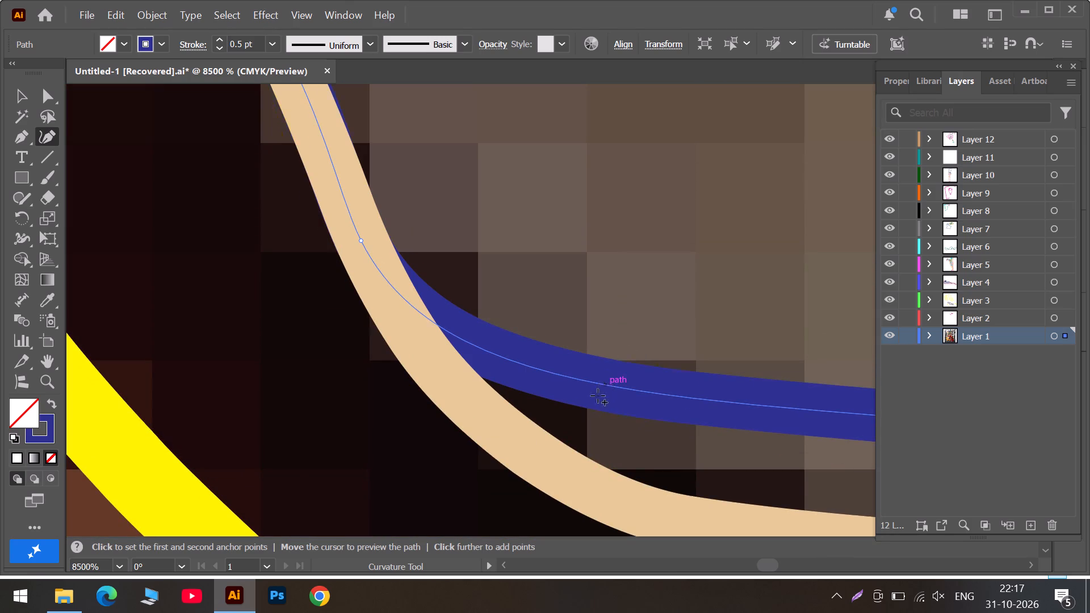
pyautogui.moveTo(598, 396); pyautogui.dragTo(517, 447)
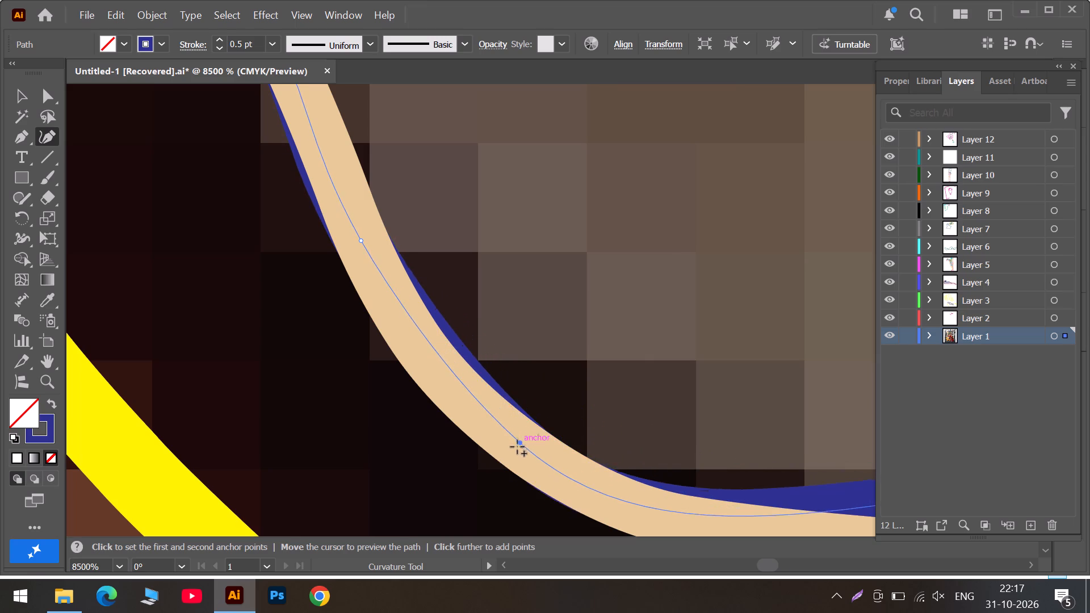
pyautogui.moveTo(517, 447); pyautogui.dragTo(465, 384)
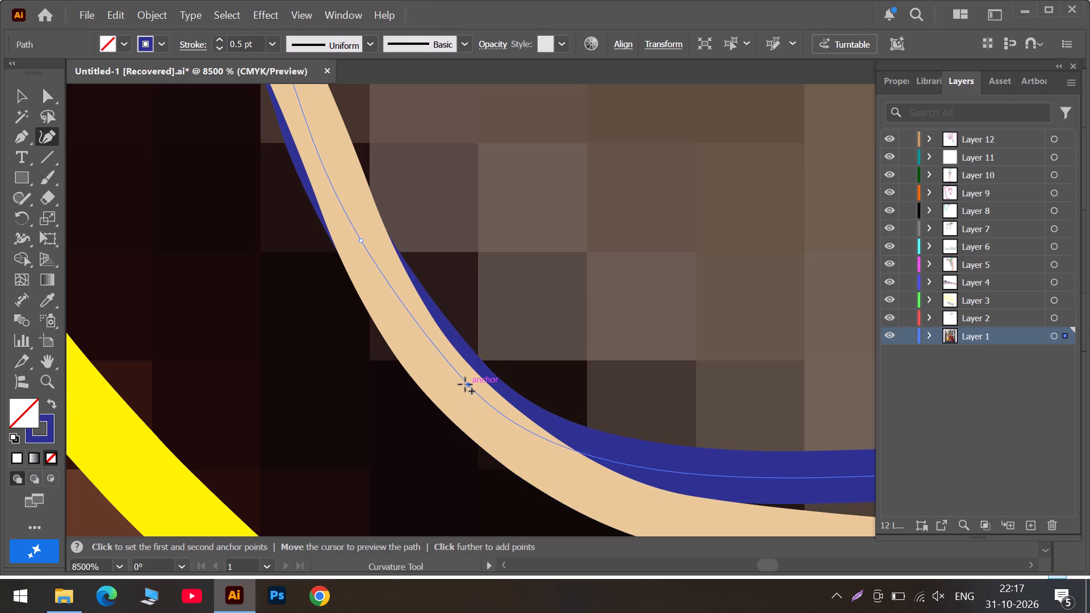
pyautogui.moveTo(465, 384); pyautogui.dragTo(450, 384)
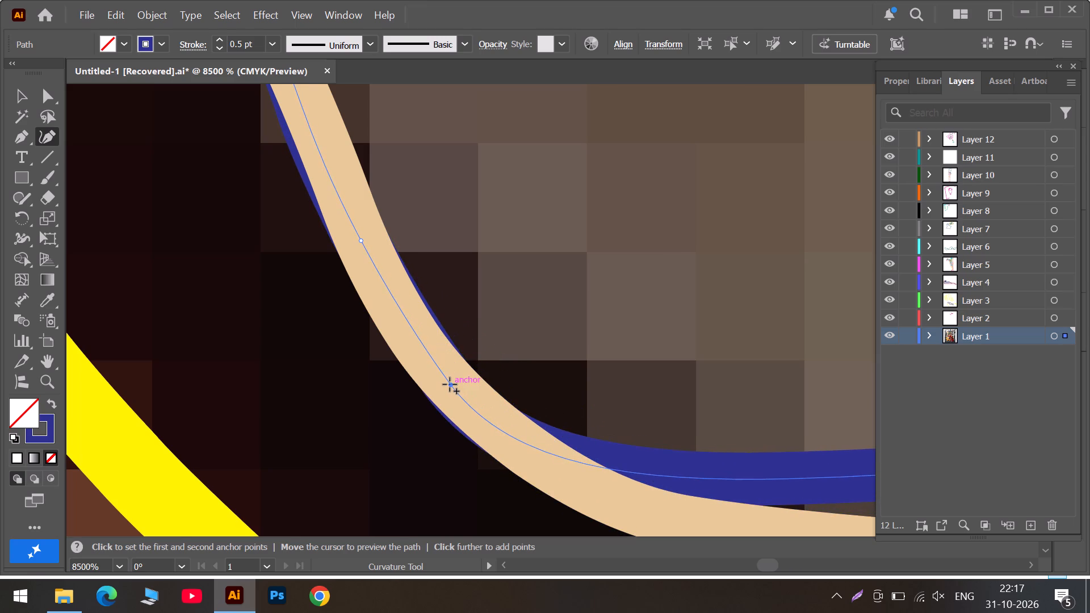
pyautogui.moveTo(450, 384); pyautogui.dragTo(450, 382)
# Add an anchor midway along the steep stretch and centre it on the beige outline.
pyautogui.scroll(5, 783, 432)
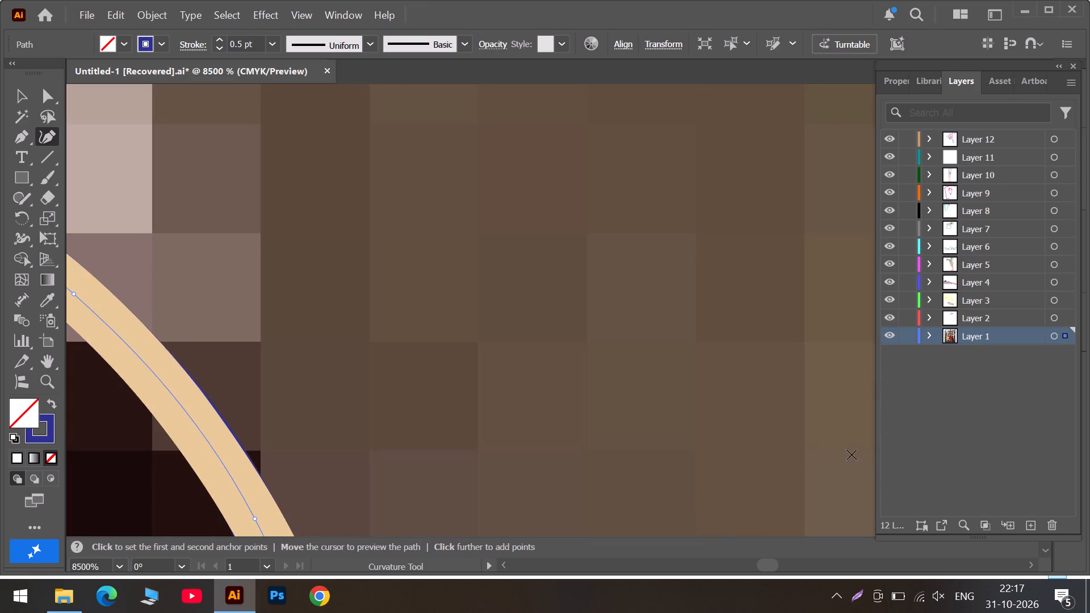
pyautogui.scroll(-3, 778, 461)
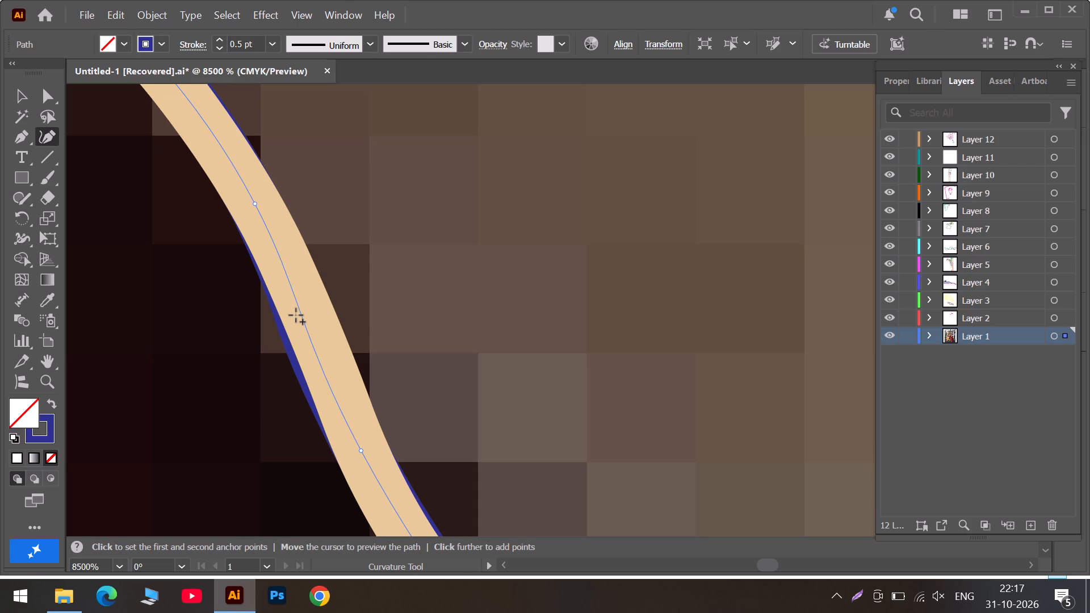
pyautogui.moveTo(301, 320); pyautogui.dragTo(312, 334)
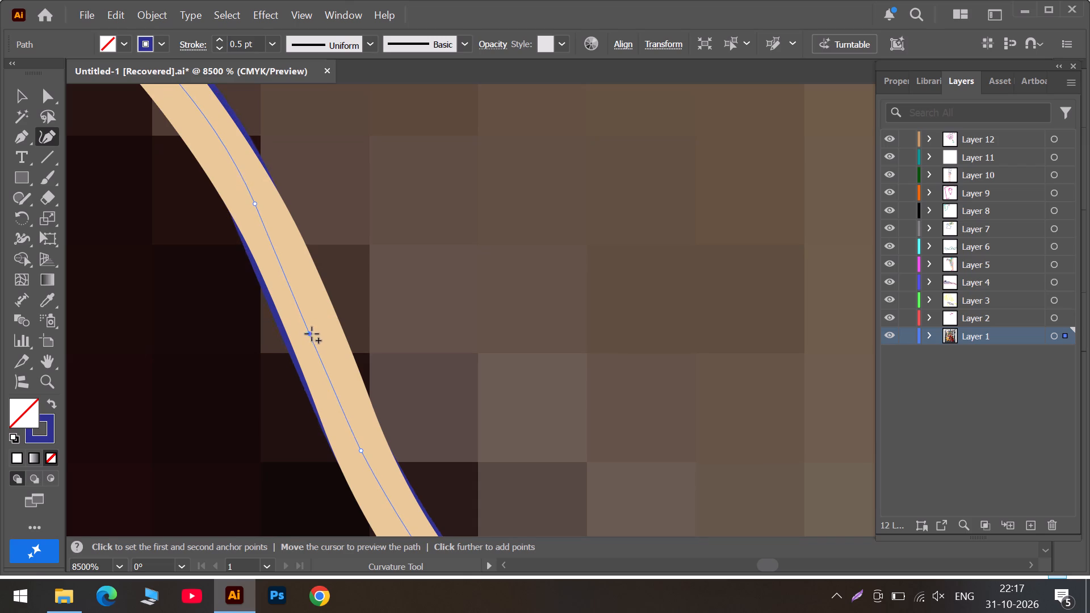
pyautogui.moveTo(312, 334); pyautogui.dragTo(319, 333)
# Add two anchors along the flattening curve below the steep stretch and place them on the centre of the beige outline.
pyautogui.scroll(-5, 318, 334)
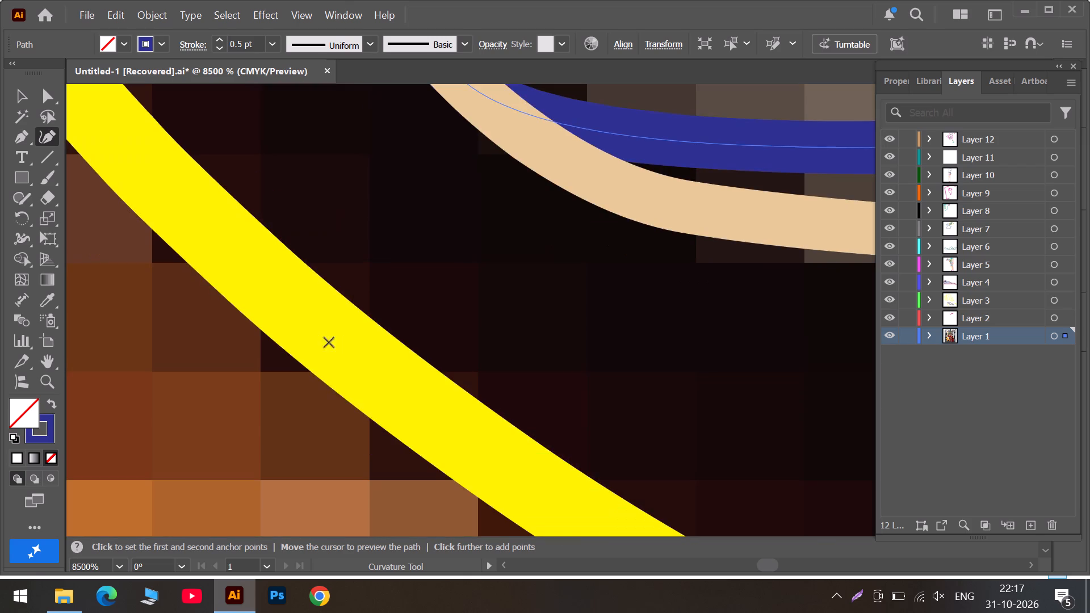
pyautogui.scroll(4, 554, 329)
pyautogui.scroll(-3, 599, 436)
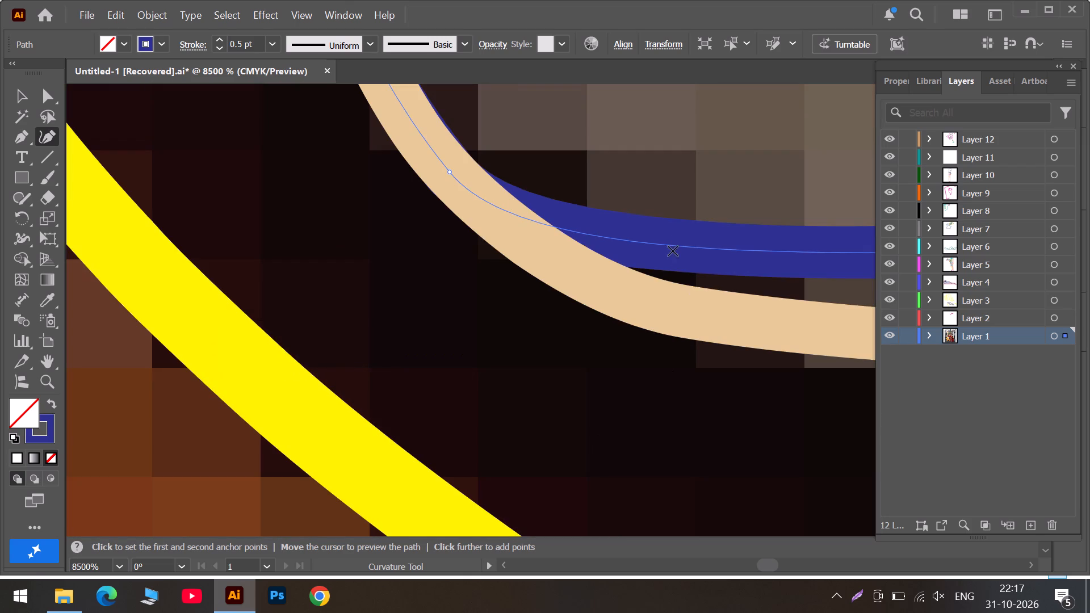
pyautogui.moveTo(664, 246); pyautogui.dragTo(615, 274)
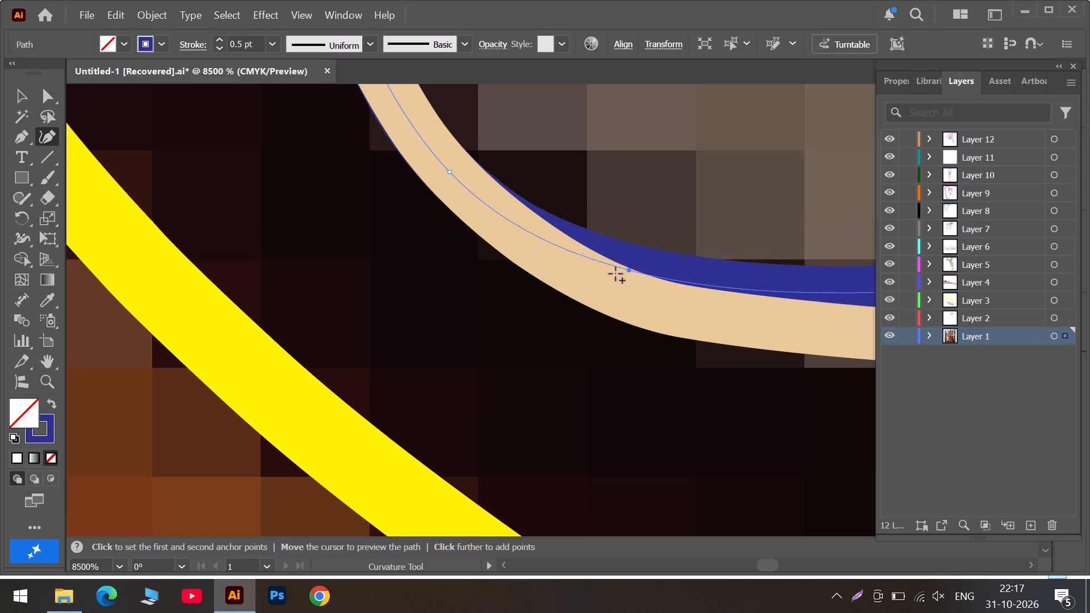
pyautogui.moveTo(615, 274); pyautogui.dragTo(594, 281)
pyautogui.click(788, 564)
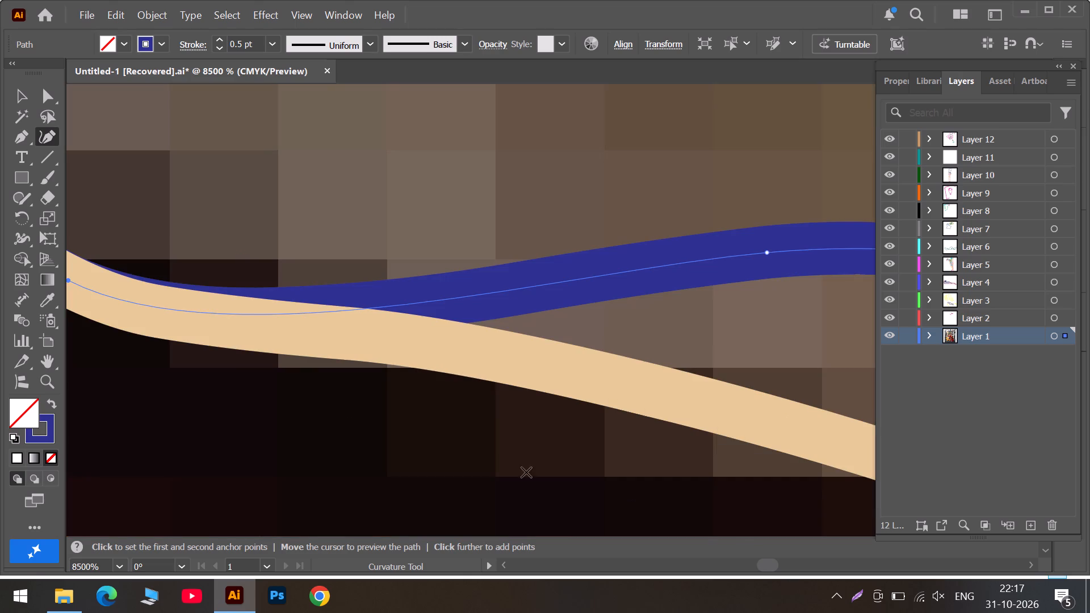
pyautogui.moveTo(232, 313); pyautogui.dragTo(232, 315)
pyautogui.moveTo(232, 315); pyautogui.dragTo(221, 323)
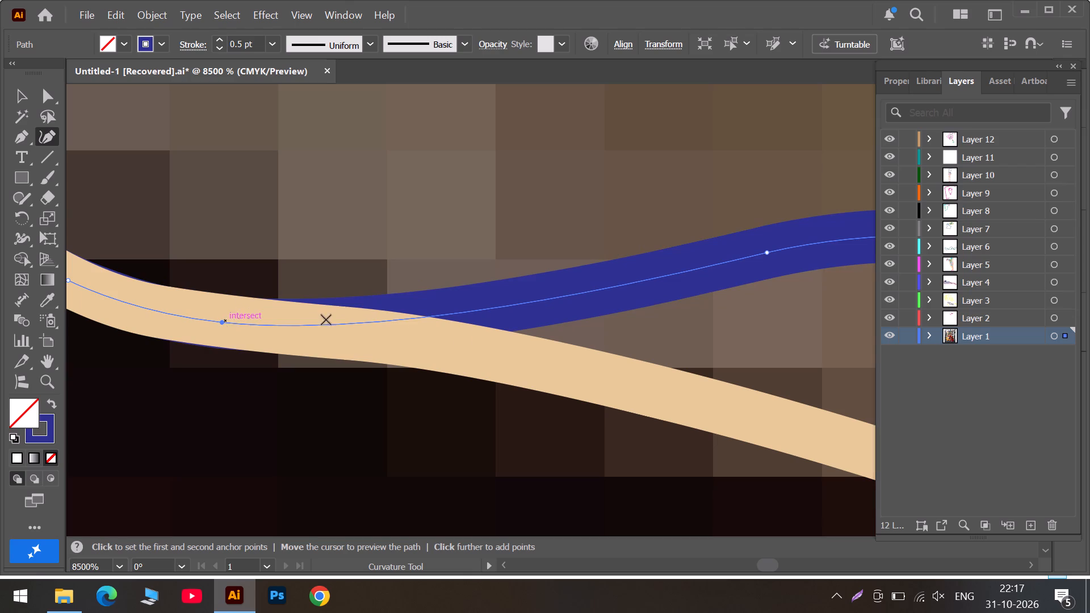
# Move the next blue anchor back onto the centre of the beige outline where the flat stretch starts sloping down.
pyautogui.moveTo(764, 251); pyautogui.dragTo(703, 310)
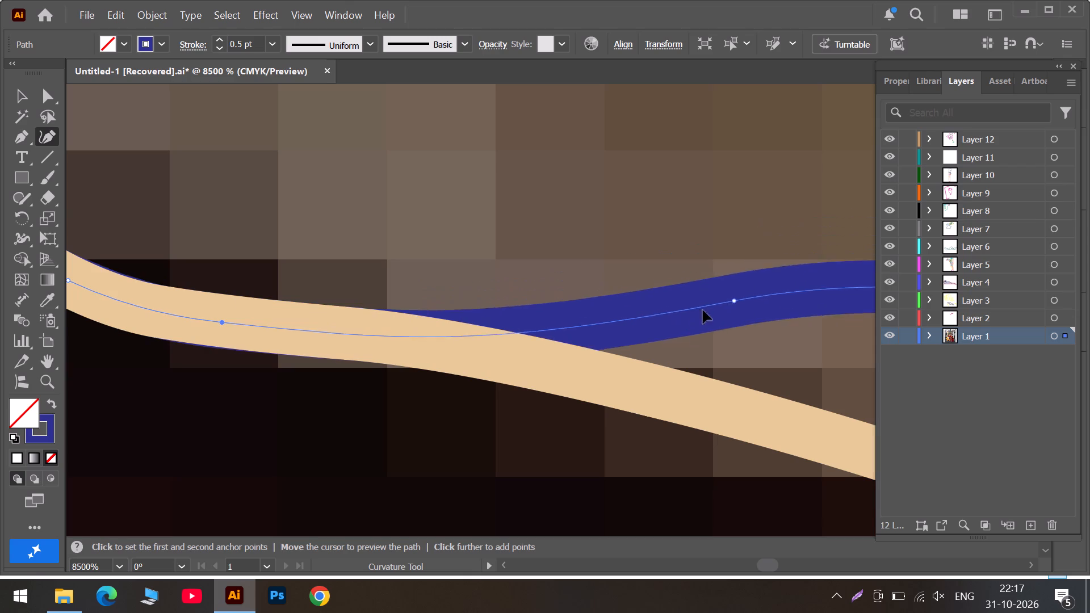
pyautogui.moveTo(703, 310); pyautogui.dragTo(386, 324)
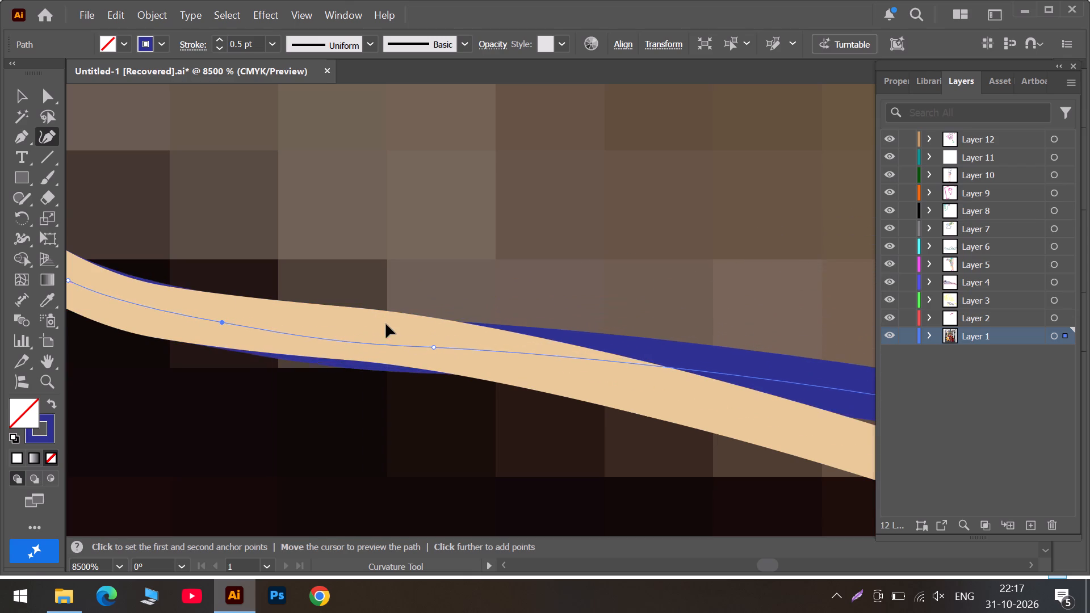
pyautogui.moveTo(386, 324); pyautogui.dragTo(384, 334)
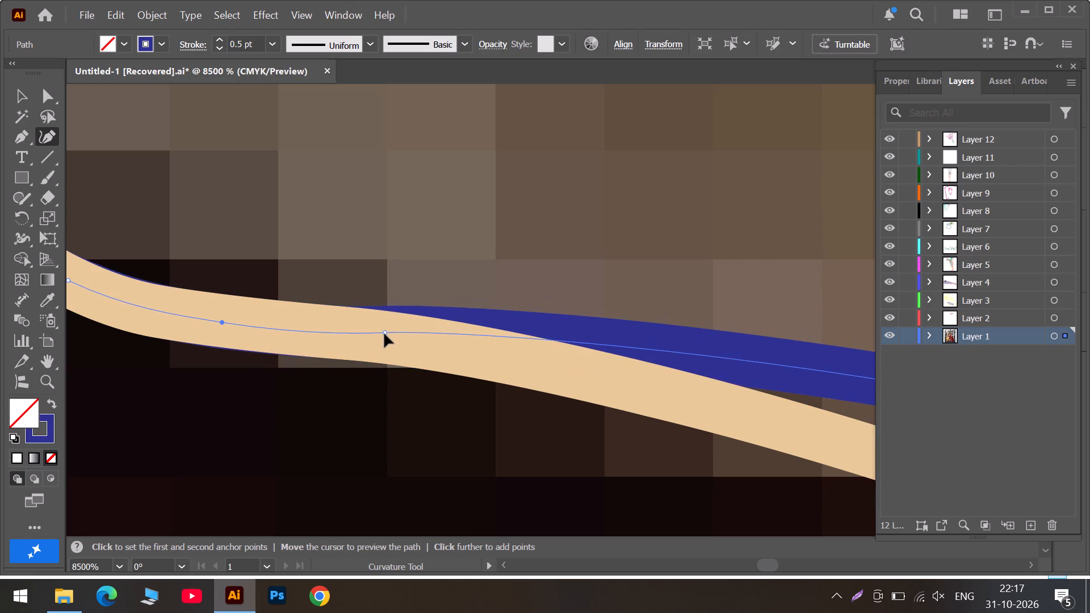
pyautogui.moveTo(384, 334); pyautogui.dragTo(383, 335)
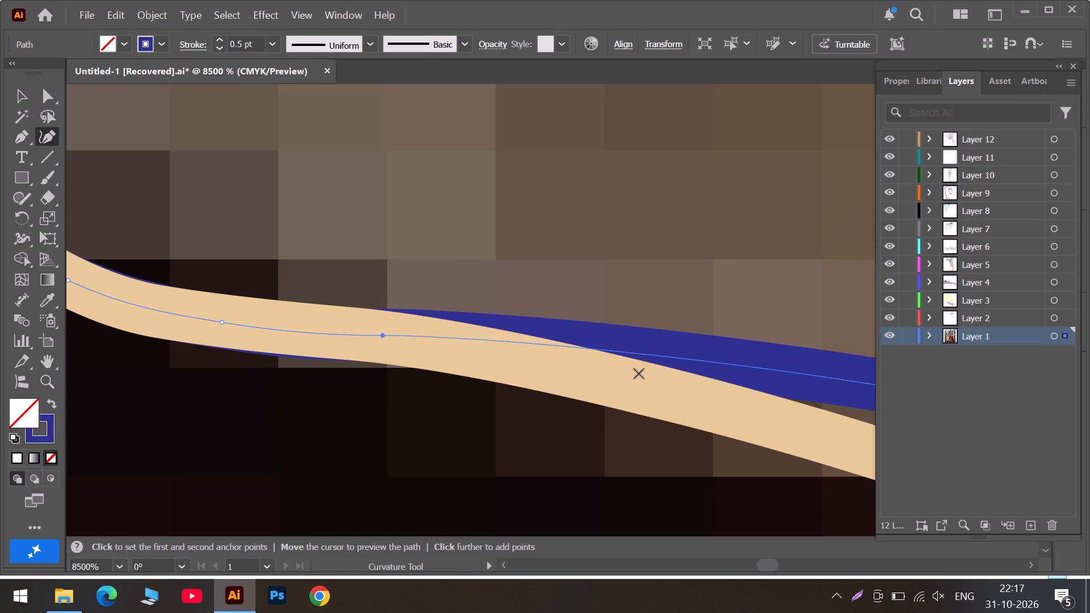
# Add two blue anchors along the gentle downward slope and place them on the centre of the beige outline.
pyautogui.moveTo(652, 353); pyautogui.dragTo(612, 379)
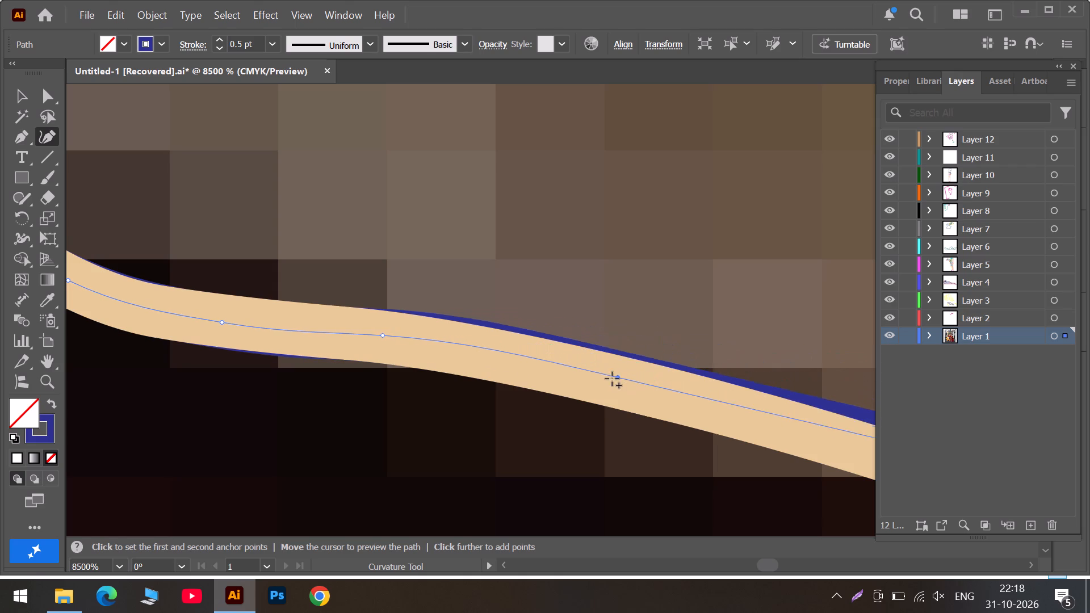
pyautogui.moveTo(612, 379); pyautogui.dragTo(588, 375)
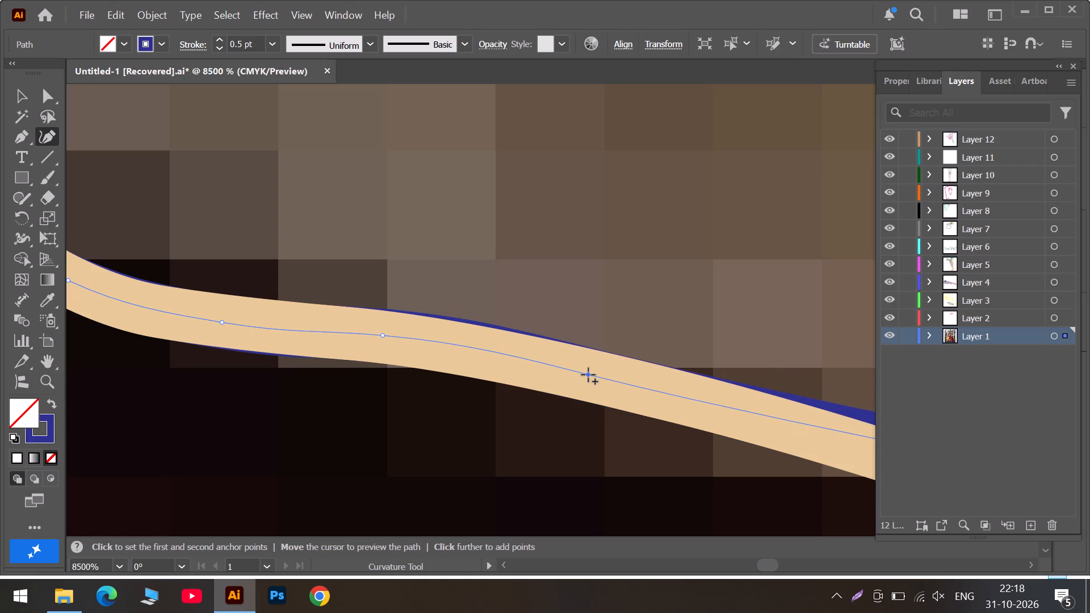
pyautogui.moveTo(588, 375); pyautogui.dragTo(522, 361)
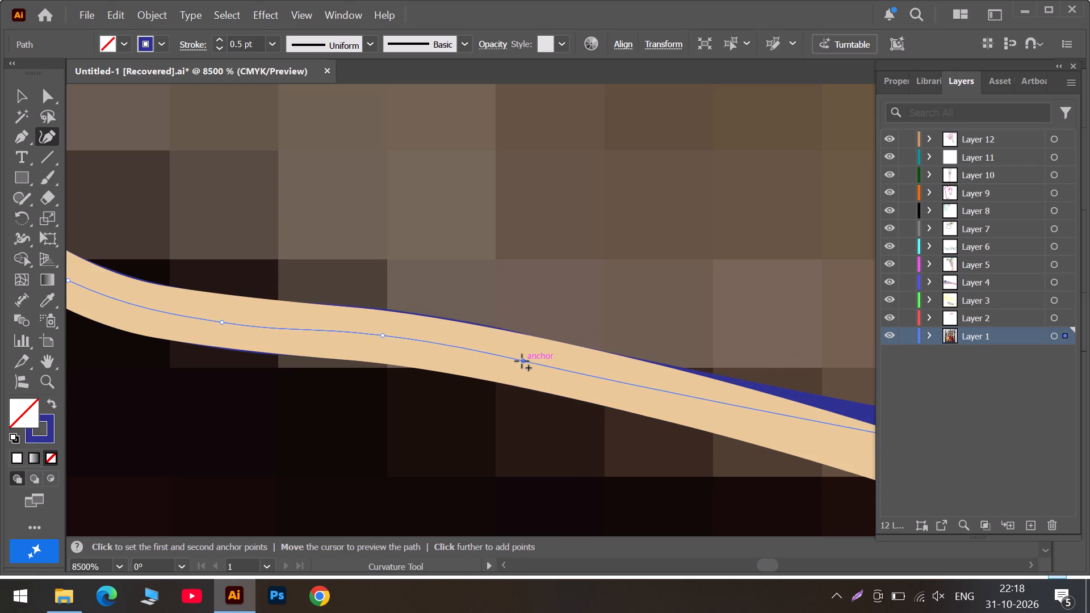
pyautogui.click(800, 561)
pyautogui.scroll(-1, 480, 467)
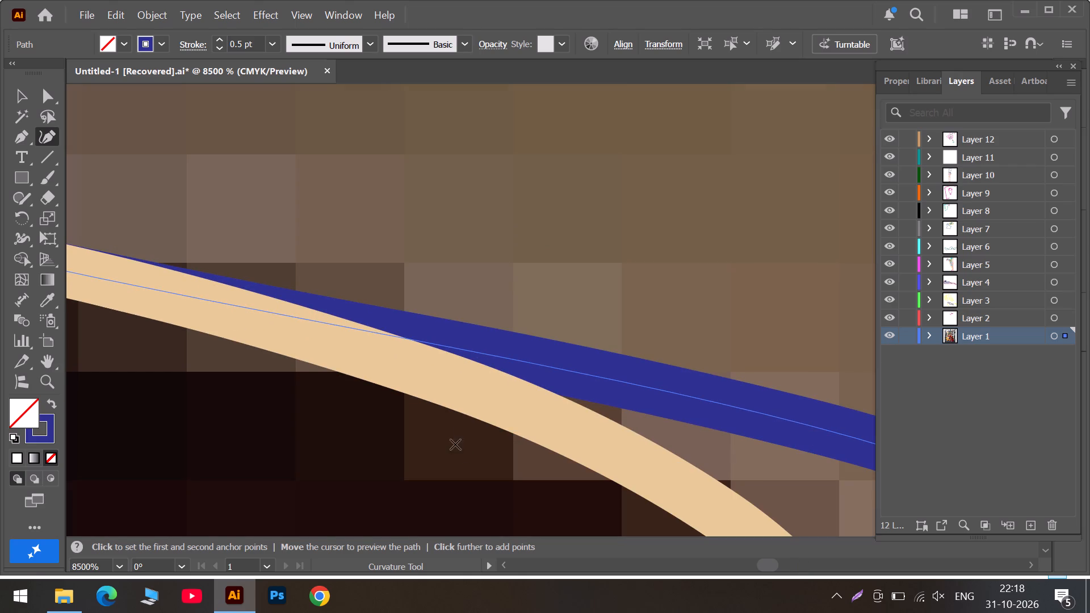
pyautogui.moveTo(446, 346); pyautogui.dragTo(418, 362)
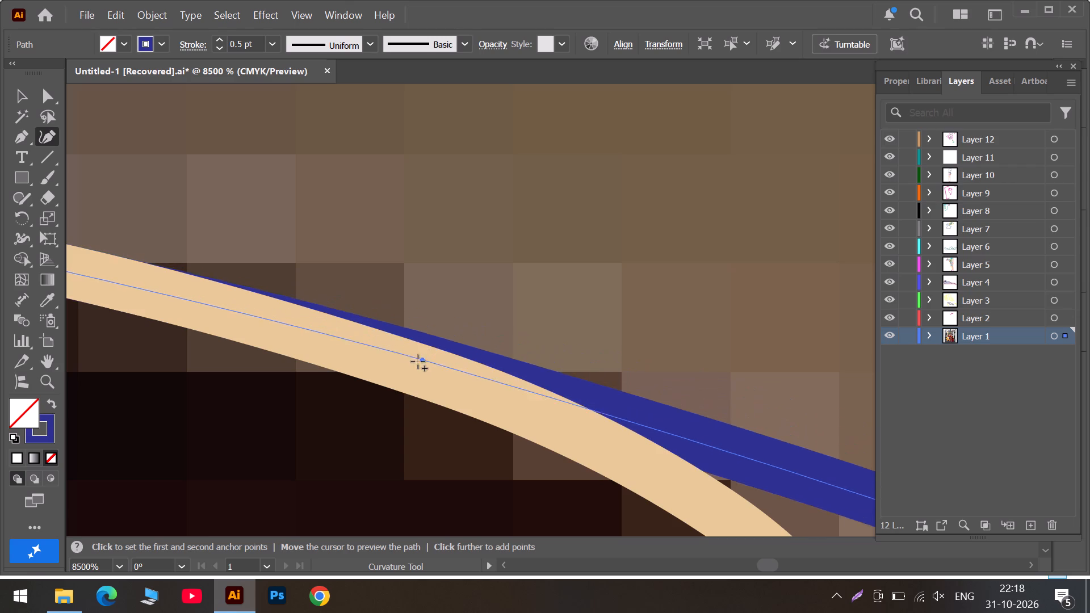
pyautogui.moveTo(418, 362); pyautogui.dragTo(340, 346)
# Add an anchor where the beige slope begins to steepen, centre it on the outline, and realign the anchor before it.
pyautogui.scroll(-2, 483, 410)
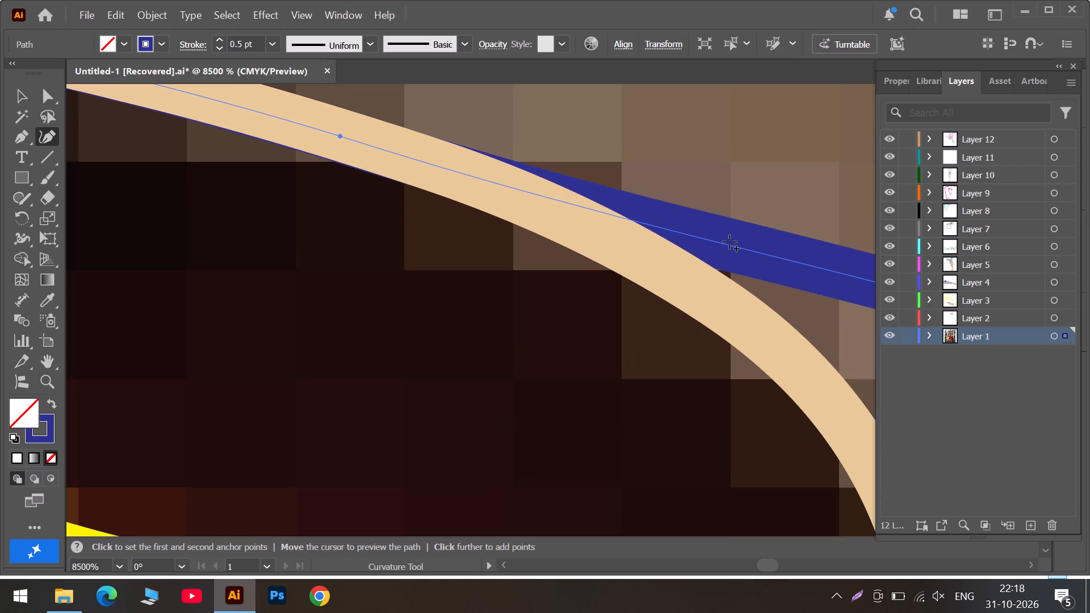
pyautogui.moveTo(718, 245); pyautogui.dragTo(645, 257)
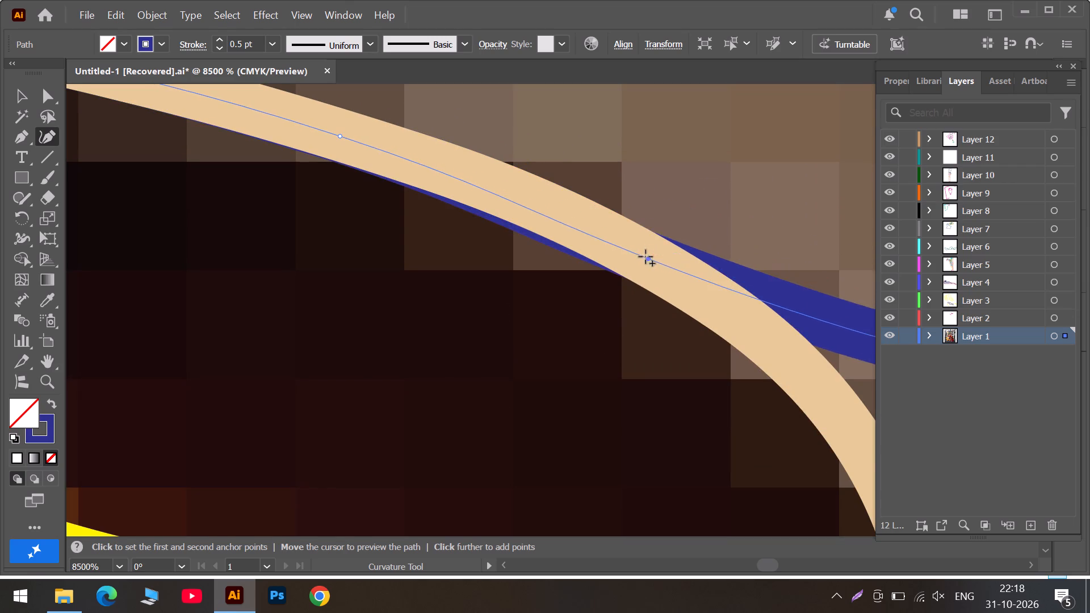
pyautogui.moveTo(645, 257); pyautogui.dragTo(534, 202)
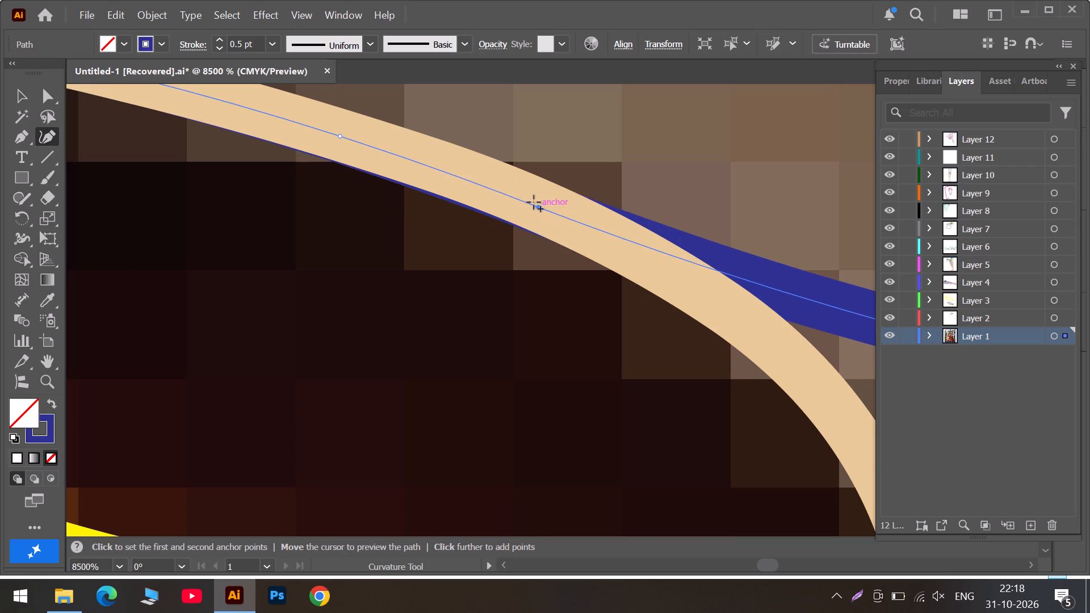
pyautogui.moveTo(534, 202); pyautogui.dragTo(494, 190)
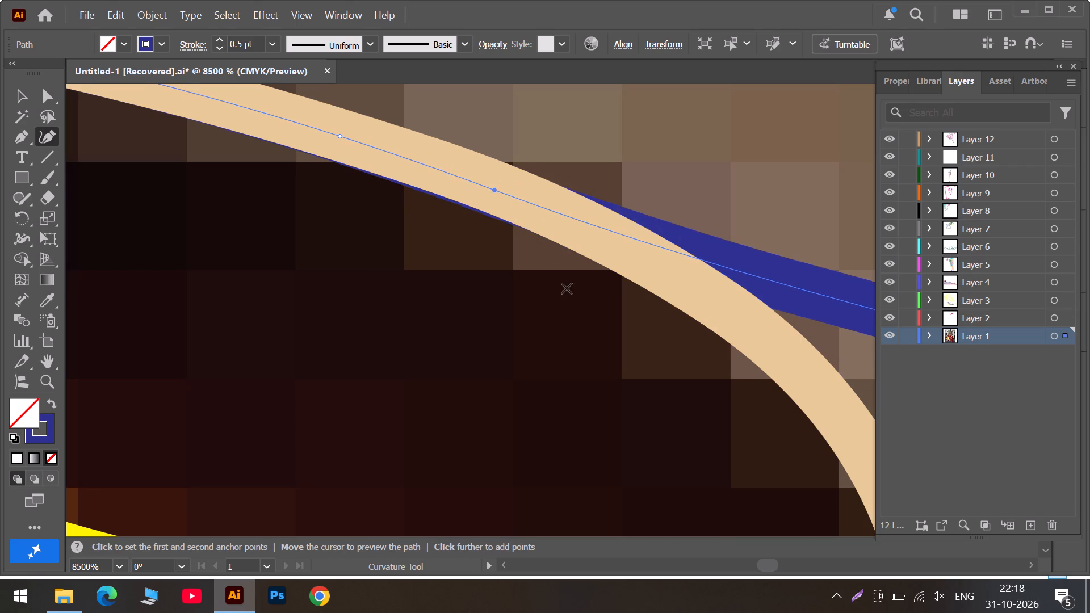
pyautogui.keyDown('alt'); pyautogui.scroll(2, 502, 195); pyautogui.keyUp('alt')
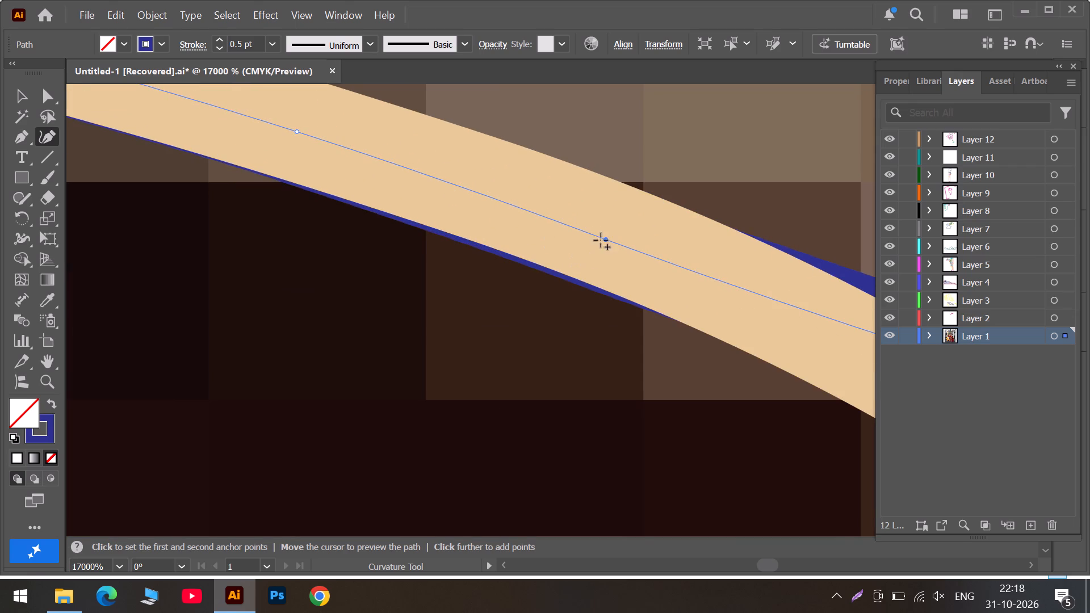
pyautogui.moveTo(606, 239); pyautogui.dragTo(582, 225)
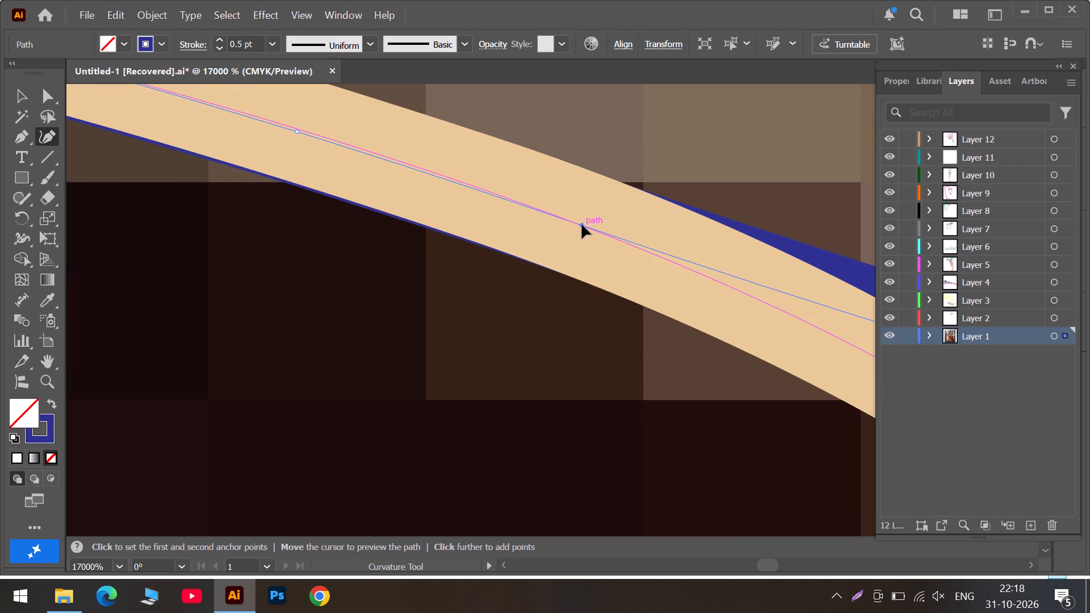
pyautogui.moveTo(582, 225); pyautogui.dragTo(580, 225)
pyautogui.scroll(2, 336, 175)
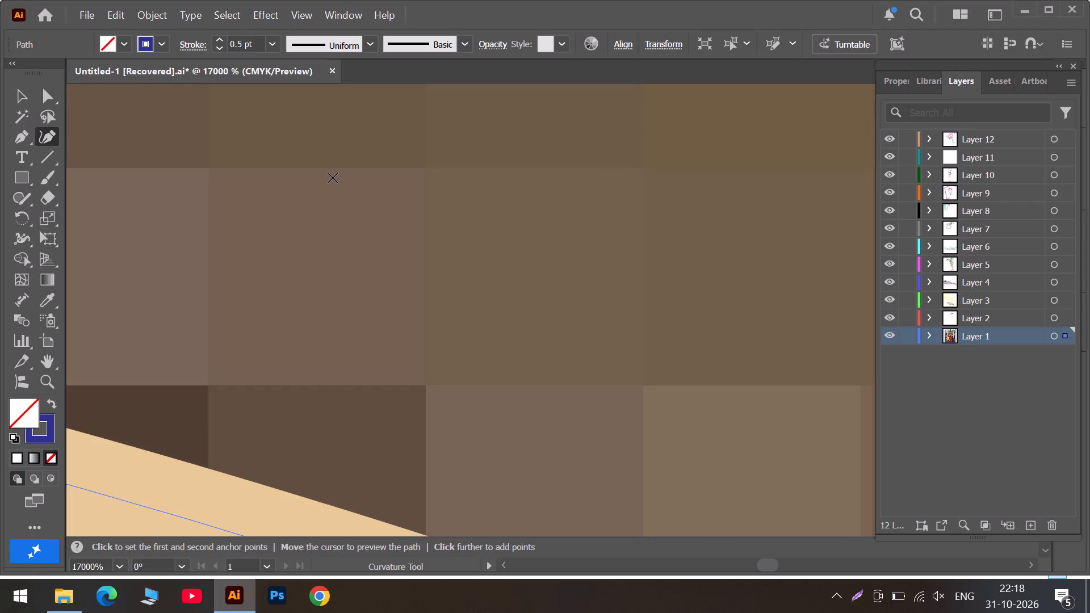
pyautogui.keyDown('alt'); pyautogui.scroll(-1, 262, 316); pyautogui.keyUp('alt')
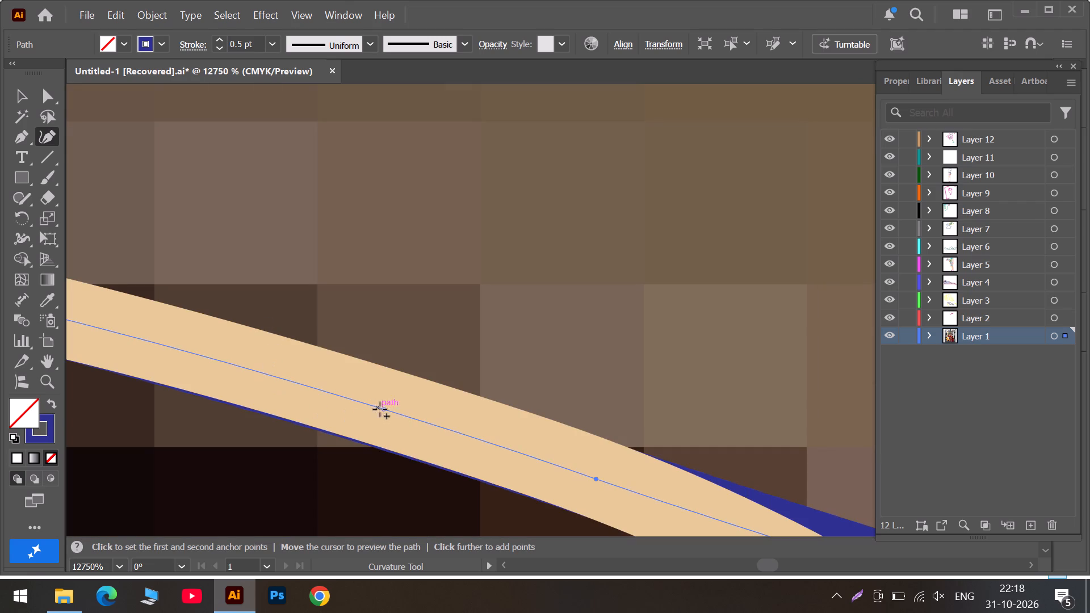
pyautogui.moveTo(383, 409); pyautogui.dragTo(372, 401)
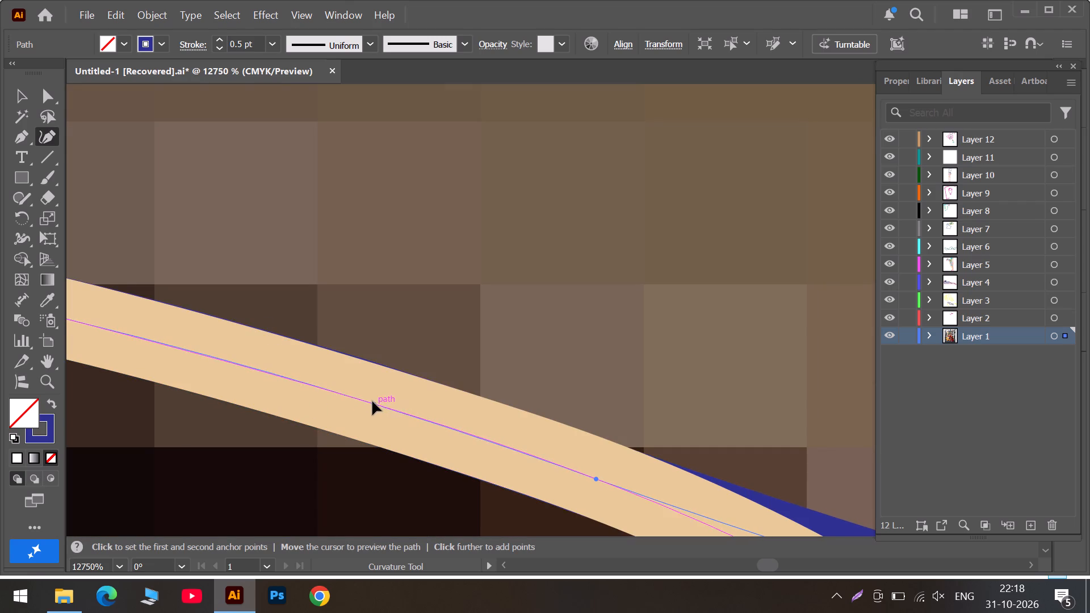
pyautogui.moveTo(372, 401); pyautogui.dragTo(366, 402)
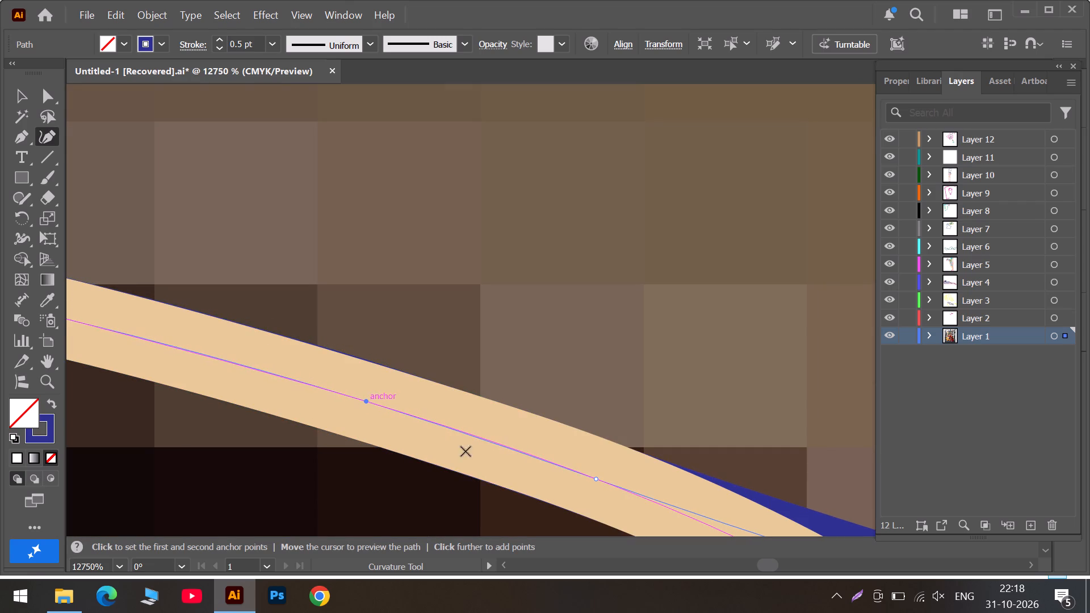
# Add two blue anchors along the steepening beige curve and centre them on the outline.
pyautogui.click(793, 565)
pyautogui.scroll(-5, 593, 524)
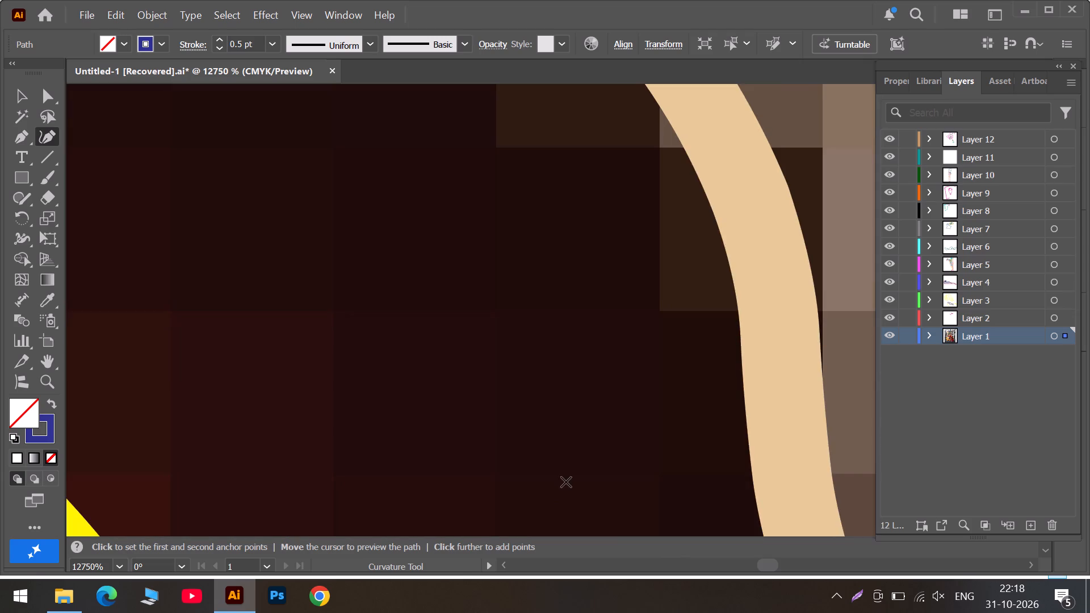
pyautogui.scroll(4, 599, 427)
pyautogui.scroll(-1, 697, 510)
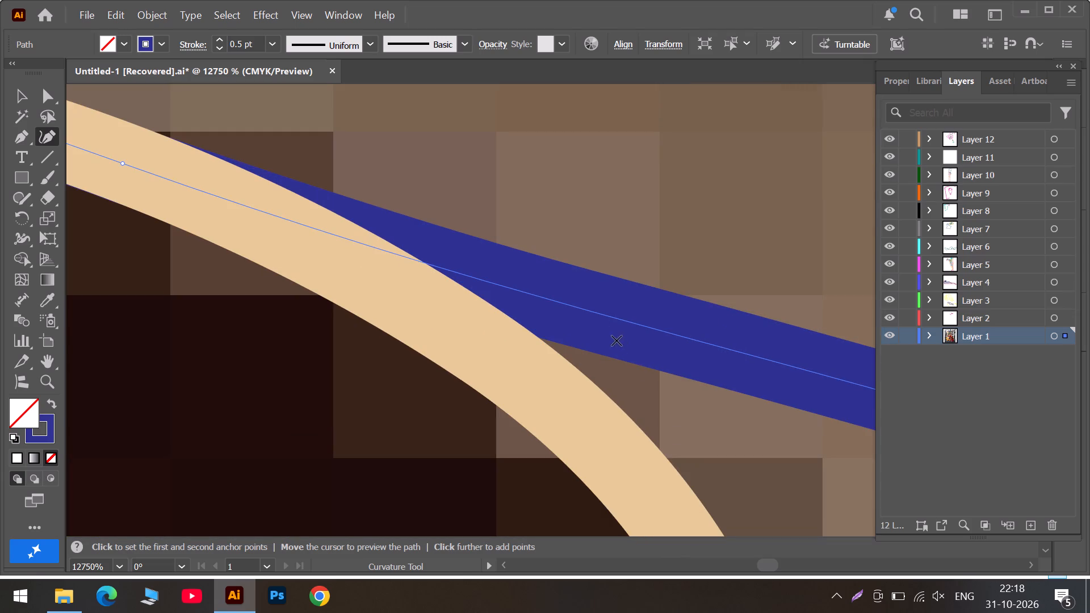
pyautogui.moveTo(278, 216); pyautogui.dragTo(276, 216)
pyautogui.moveTo(276, 216); pyautogui.dragTo(265, 223)
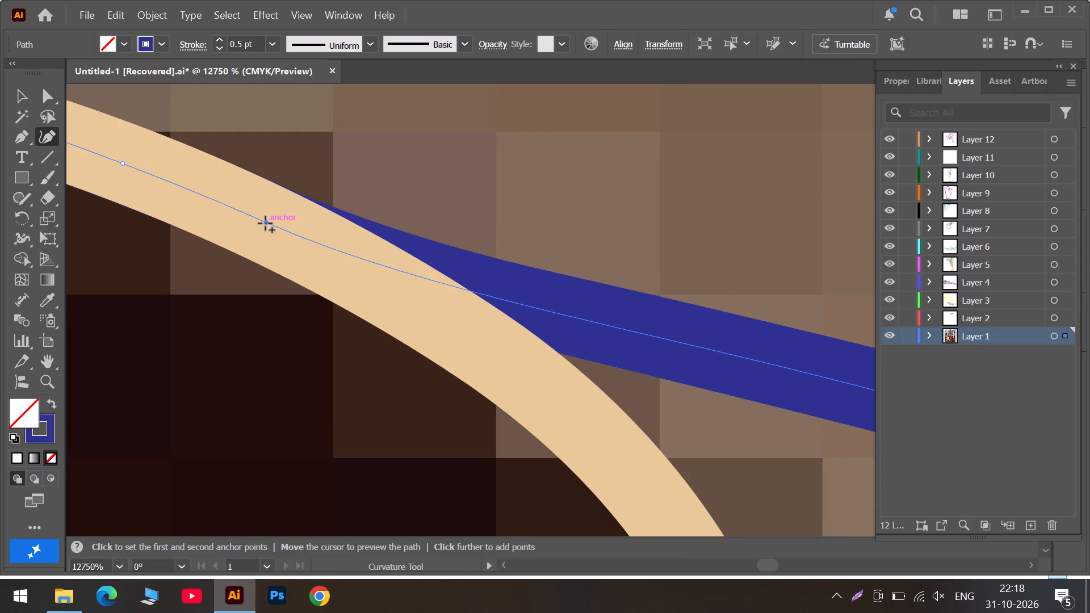
pyautogui.moveTo(265, 223); pyautogui.dragTo(262, 225)
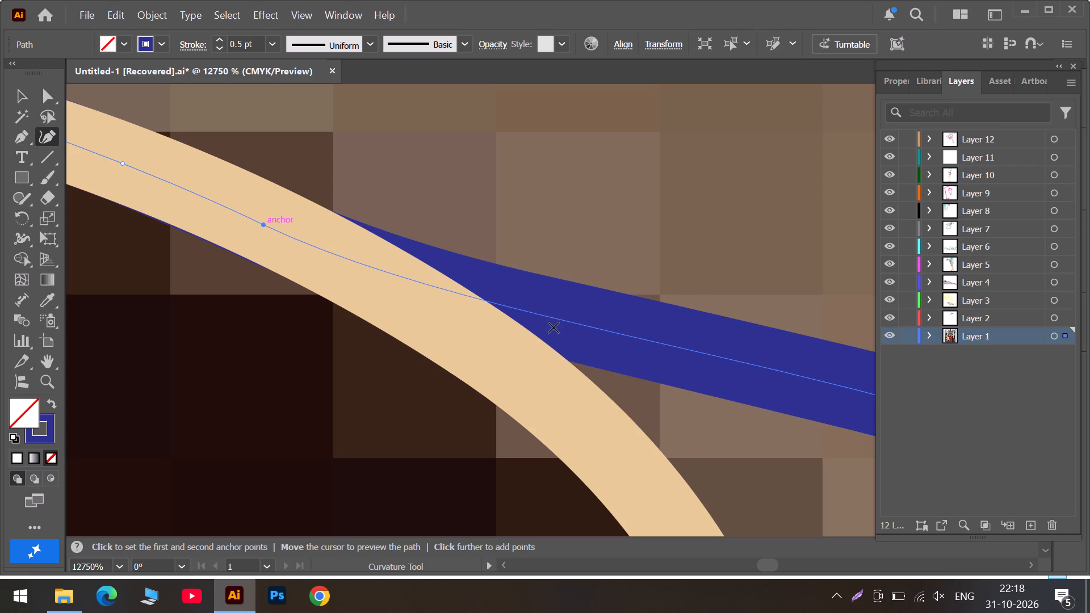
pyautogui.moveTo(520, 311); pyautogui.dragTo(460, 337)
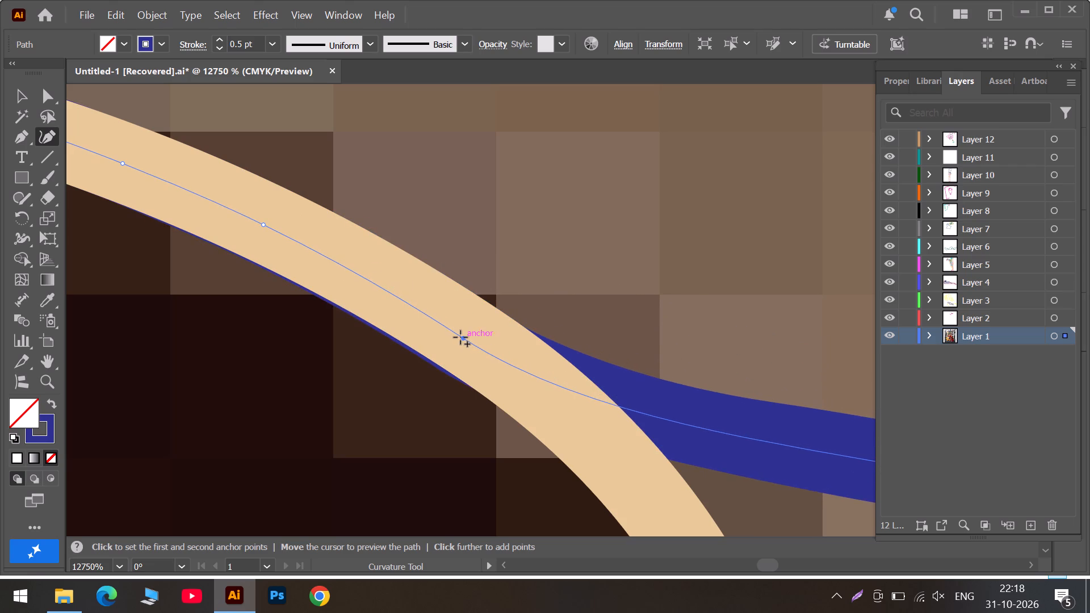
pyautogui.moveTo(460, 337); pyautogui.dragTo(458, 330)
# Move the blue anchor from the outer bend onto the centre of the beige curve, just past the last added anchor.
pyautogui.keyDown('alt'); pyautogui.scroll(2, 401, 339); pyautogui.keyUp('alt')
pyautogui.scroll(5, 433, 318)
pyautogui.scroll(-3, 430, 338)
pyautogui.keyDown('alt'); pyautogui.scroll(-2, 430, 339); pyautogui.keyUp('alt')
pyautogui.scroll(-4, 431, 356)
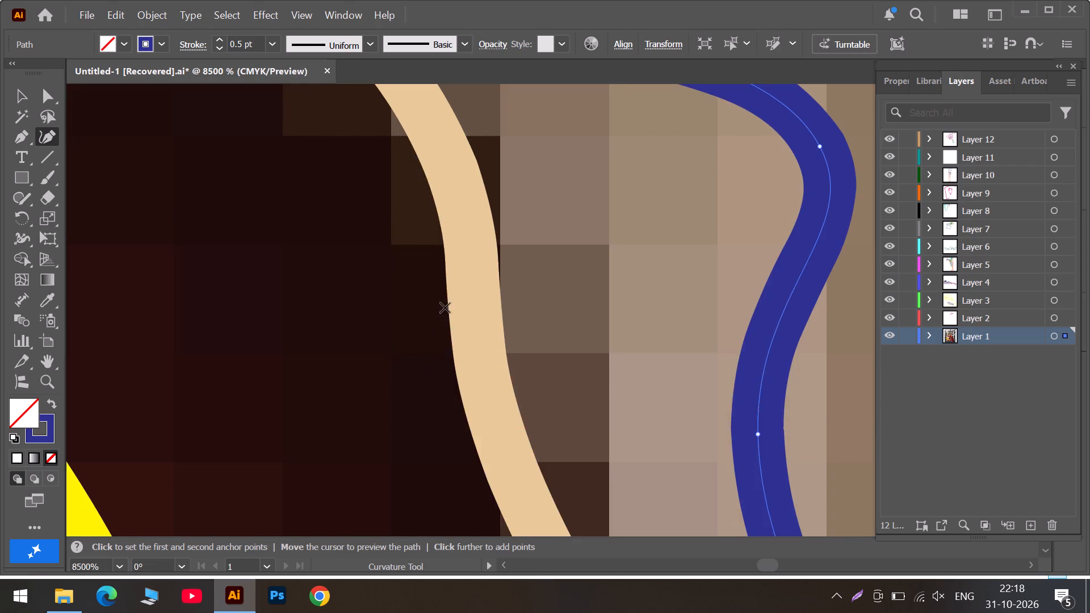
pyautogui.scroll(2, 445, 308)
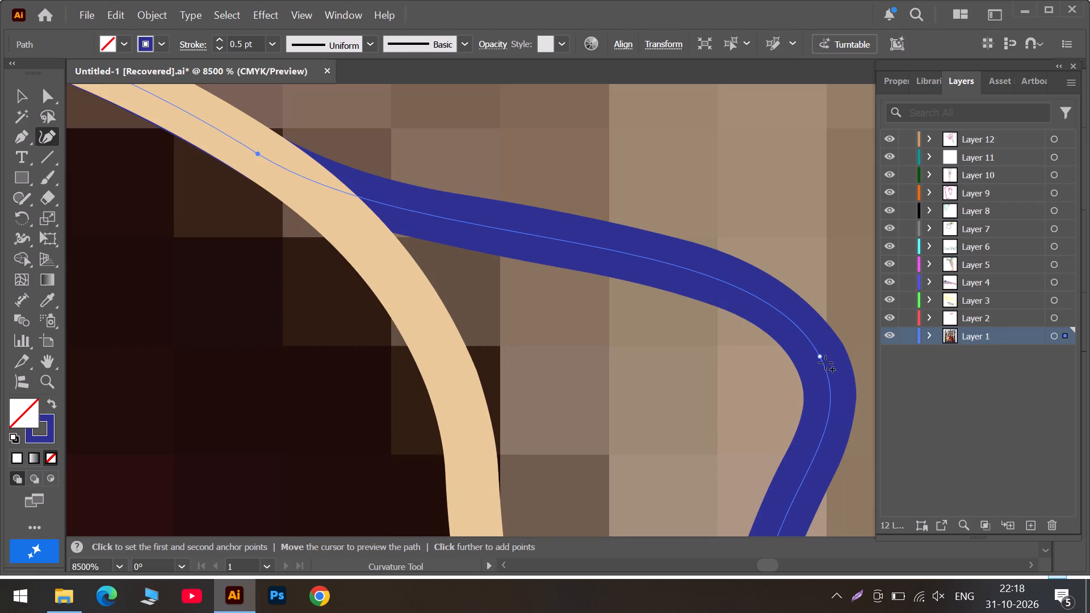
pyautogui.moveTo(822, 358); pyautogui.dragTo(479, 377)
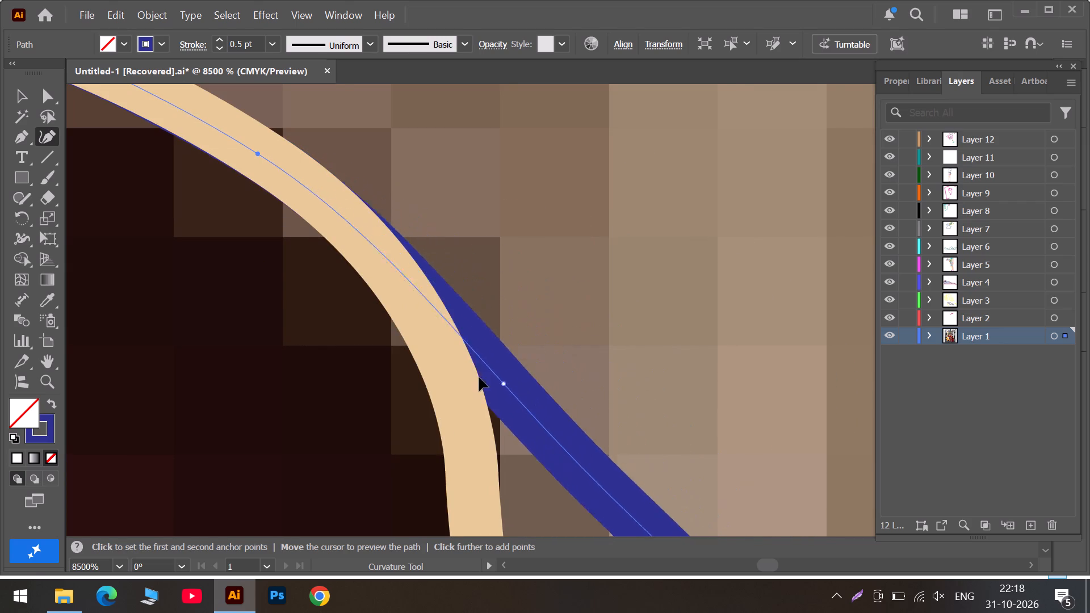
pyautogui.moveTo(479, 377); pyautogui.dragTo(412, 297)
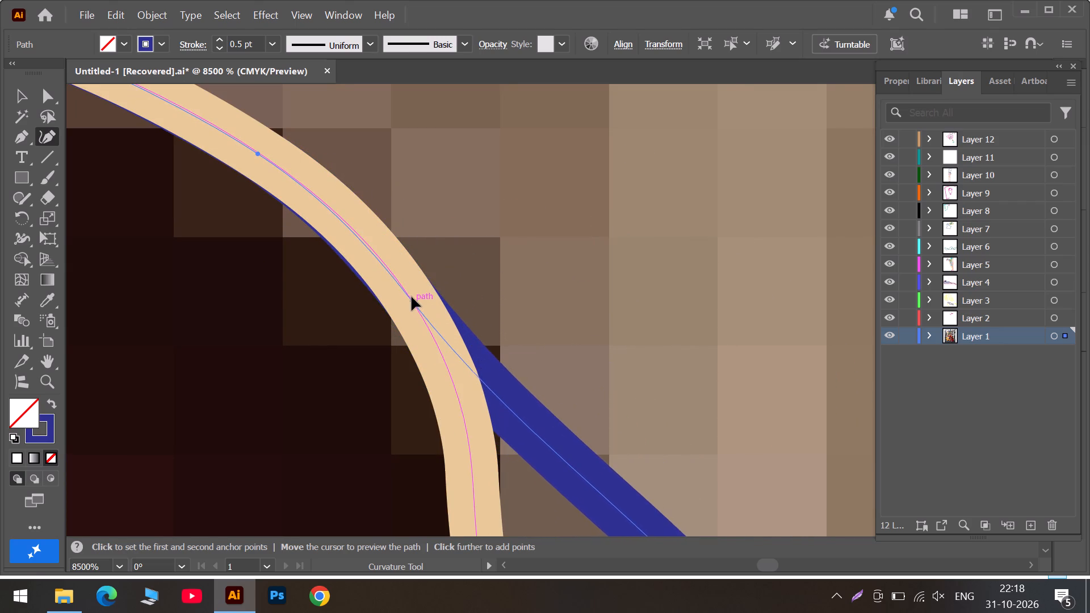
pyautogui.moveTo(412, 297); pyautogui.dragTo(387, 264)
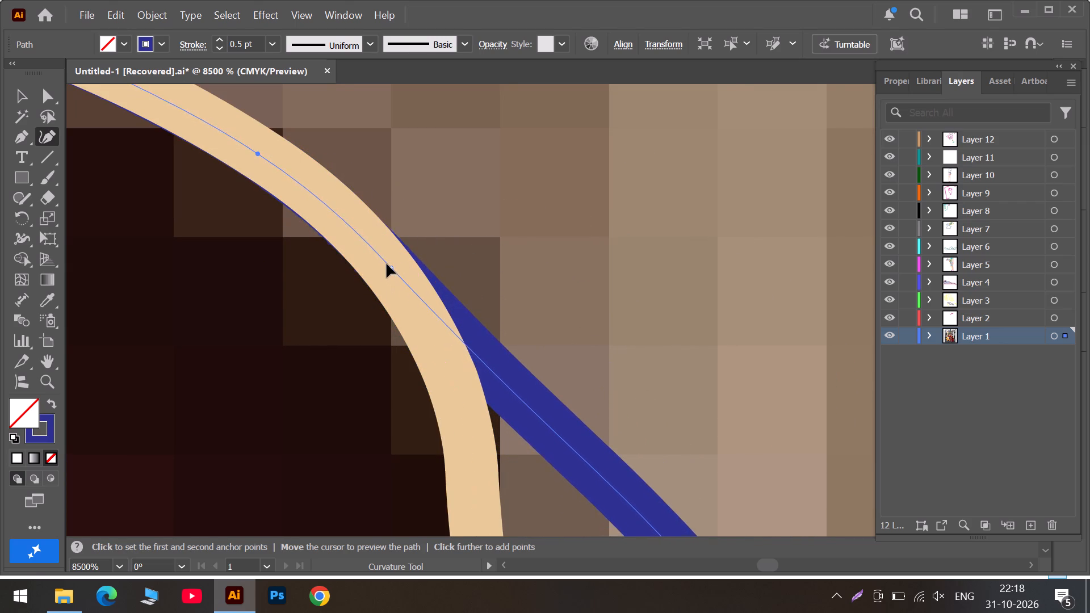
pyautogui.moveTo(387, 264); pyautogui.dragTo(365, 245)
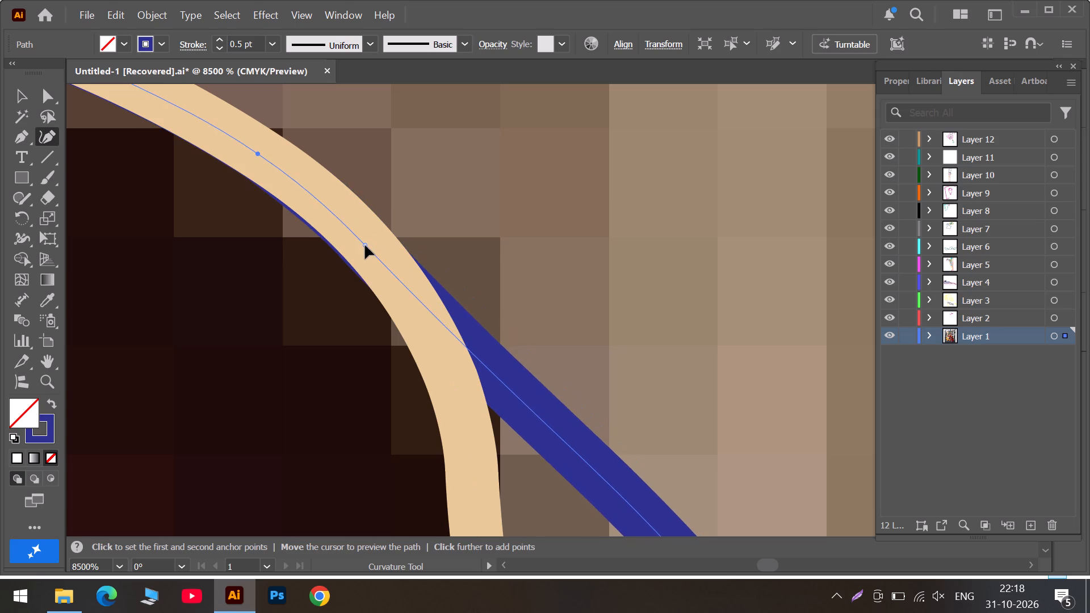
pyautogui.moveTo(365, 245); pyautogui.dragTo(356, 228)
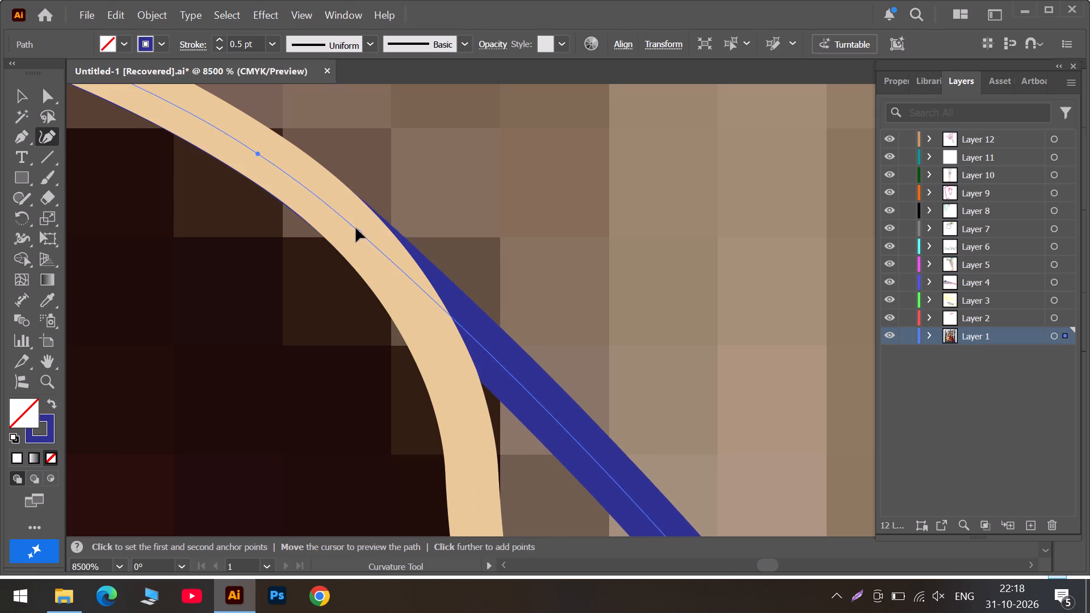
pyautogui.moveTo(356, 228); pyautogui.dragTo(339, 218)
# Move the next blue anchor onto the centre of the beige outline where it turns nearly vertical.
pyautogui.scroll(-2, 392, 282)
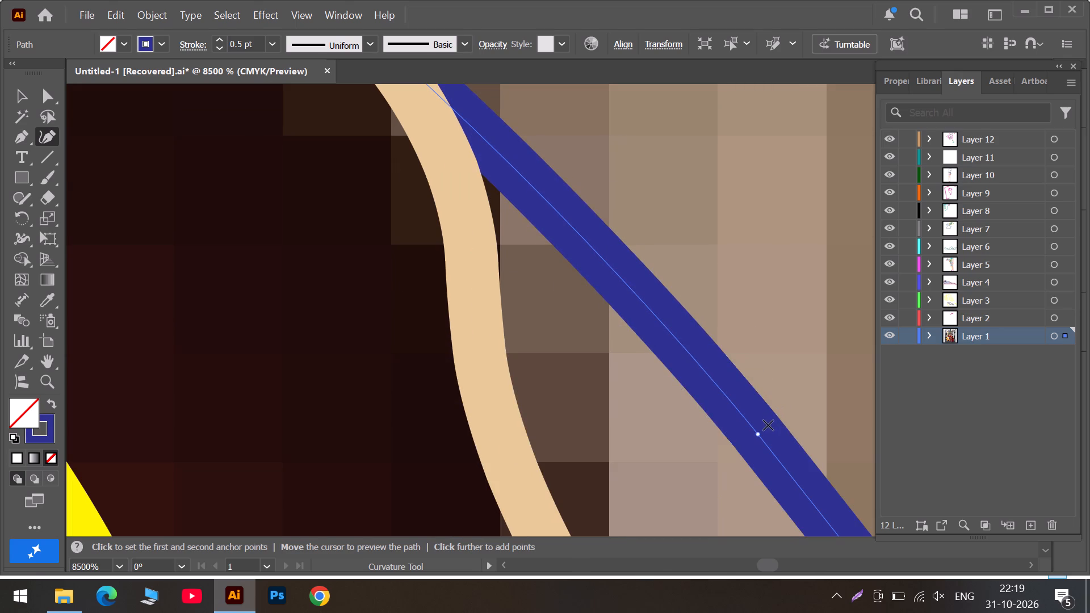
pyautogui.moveTo(760, 435); pyautogui.dragTo(515, 333)
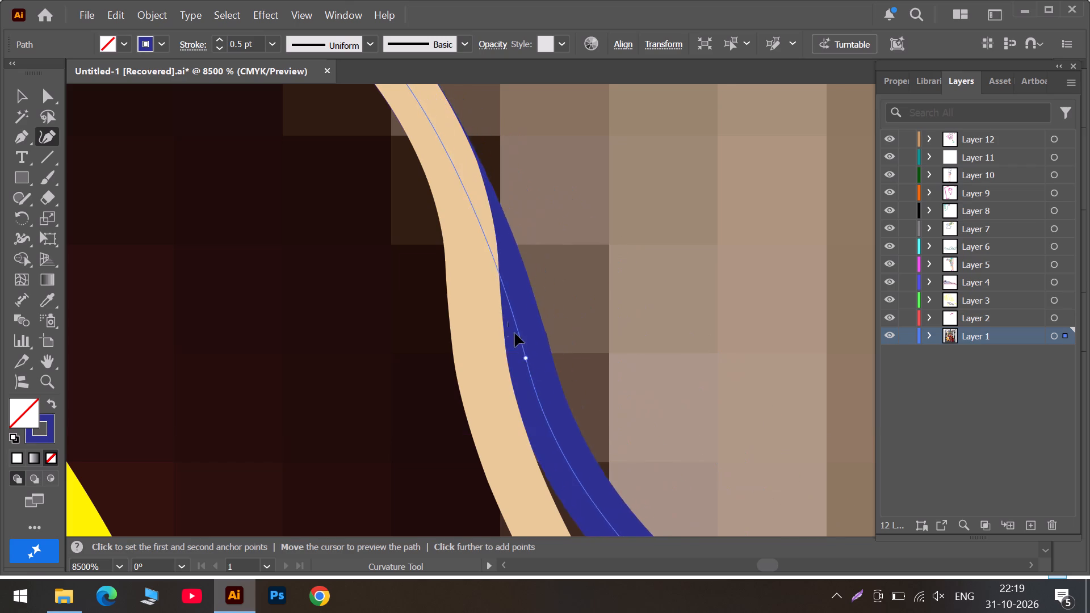
pyautogui.moveTo(515, 333); pyautogui.dragTo(459, 184)
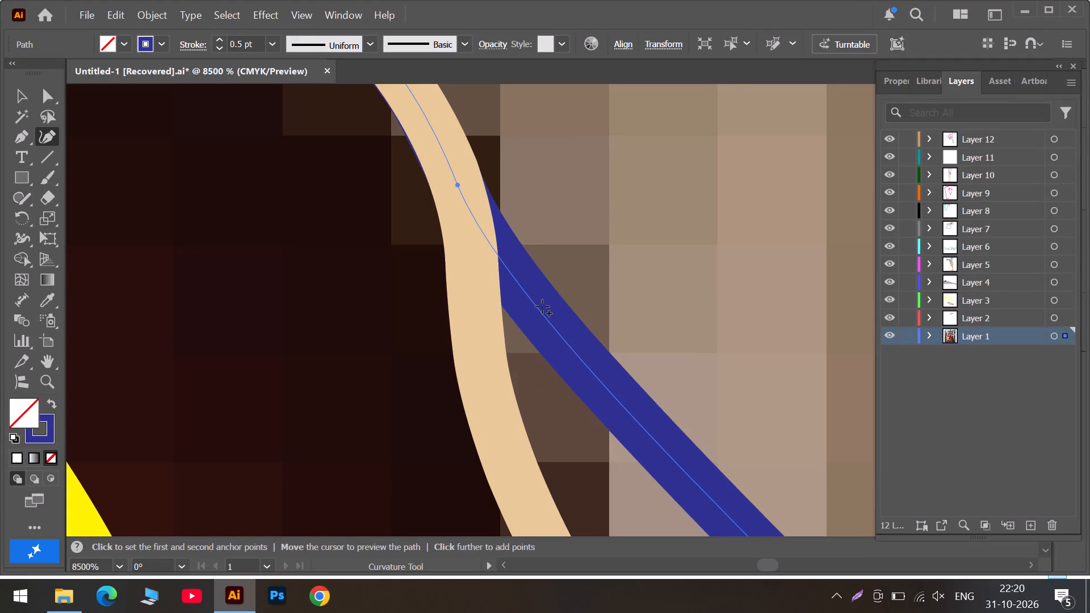
# Add two blue anchors along the nearly vertical stretch of the beige outline and centre them on it.
pyautogui.moveTo(541, 308); pyautogui.dragTo(472, 329)
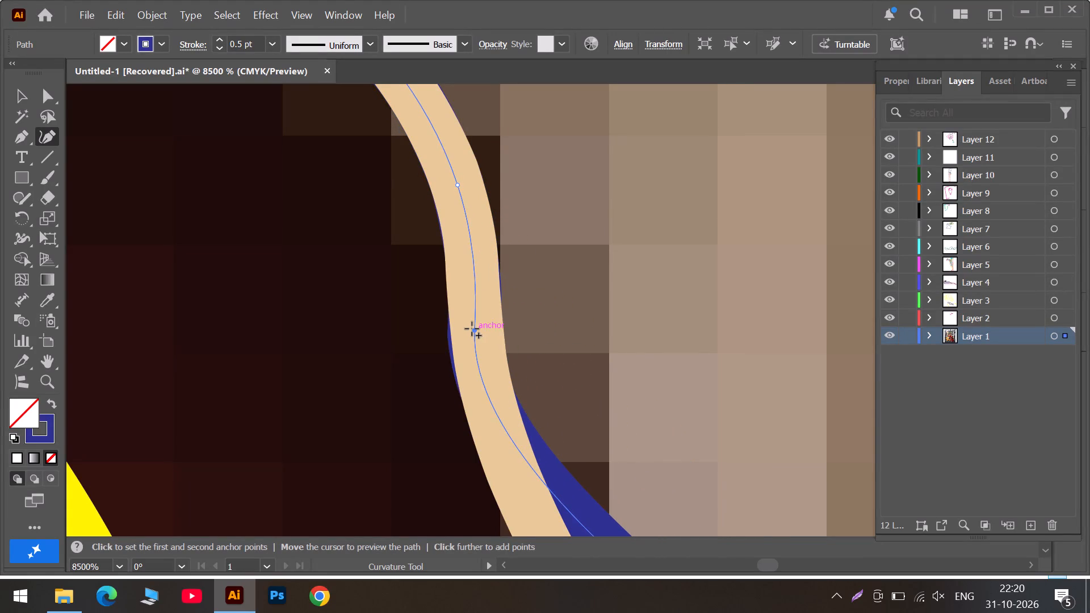
pyautogui.moveTo(472, 329); pyautogui.dragTo(473, 302)
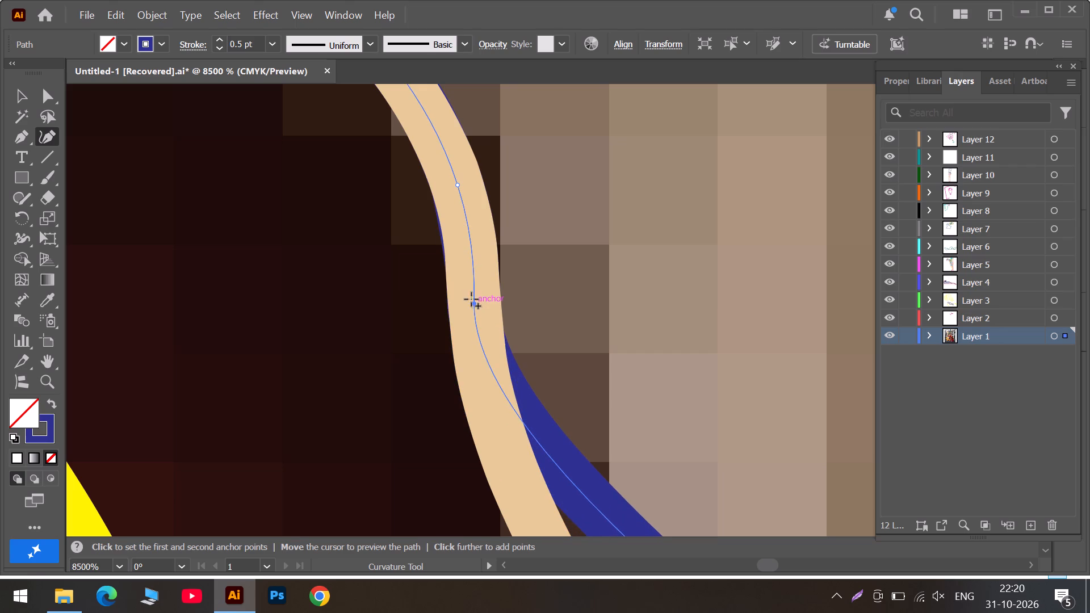
pyautogui.scroll(4, 451, 289)
pyautogui.scroll(-6, 454, 311)
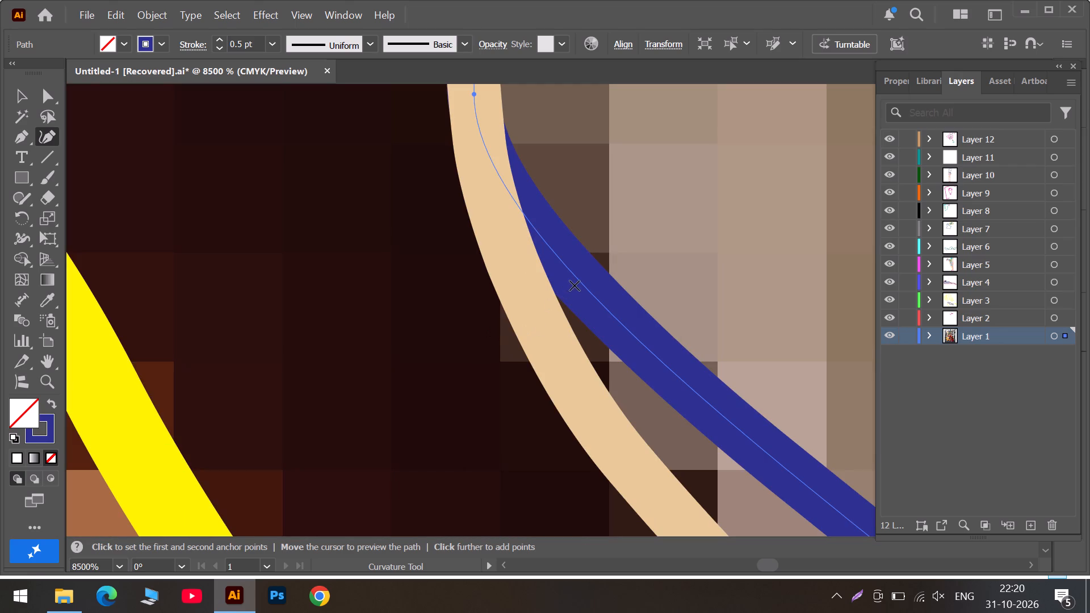
pyautogui.moveTo(581, 278); pyautogui.dragTo(526, 292)
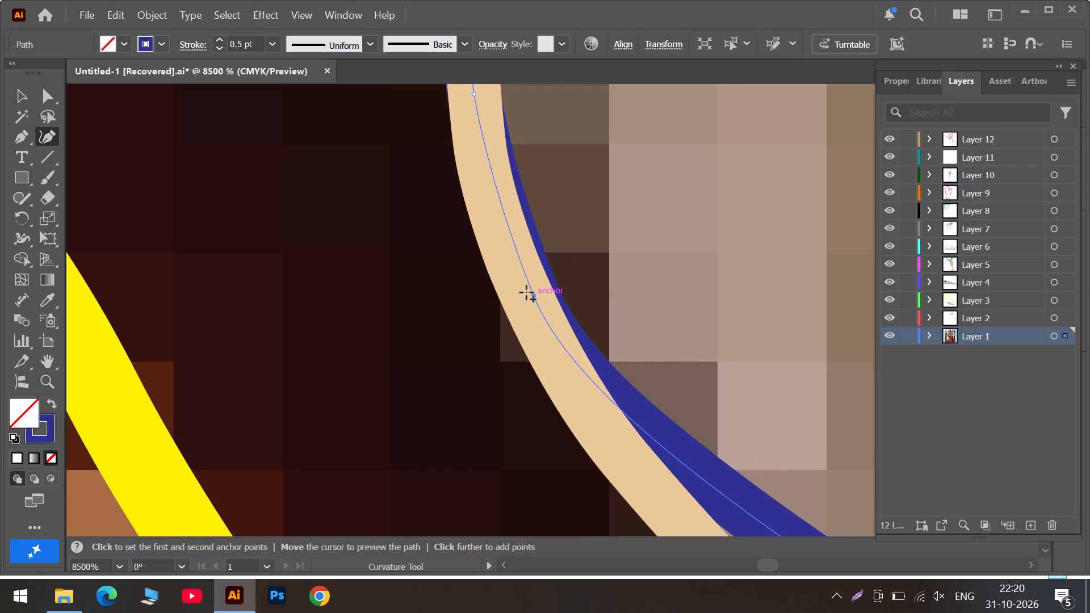
pyautogui.moveTo(526, 292); pyautogui.dragTo(496, 226)
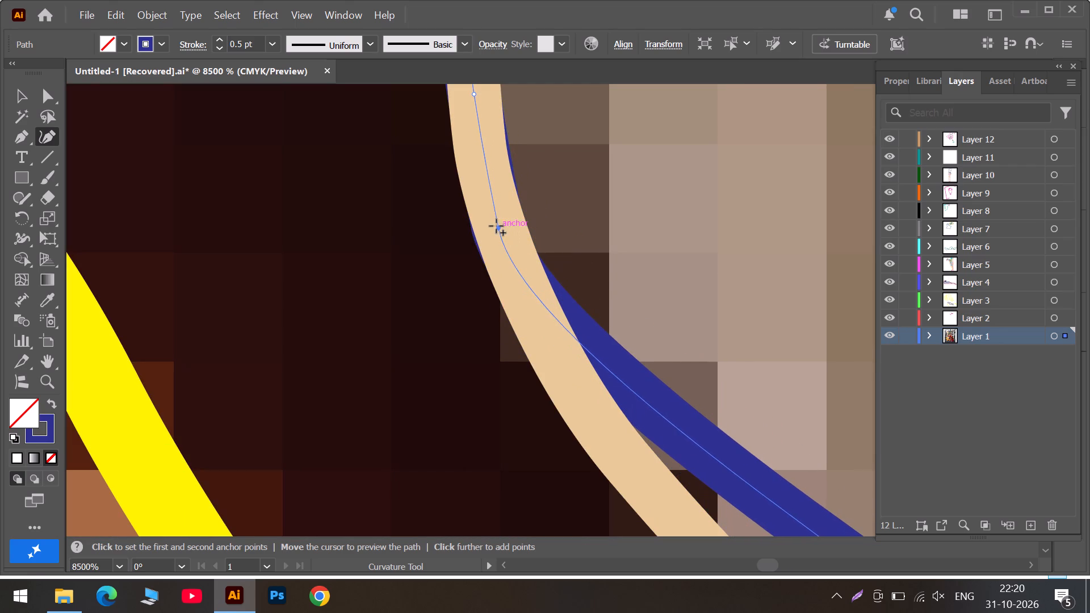
pyautogui.moveTo(496, 226); pyautogui.dragTo(485, 176)
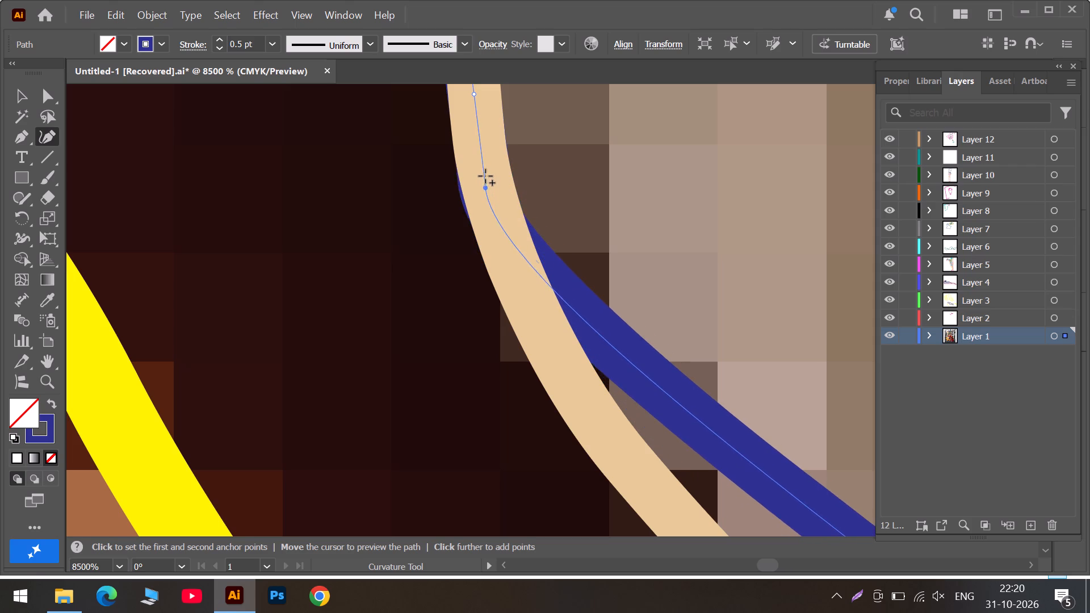
pyautogui.moveTo(485, 176); pyautogui.dragTo(485, 174)
# Add a blue anchor on the beige bend just above the nearly vertical stretch, between the two existing anchors there.
pyautogui.scroll(2, 500, 246)
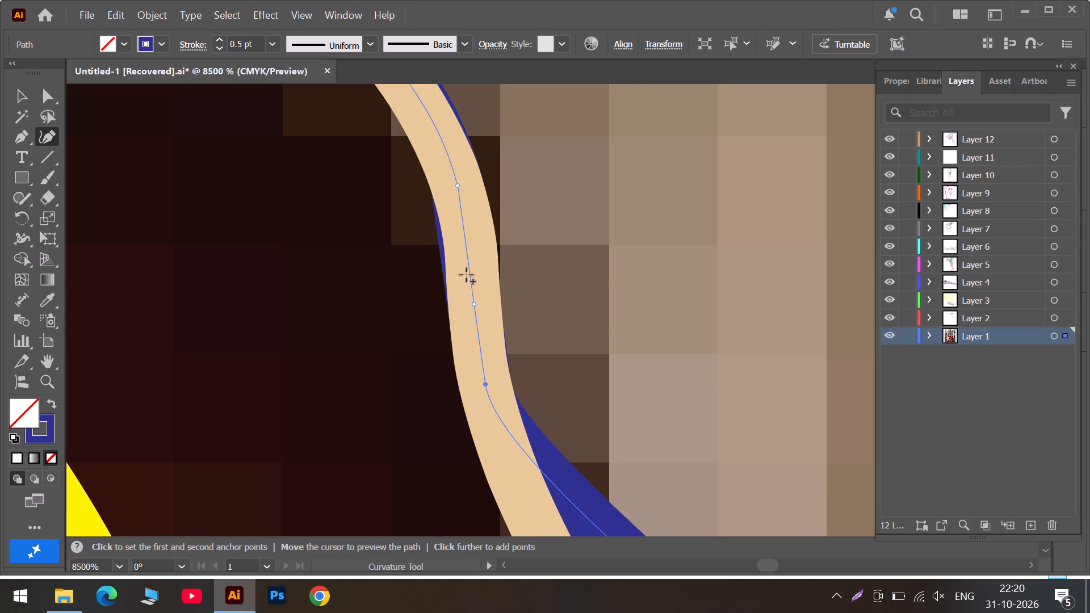
pyautogui.scroll(3, 467, 244)
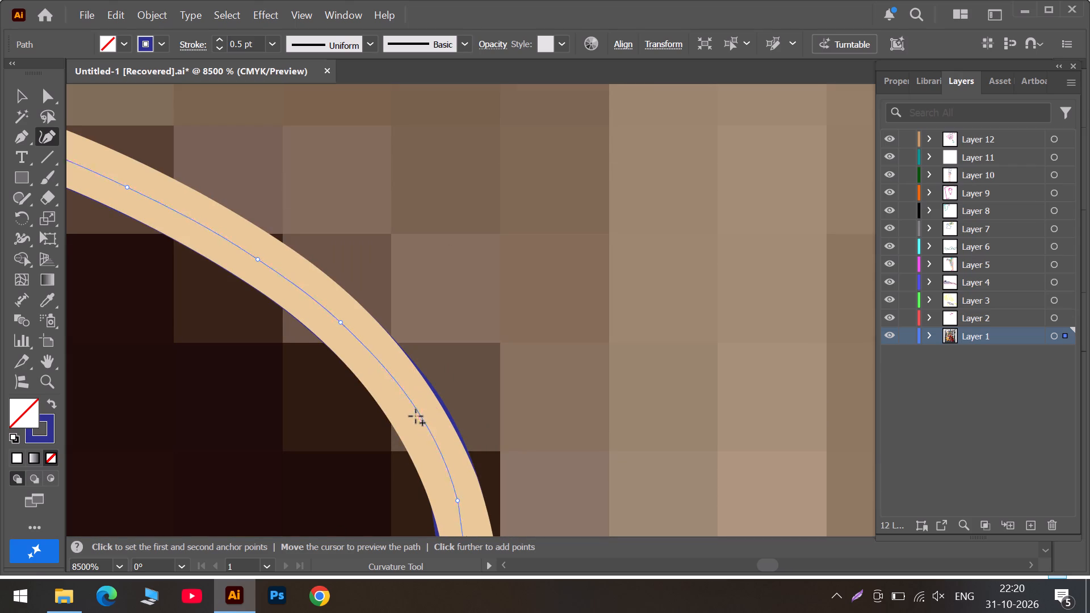
pyautogui.click(421, 420)
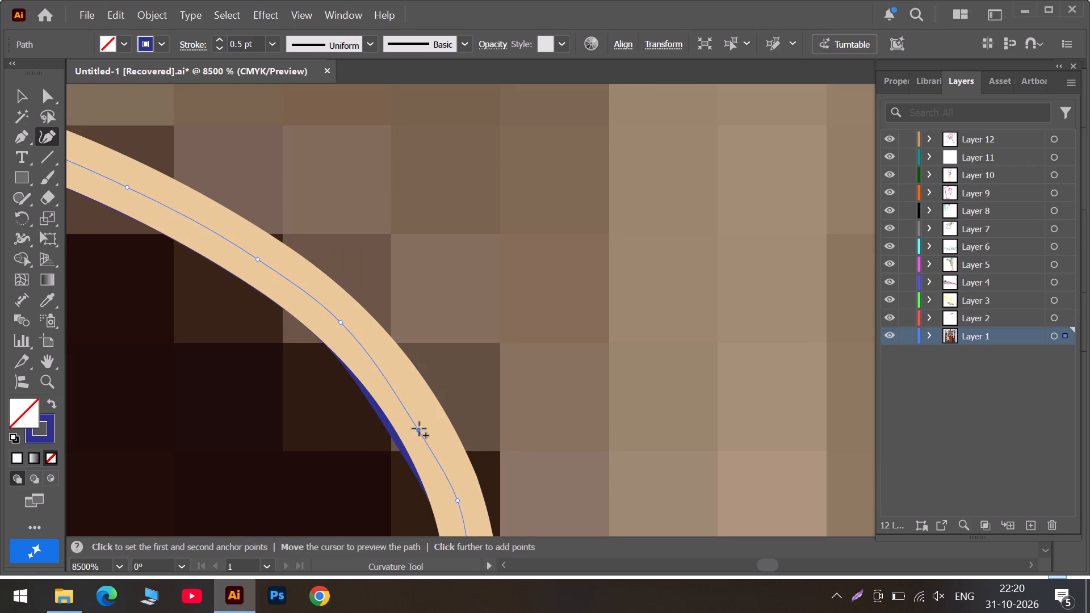
# Add two blue anchors down the diagonal slope below the nearly vertical stretch, centre them on the beige outline, and realign the upper one.
pyautogui.scroll(-4, 419, 419)
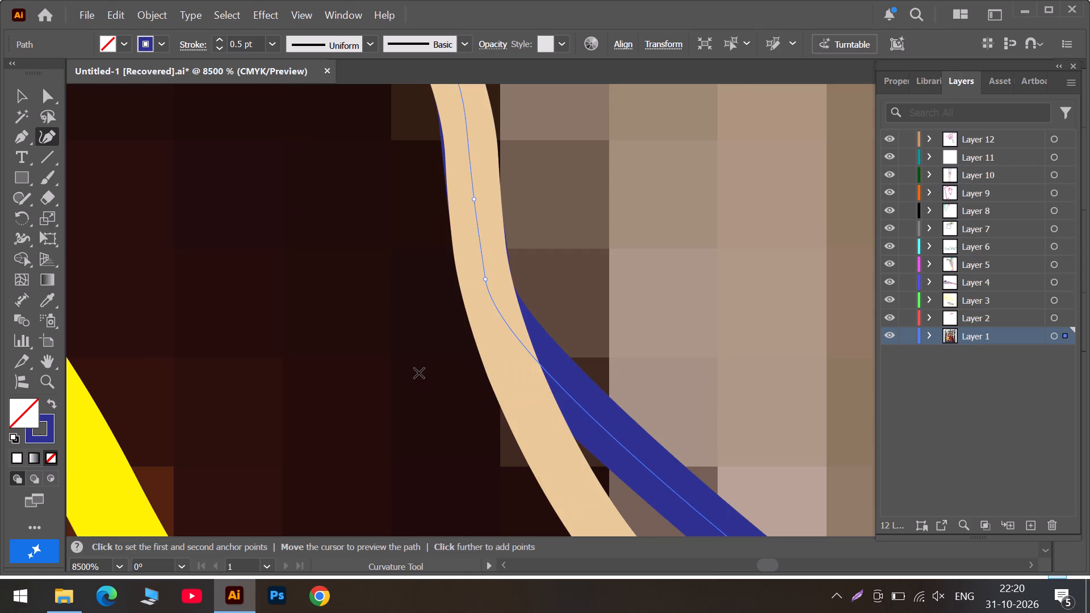
pyautogui.scroll(2, 419, 373)
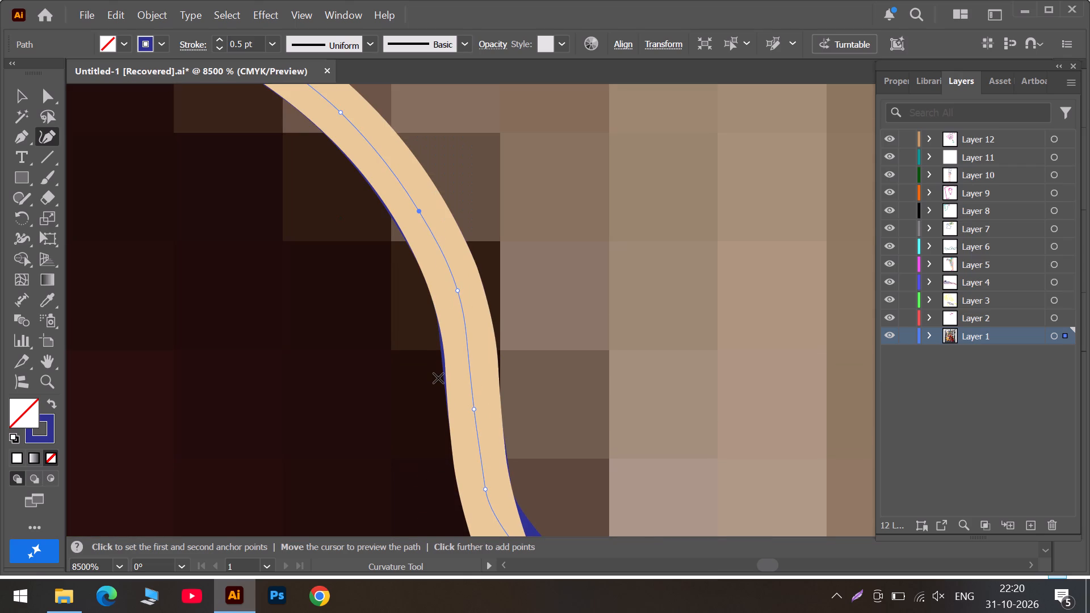
pyautogui.scroll(-4, 439, 380)
pyautogui.moveTo(631, 245); pyautogui.dragTo(617, 255)
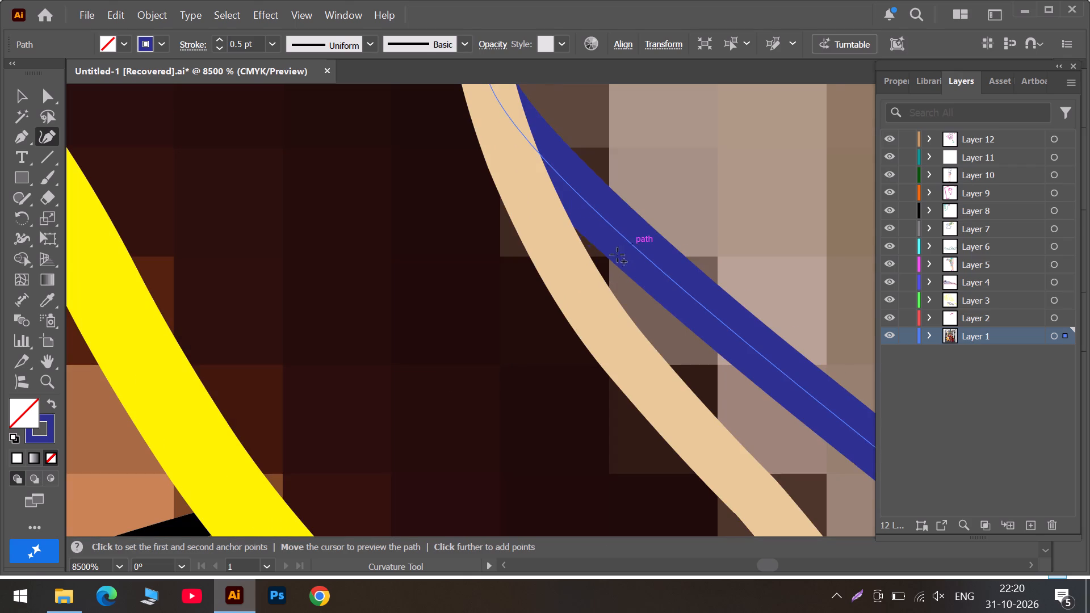
pyautogui.moveTo(617, 255); pyautogui.dragTo(544, 214)
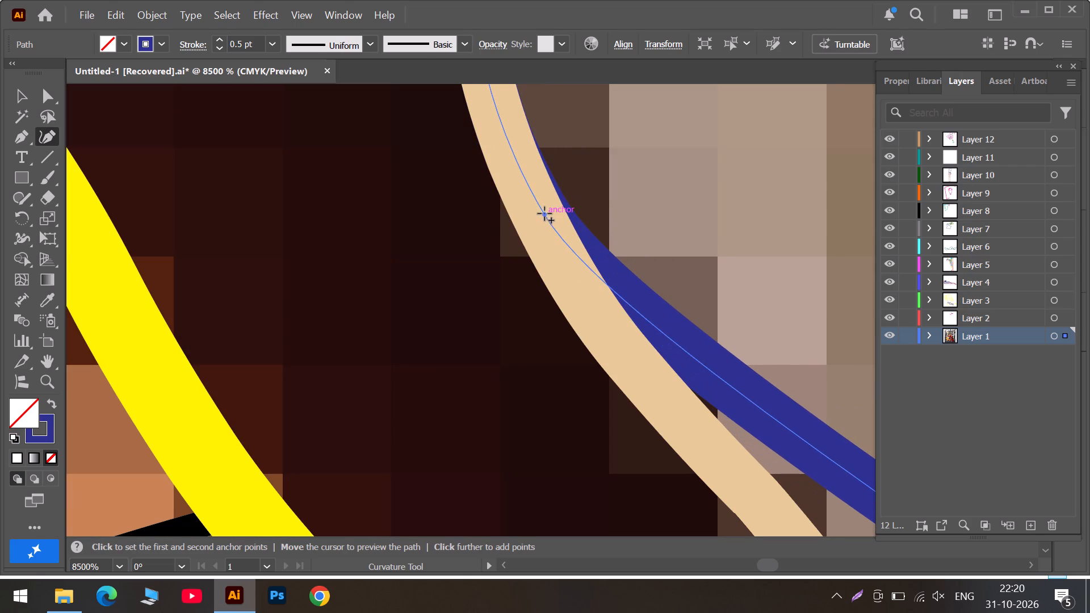
pyautogui.scroll(2, 546, 214)
pyautogui.scroll(-2, 562, 330)
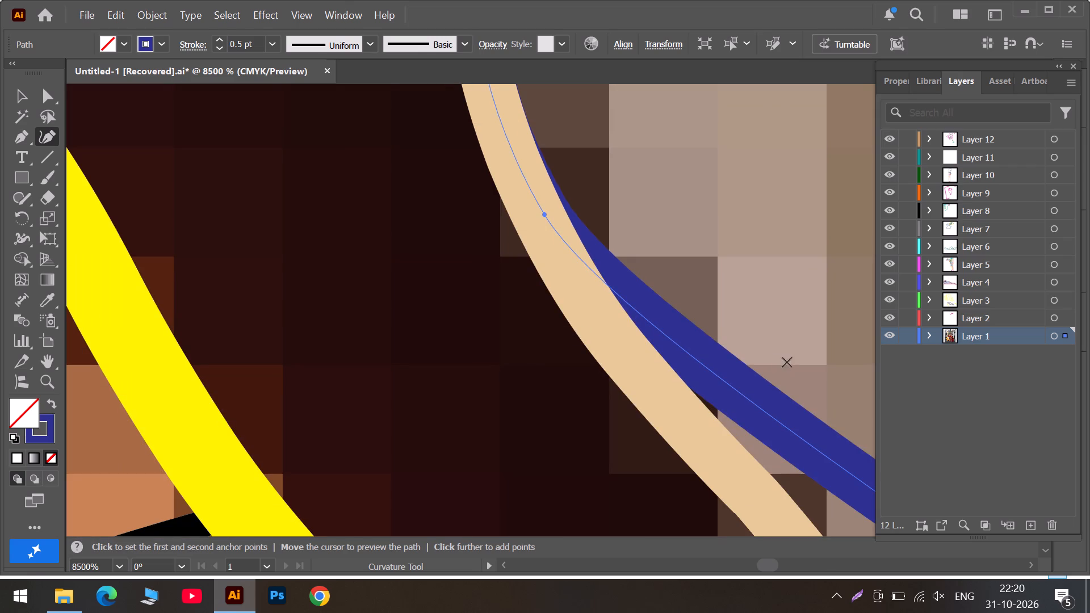
pyautogui.moveTo(716, 376); pyautogui.dragTo(633, 367)
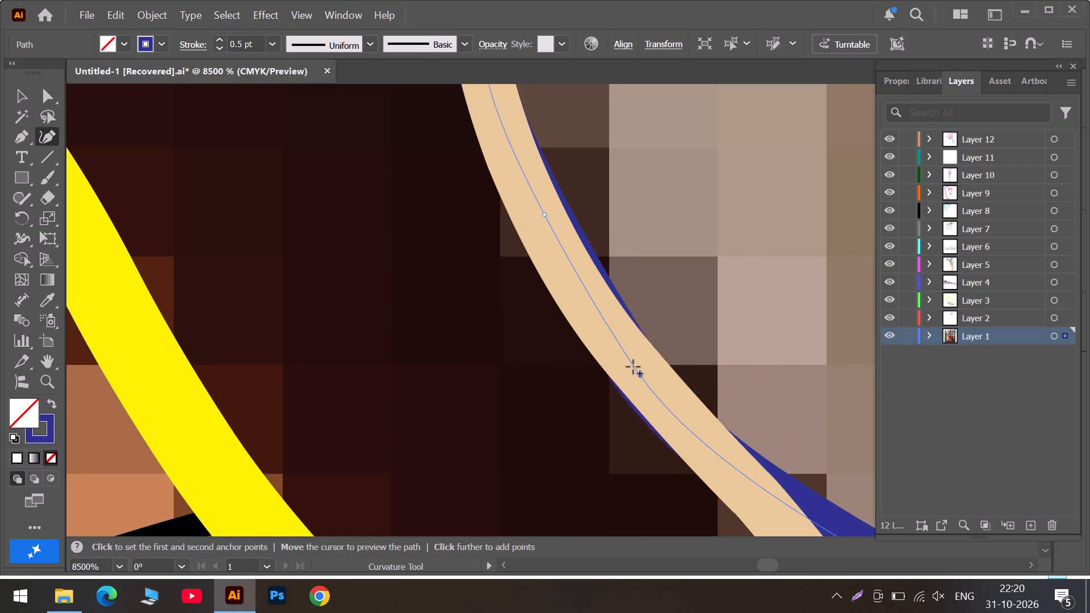
pyautogui.moveTo(633, 367); pyautogui.dragTo(571, 285)
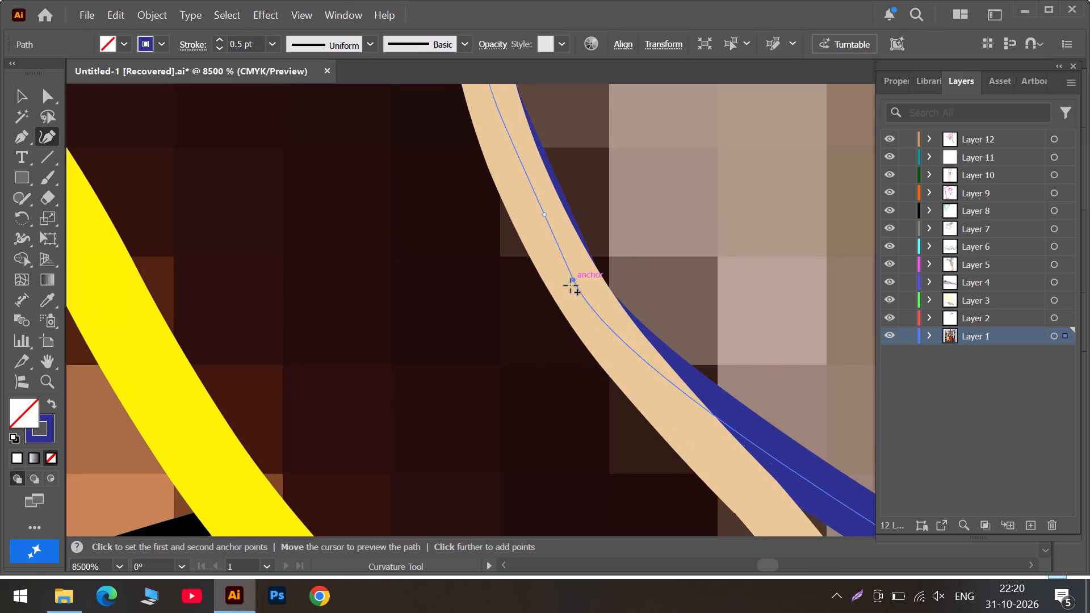
pyautogui.moveTo(571, 285); pyautogui.dragTo(580, 291)
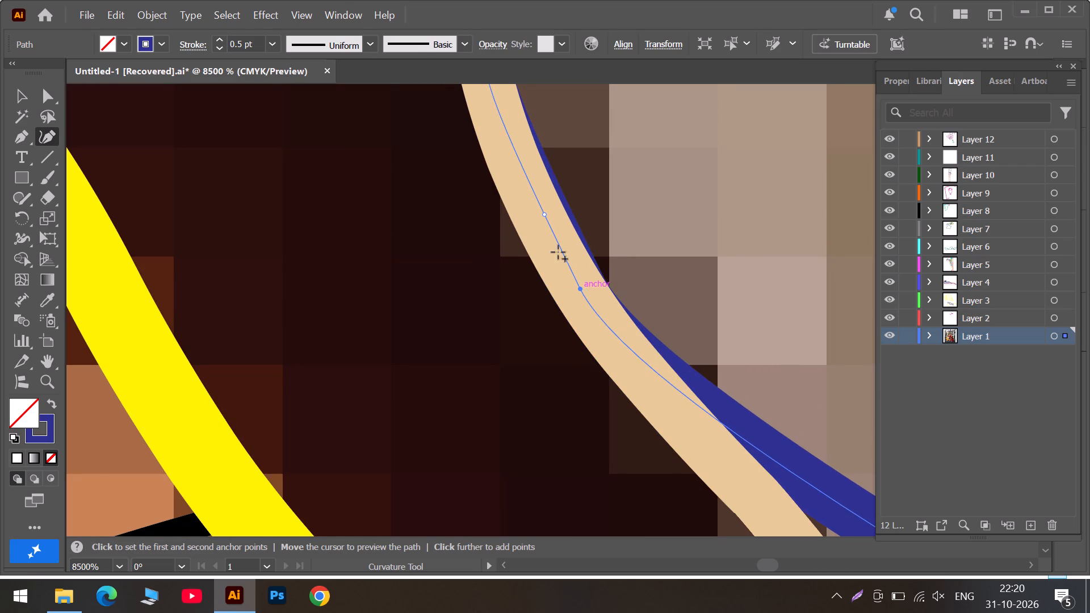
pyautogui.moveTo(546, 217); pyautogui.dragTo(536, 219)
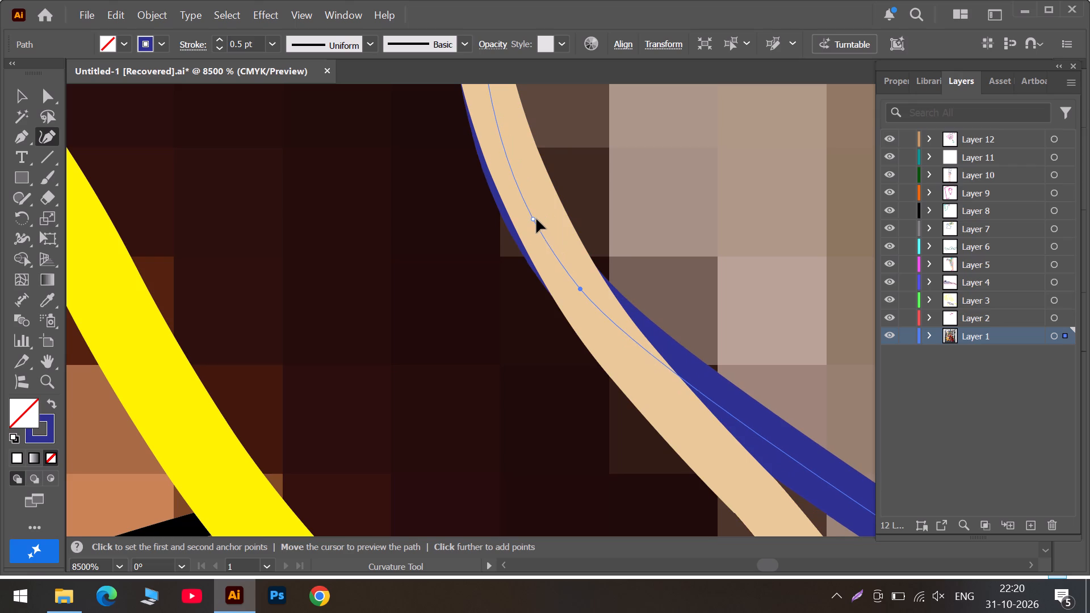
pyautogui.moveTo(536, 219); pyautogui.dragTo(538, 219)
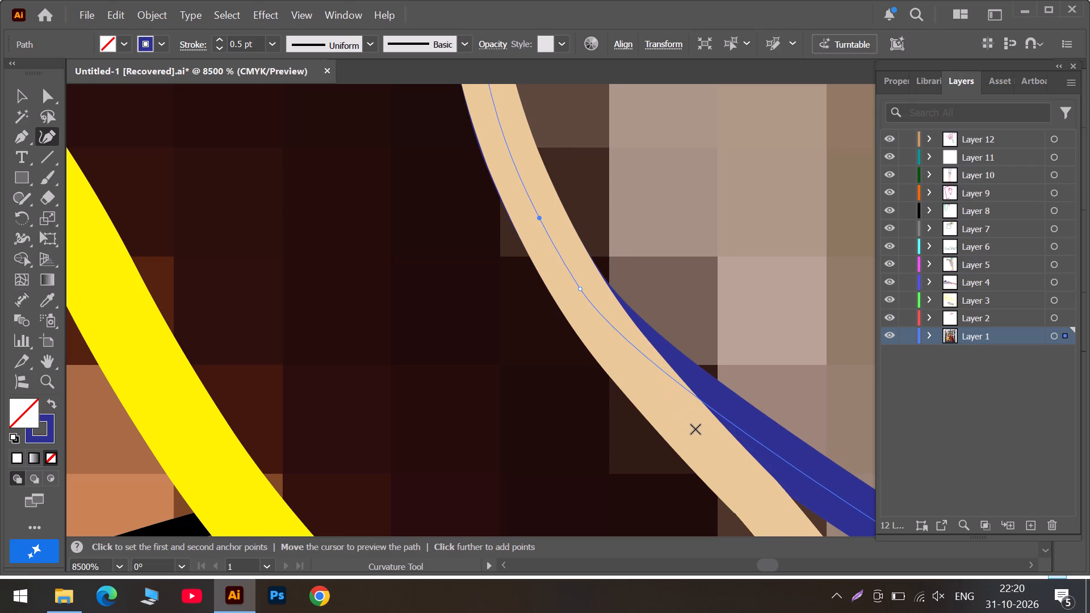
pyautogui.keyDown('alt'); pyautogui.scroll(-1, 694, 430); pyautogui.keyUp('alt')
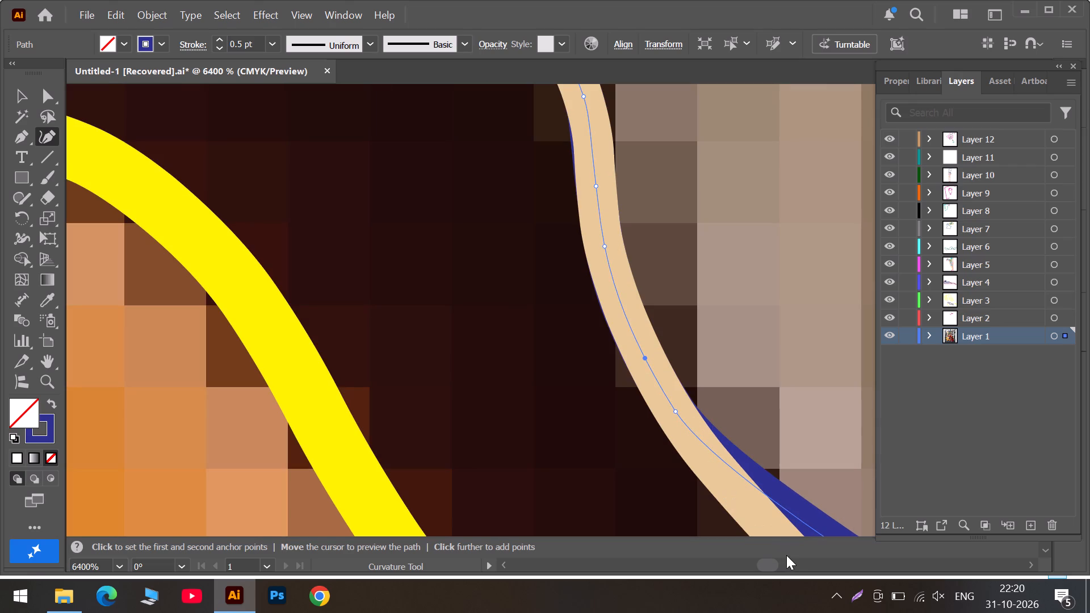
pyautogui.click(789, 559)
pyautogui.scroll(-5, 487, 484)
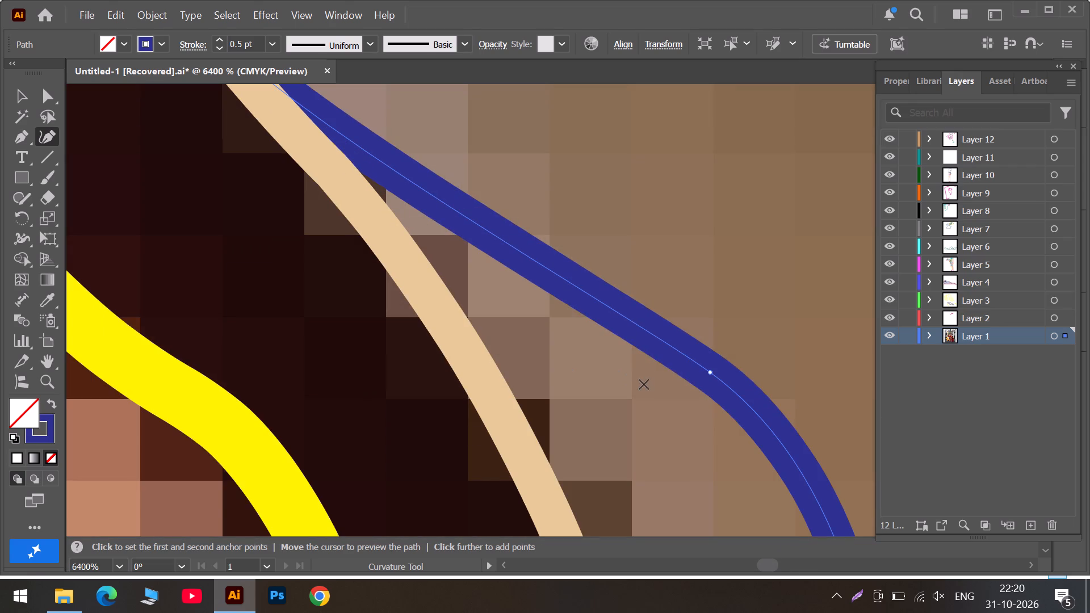
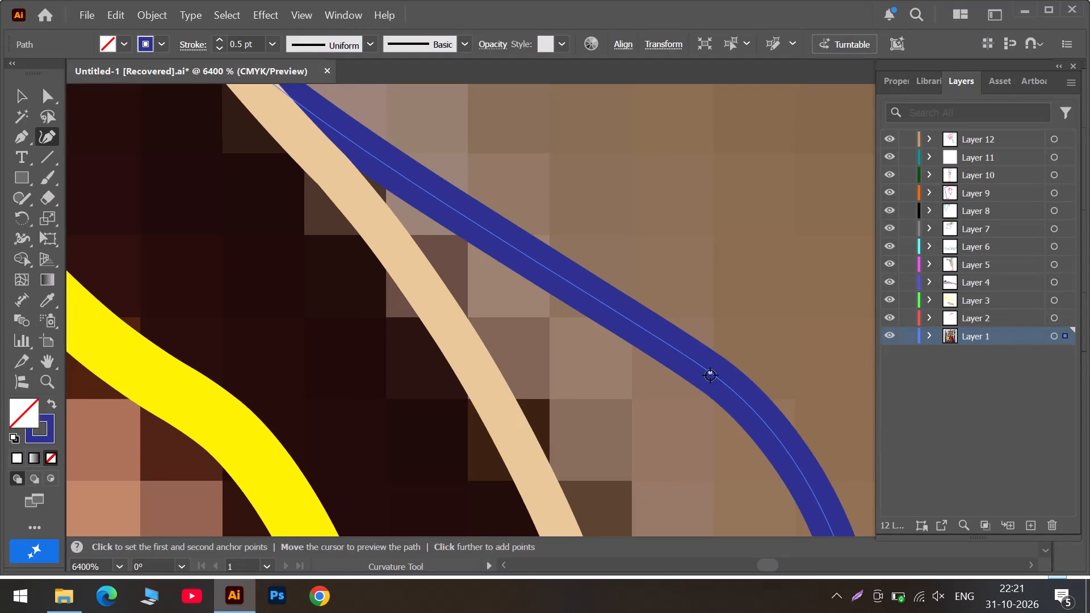
# Move the next blue anchor onto the beige outline's diagonal slope, add another anchor just above it, and centre both on the outline.
pyautogui.moveTo(710, 375); pyautogui.dragTo(424, 294)
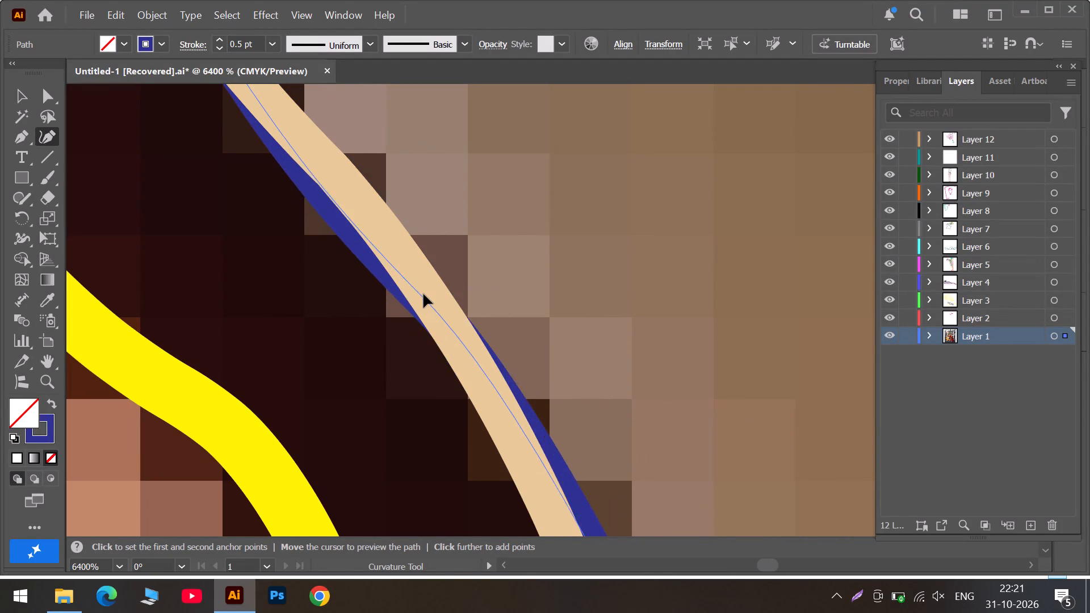
pyautogui.moveTo(424, 294); pyautogui.dragTo(425, 287)
pyautogui.scroll(4, 379, 275)
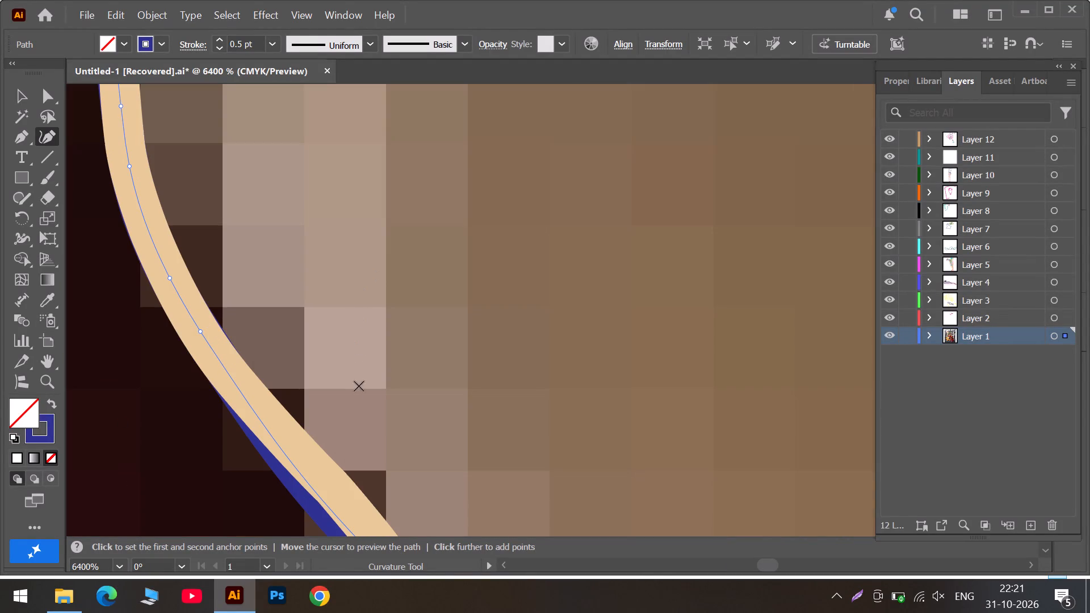
pyautogui.scroll(-1, 269, 460)
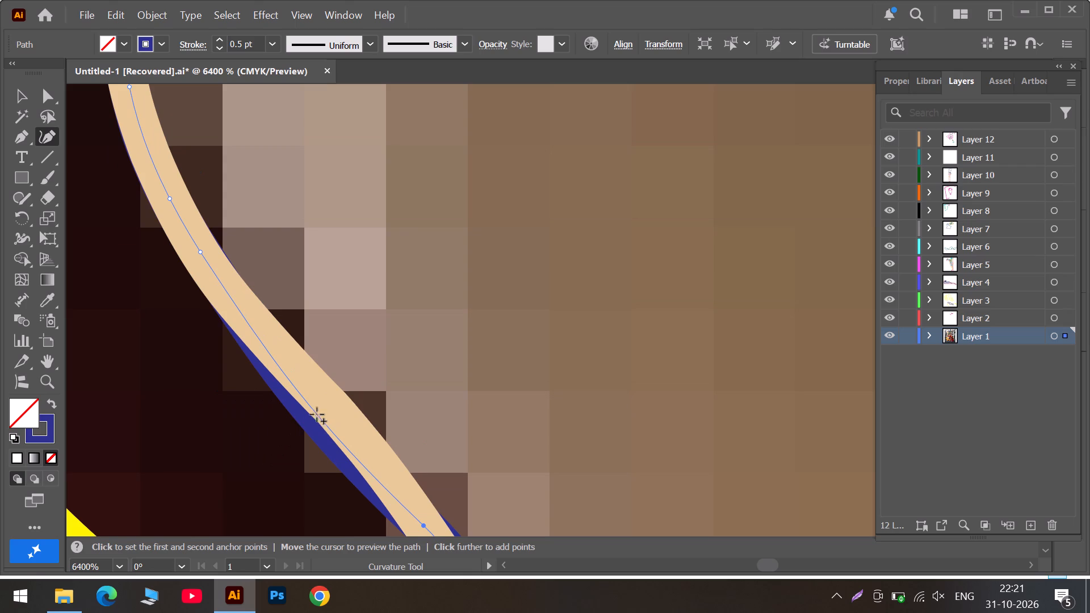
pyautogui.moveTo(318, 413); pyautogui.dragTo(323, 409)
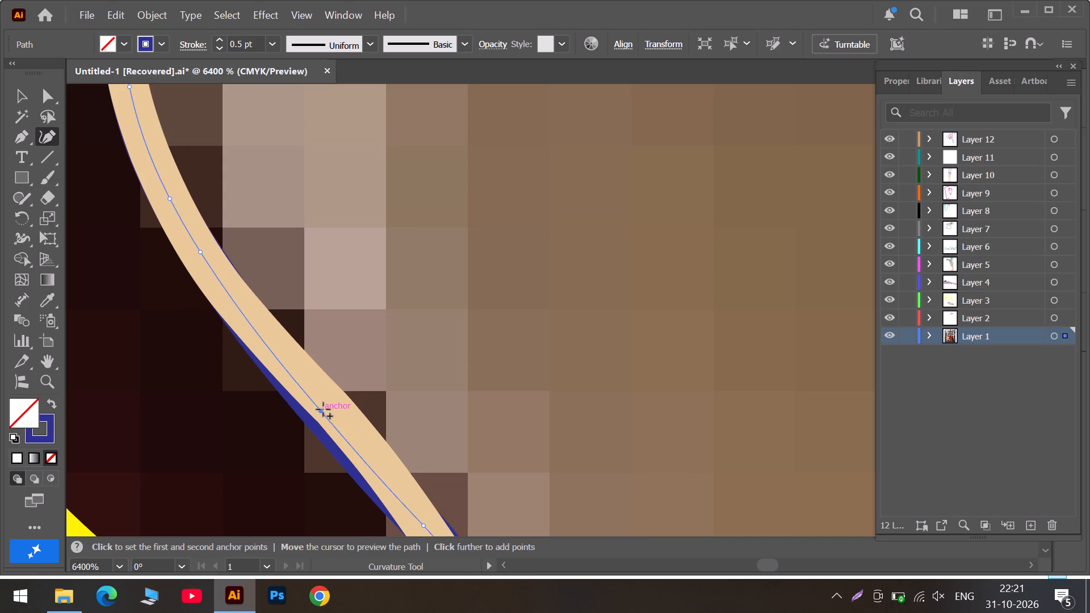
pyautogui.moveTo(323, 409); pyautogui.dragTo(329, 406)
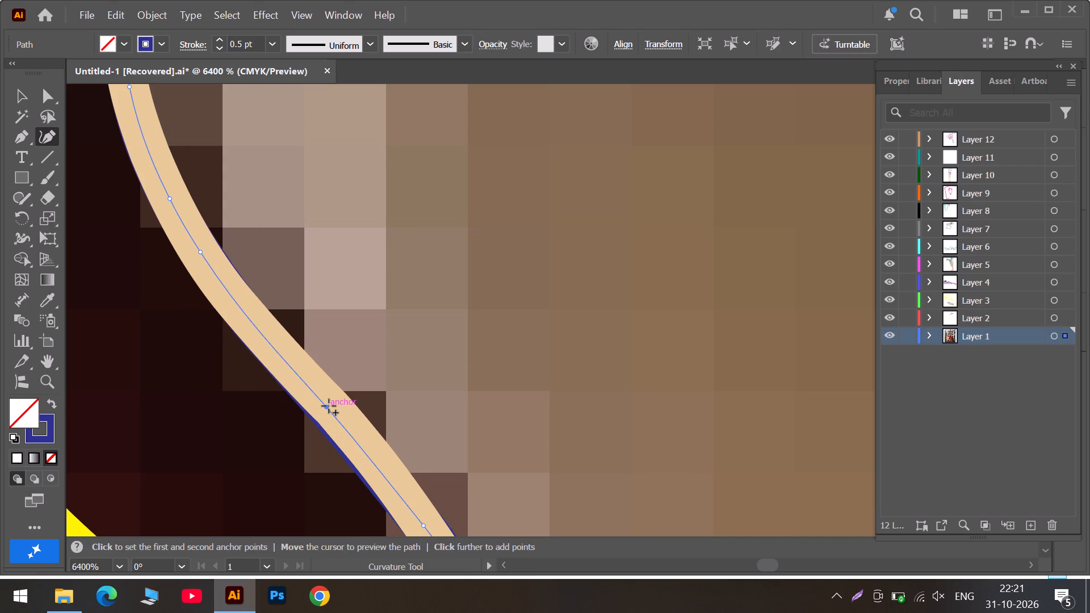
pyautogui.moveTo(329, 406); pyautogui.dragTo(330, 405)
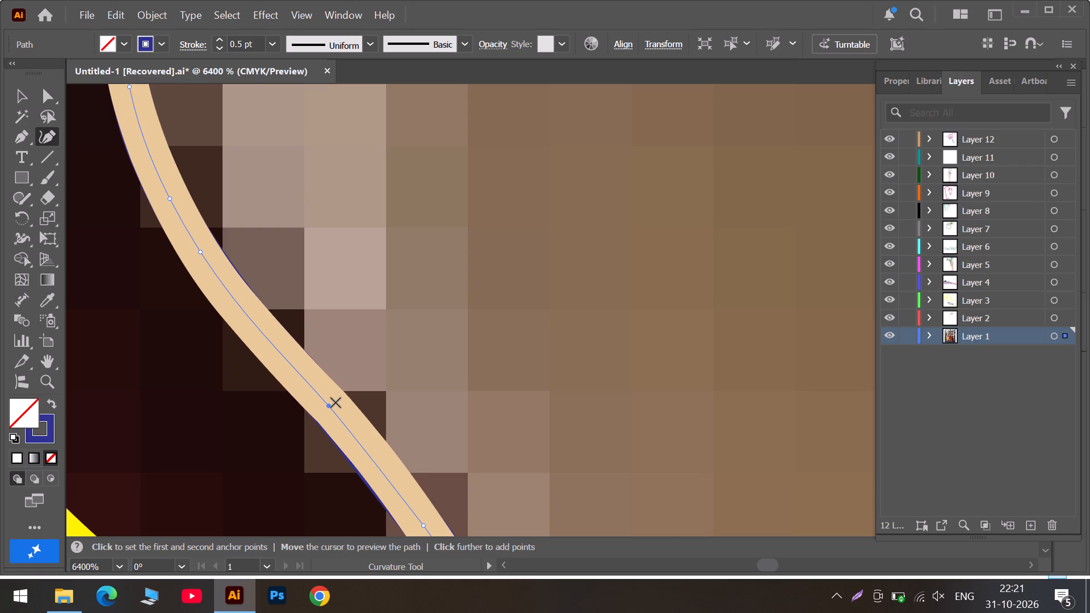
# Add two blue anchors further down the steepening beige slope and centre them on the outline.
pyautogui.scroll(-3, 336, 402)
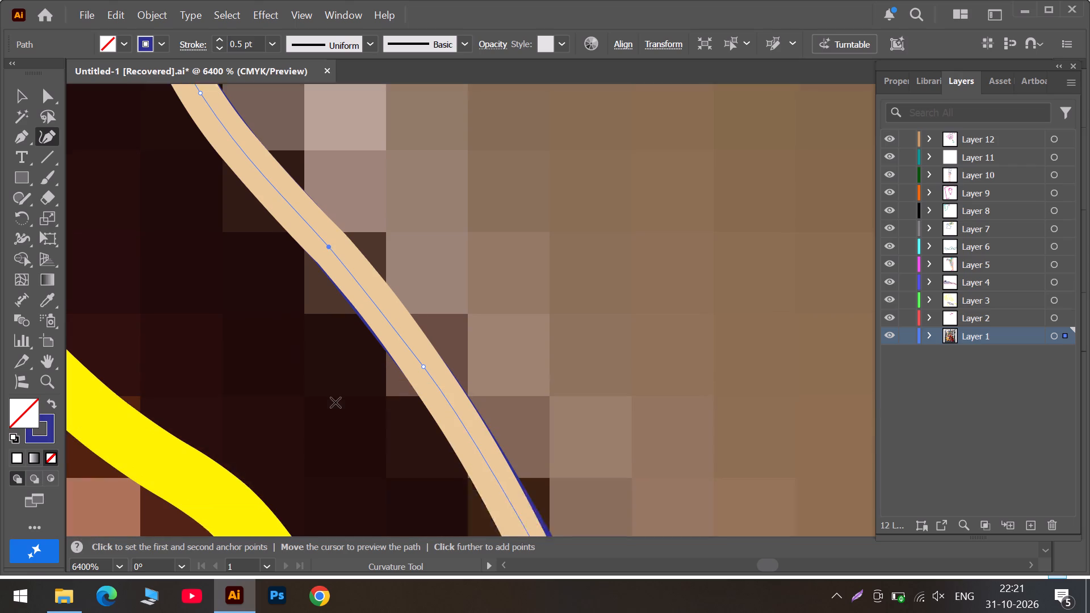
pyautogui.scroll(-1, 542, 389)
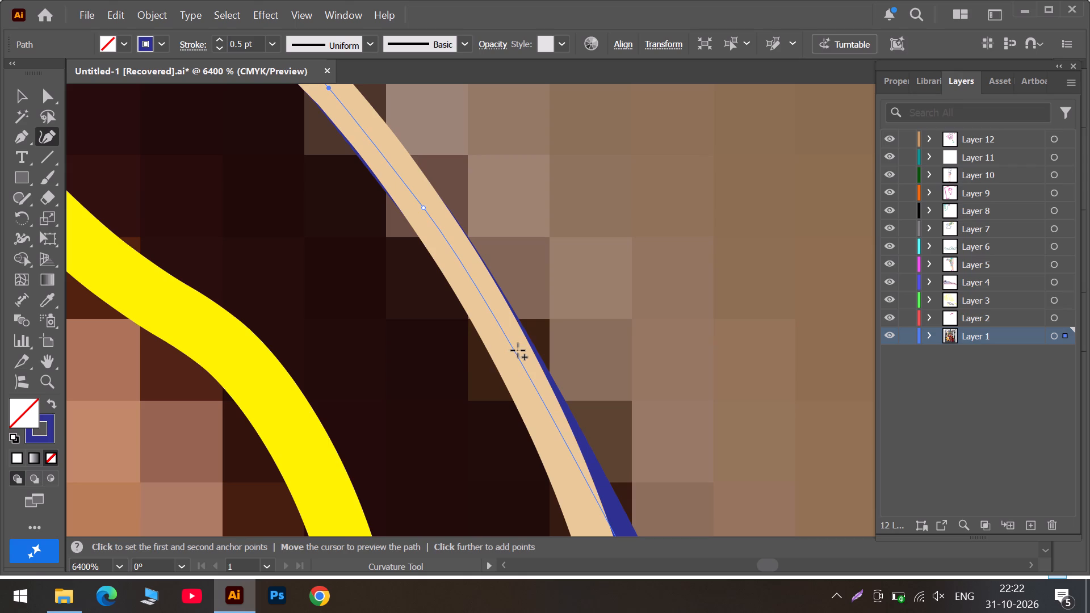
pyautogui.scroll(-2, 518, 335)
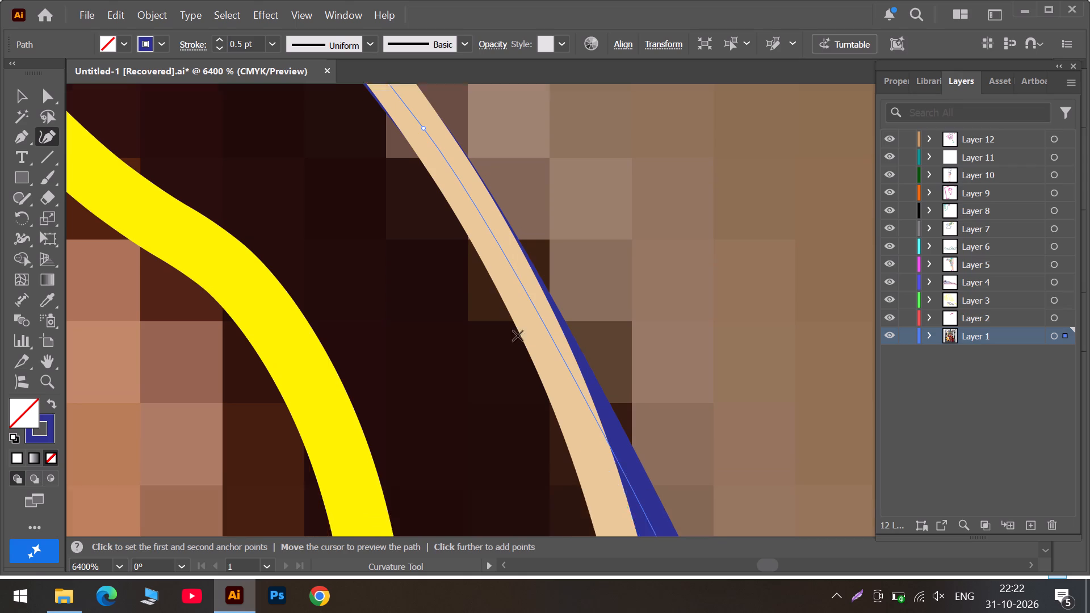
pyautogui.scroll(2, 536, 197)
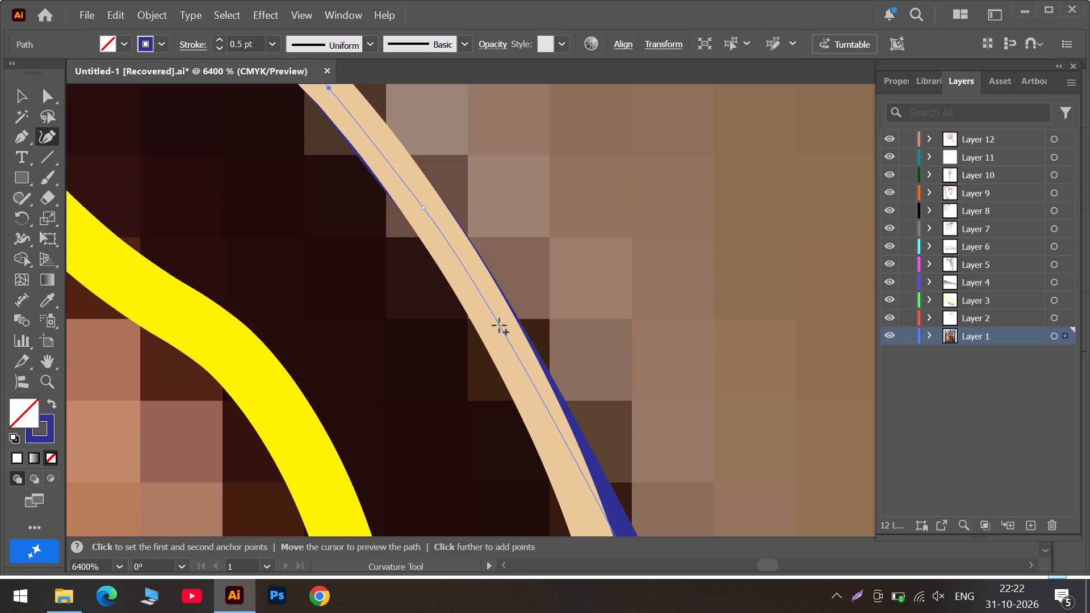
pyautogui.click(498, 325)
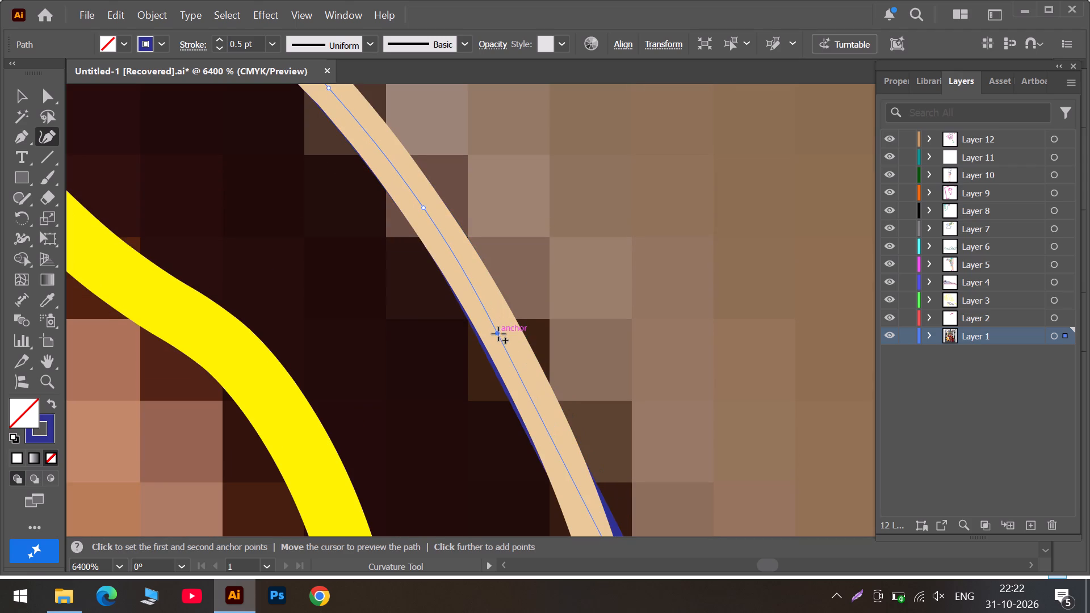
pyautogui.scroll(-2, 495, 322)
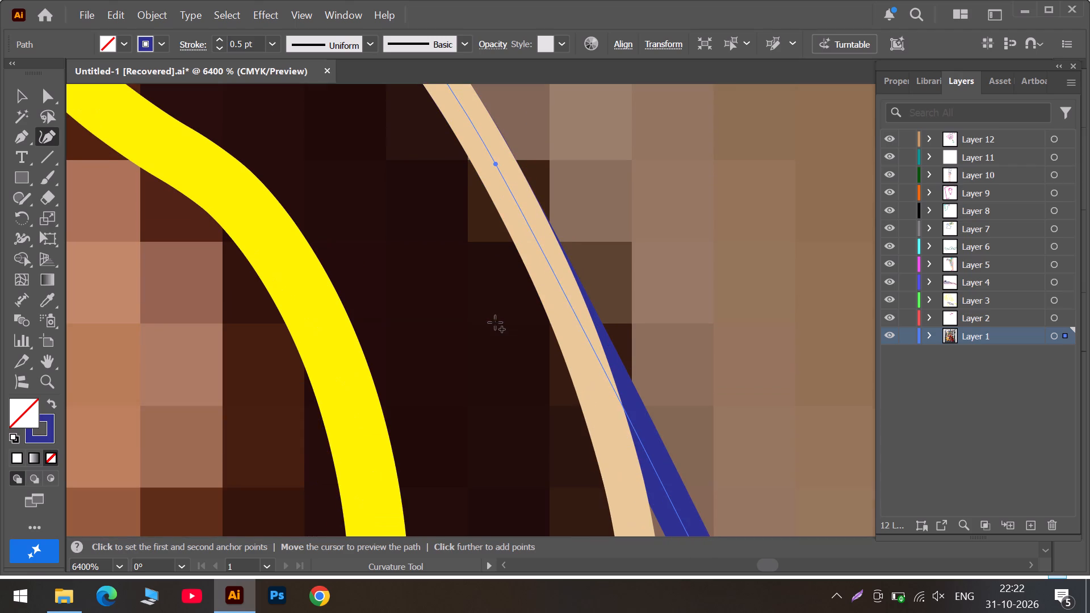
pyautogui.moveTo(614, 391); pyautogui.dragTo(597, 391)
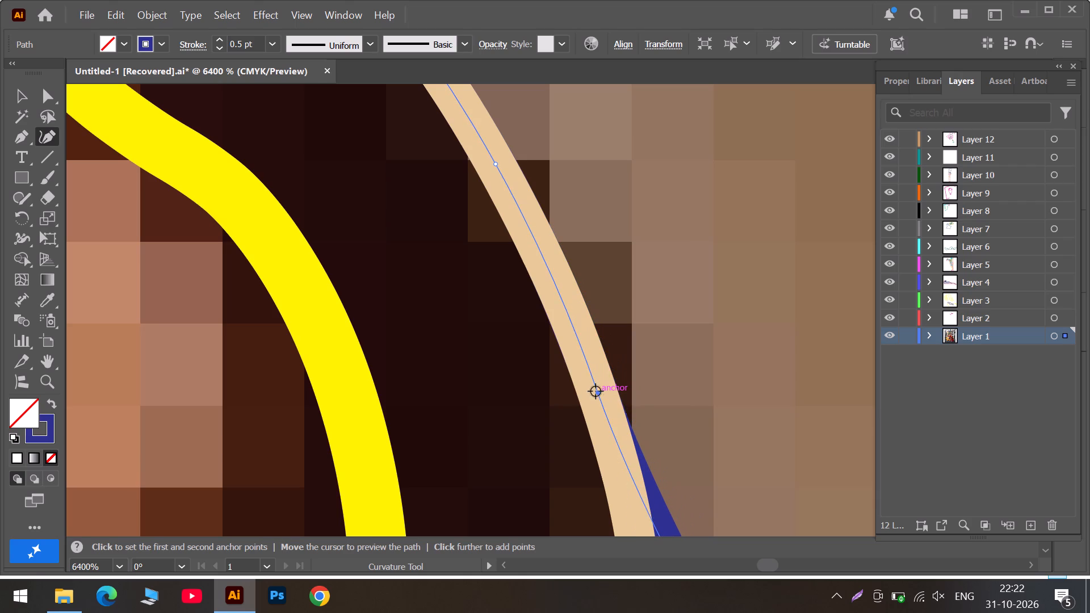
# Add a blue anchor where the beige outline turns vertical below the slope, and another just above it, pulling the path onto the outline.
pyautogui.scroll(5, 550, 339)
pyautogui.scroll(-6, 547, 336)
pyautogui.scroll(-4, 597, 325)
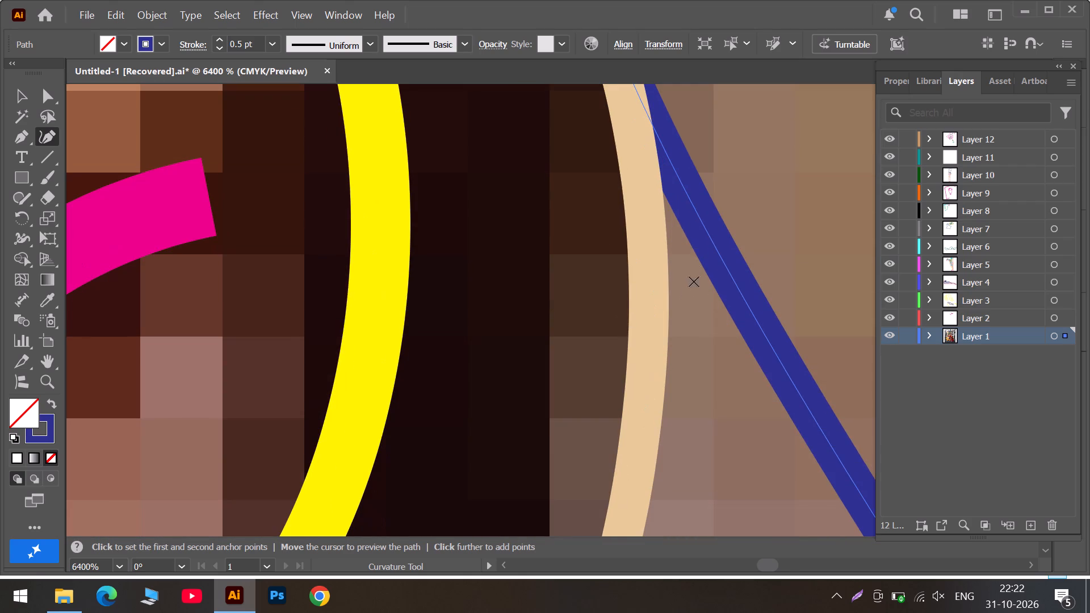
pyautogui.moveTo(699, 222); pyautogui.dragTo(663, 236)
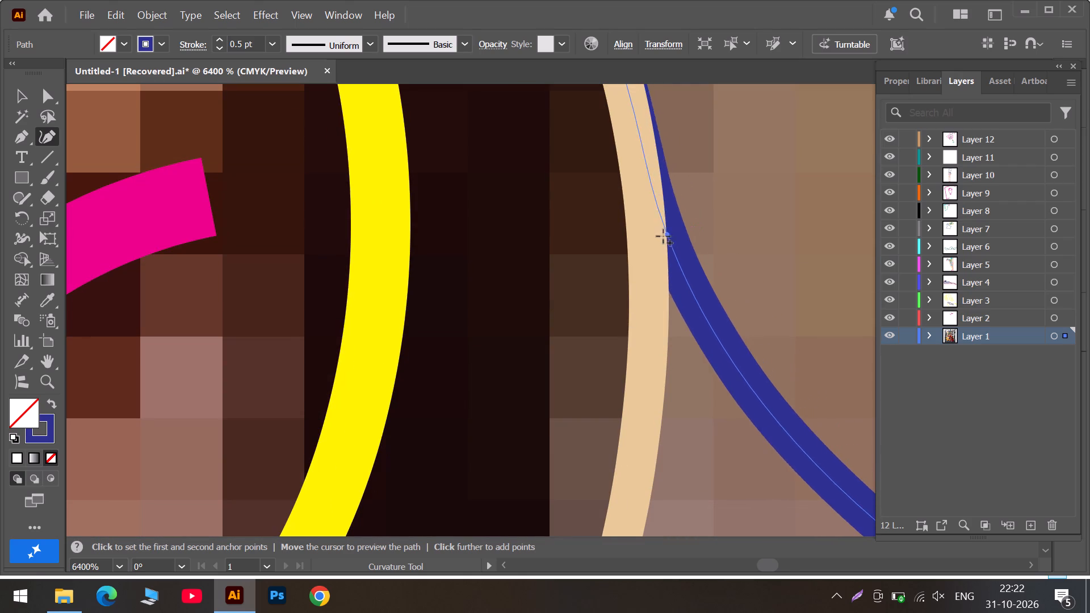
pyautogui.moveTo(663, 236); pyautogui.dragTo(651, 238)
pyautogui.scroll(1, 651, 238)
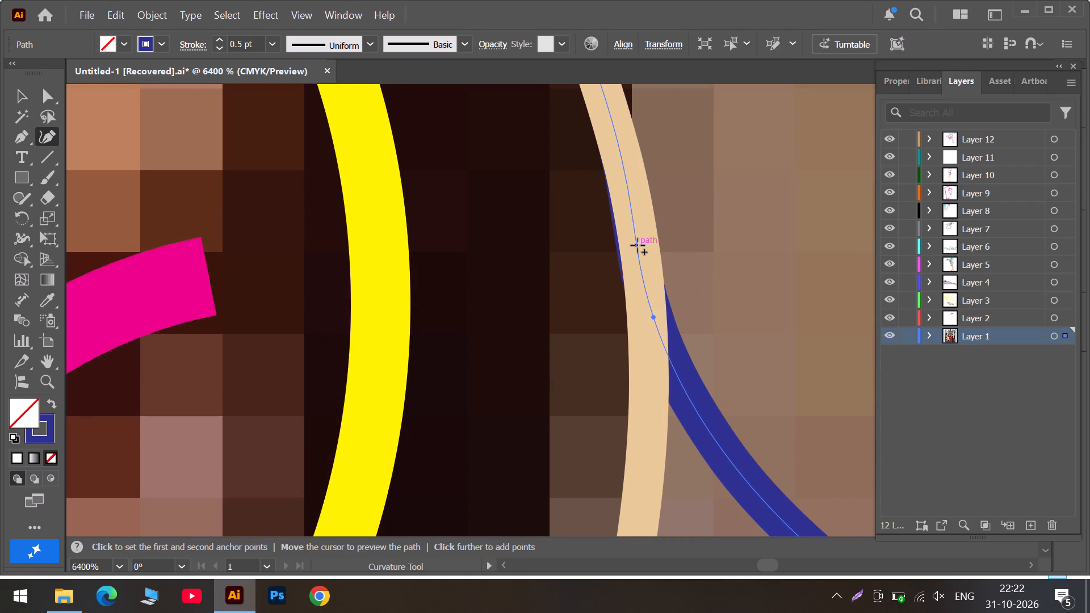
pyautogui.click(634, 217)
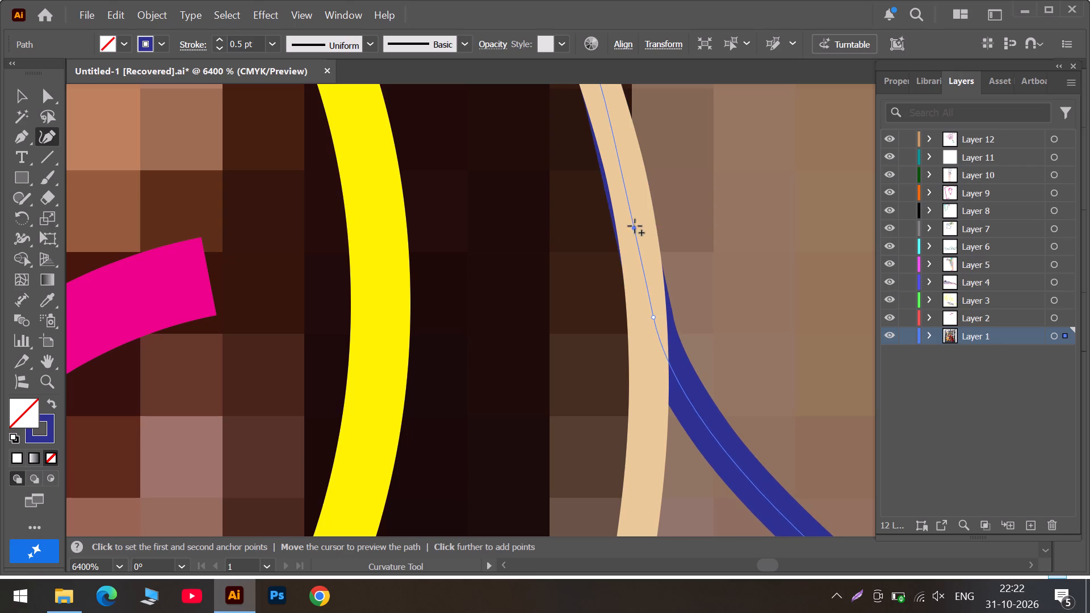
# Add a blue corner anchor on the remaining stray segment and place it at the beige outline's sharp bottom corner.
pyautogui.scroll(1, 634, 215)
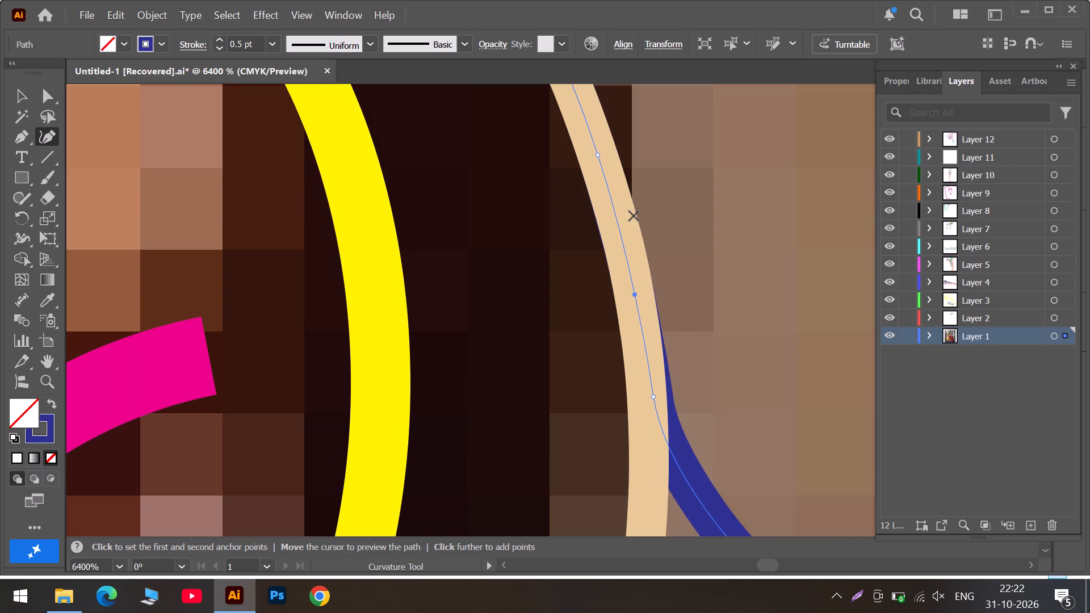
pyautogui.scroll(-5, 634, 216)
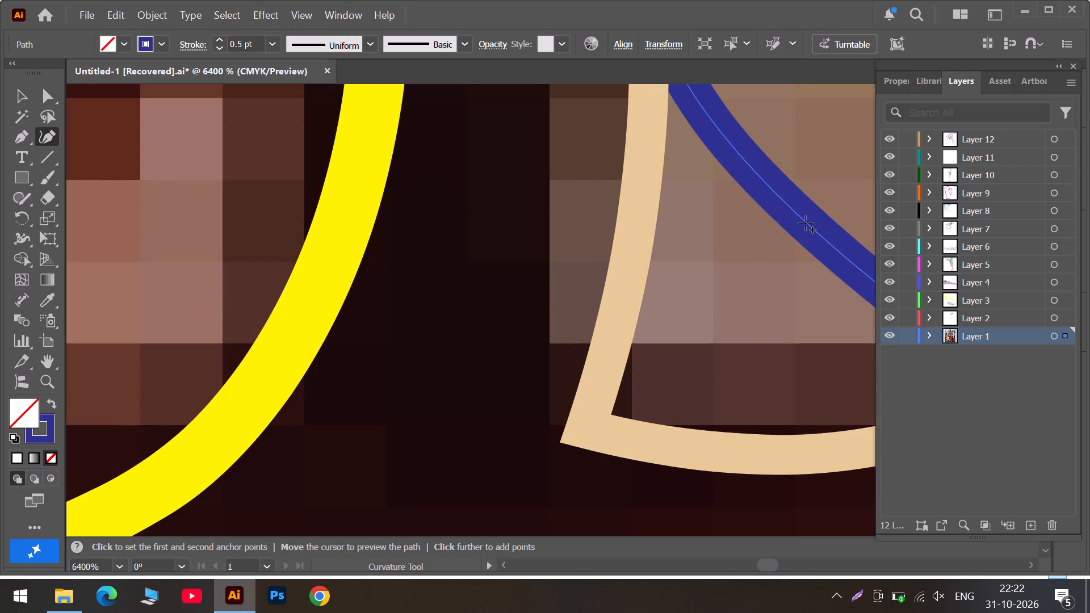
pyautogui.doubleClick(806, 223)
pyautogui.moveTo(806, 223); pyautogui.dragTo(576, 433)
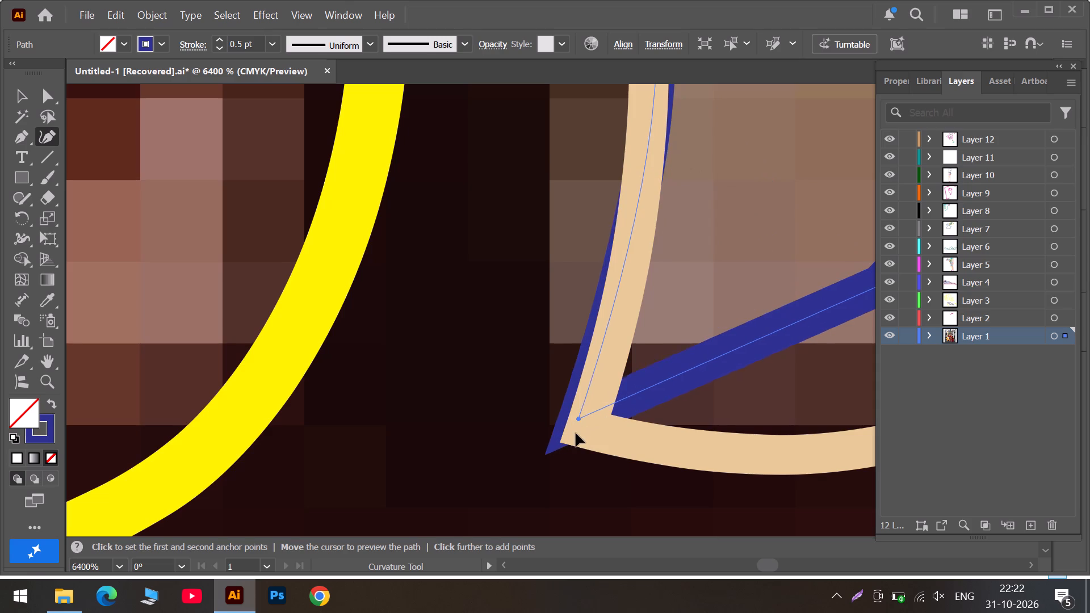
pyautogui.moveTo(576, 433); pyautogui.dragTo(597, 406)
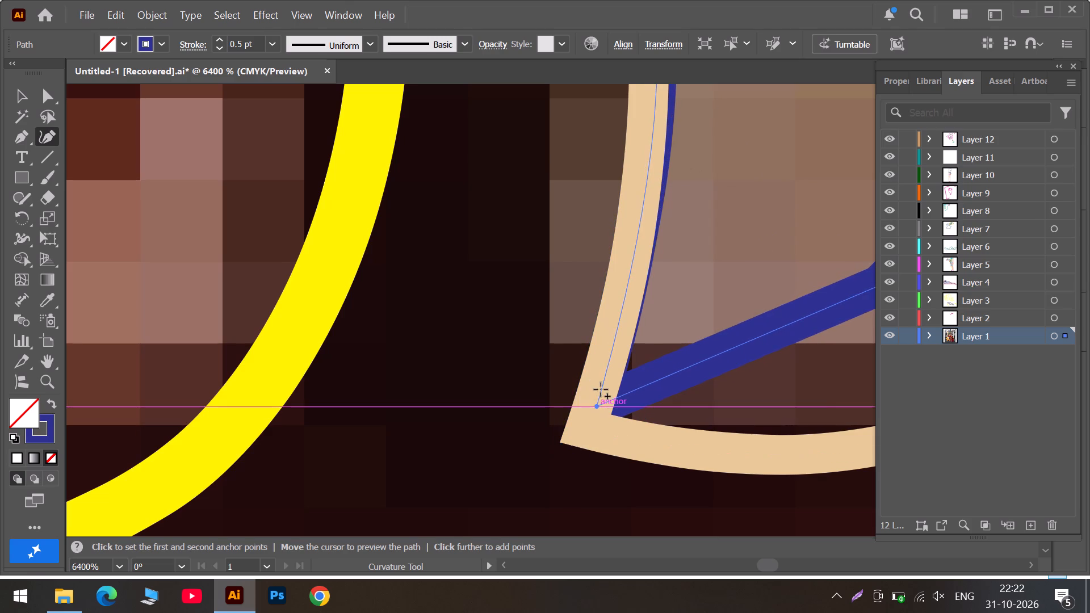
# Realign the blue anchor on the near-vertical stretch above the sharp corner with the centre of the beige outline.
pyautogui.scroll(3, 602, 386)
pyautogui.moveTo(653, 233); pyautogui.dragTo(652, 243)
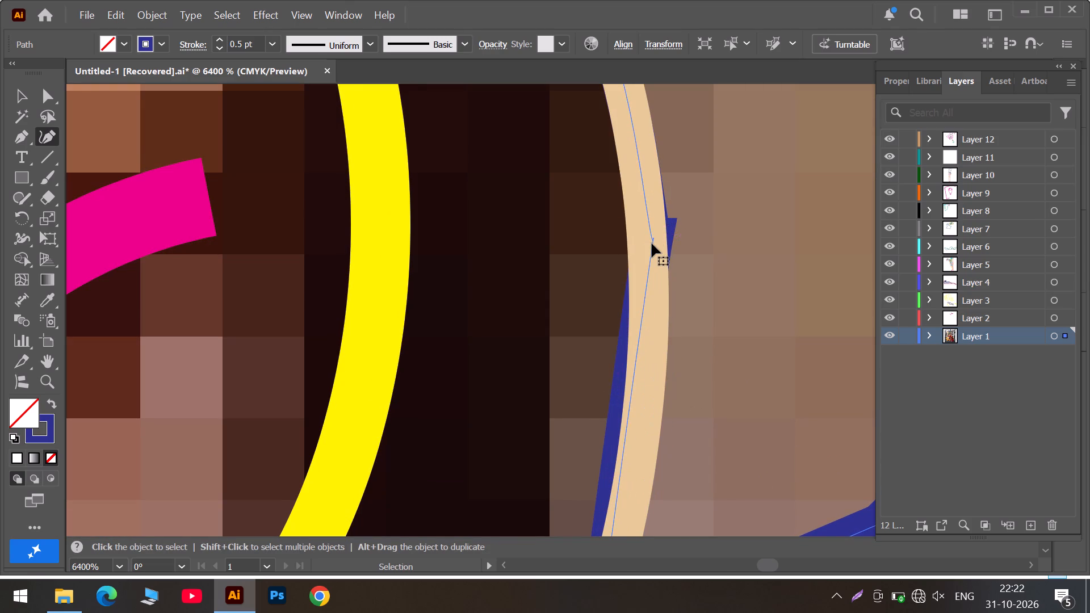
pyautogui.hotkey('ctrl', 'z')
pyautogui.moveTo(655, 239); pyautogui.dragTo(647, 250)
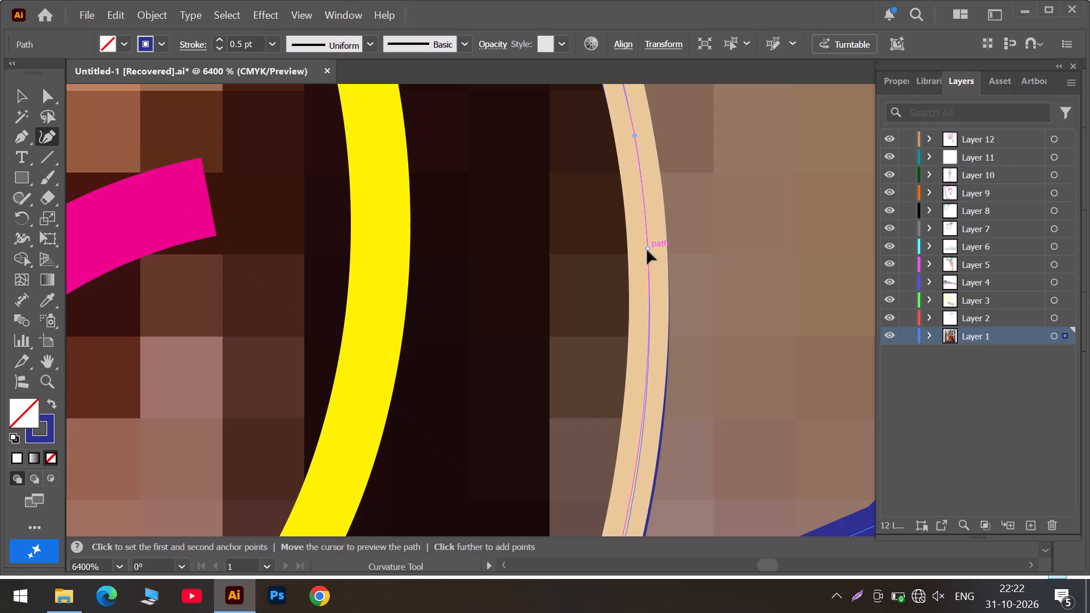
pyautogui.moveTo(647, 250); pyautogui.dragTo(645, 252)
# Smooth the stray blue corner anchor beyond the sharp corner, move it onto the beige bottom curve, and add two more anchors along that curve.
pyautogui.scroll(-4, 655, 287)
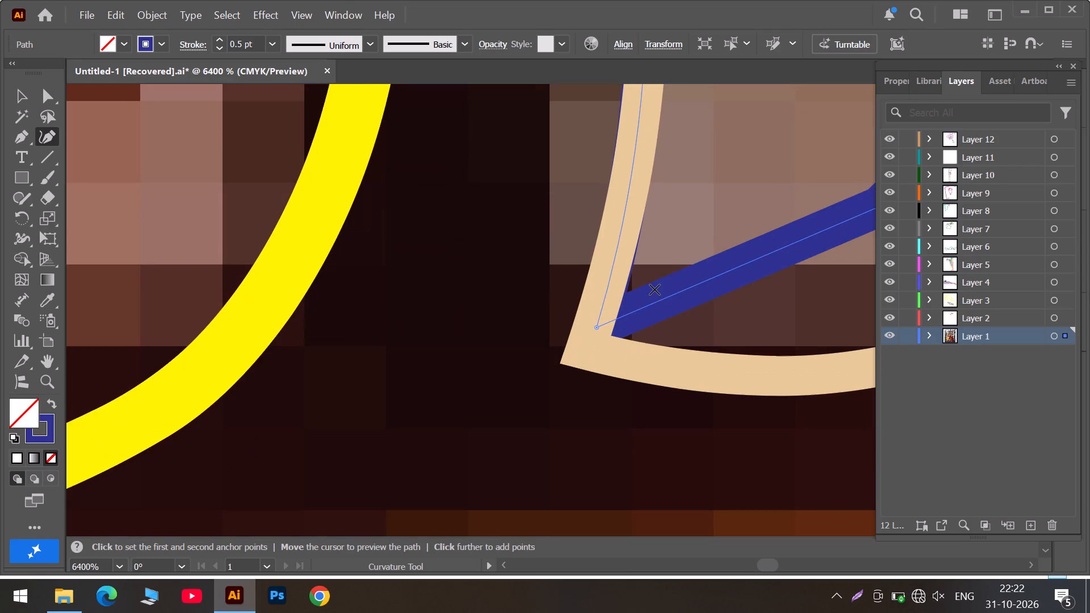
pyautogui.scroll(6, 655, 289)
pyautogui.keyDown('alt'); pyautogui.scroll(-2, 655, 289); pyautogui.keyUp('alt')
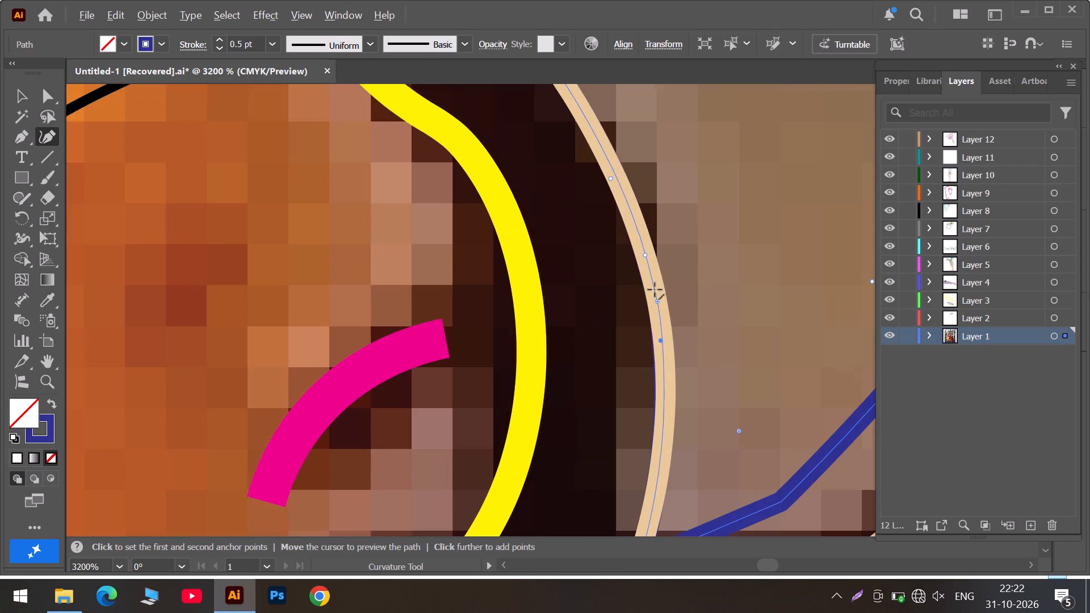
pyautogui.scroll(-4, 714, 470)
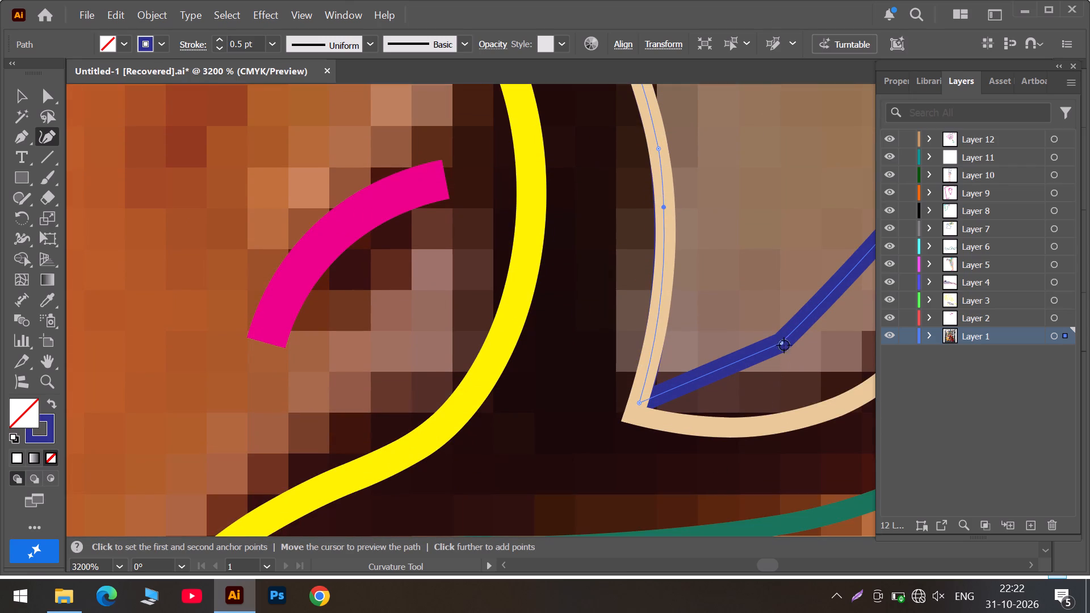
pyautogui.doubleClick(780, 342)
pyautogui.moveTo(780, 342); pyautogui.dragTo(766, 425)
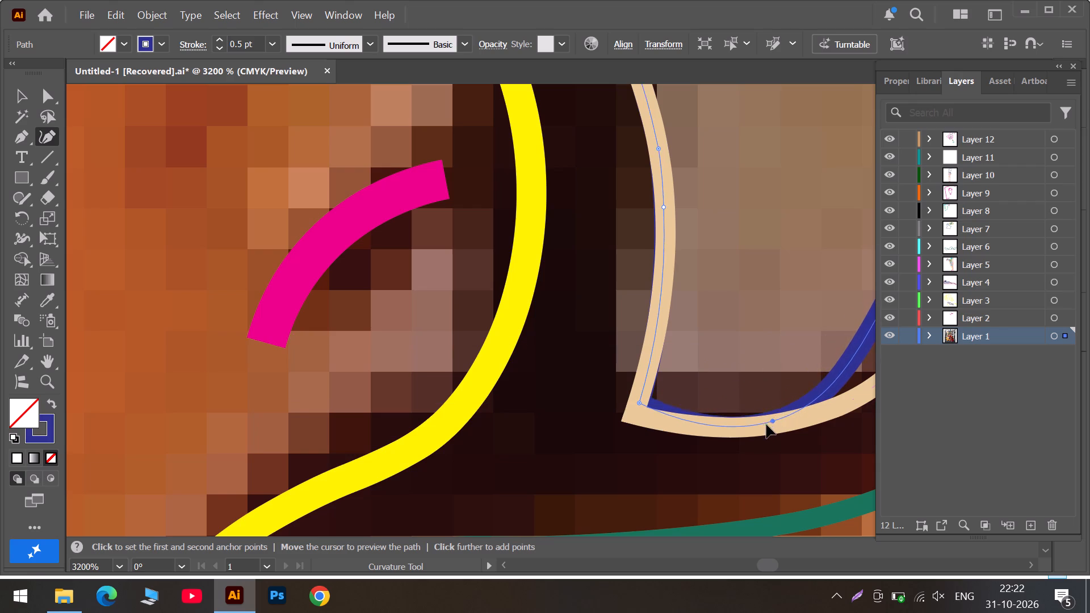
pyautogui.moveTo(766, 425); pyautogui.dragTo(668, 422)
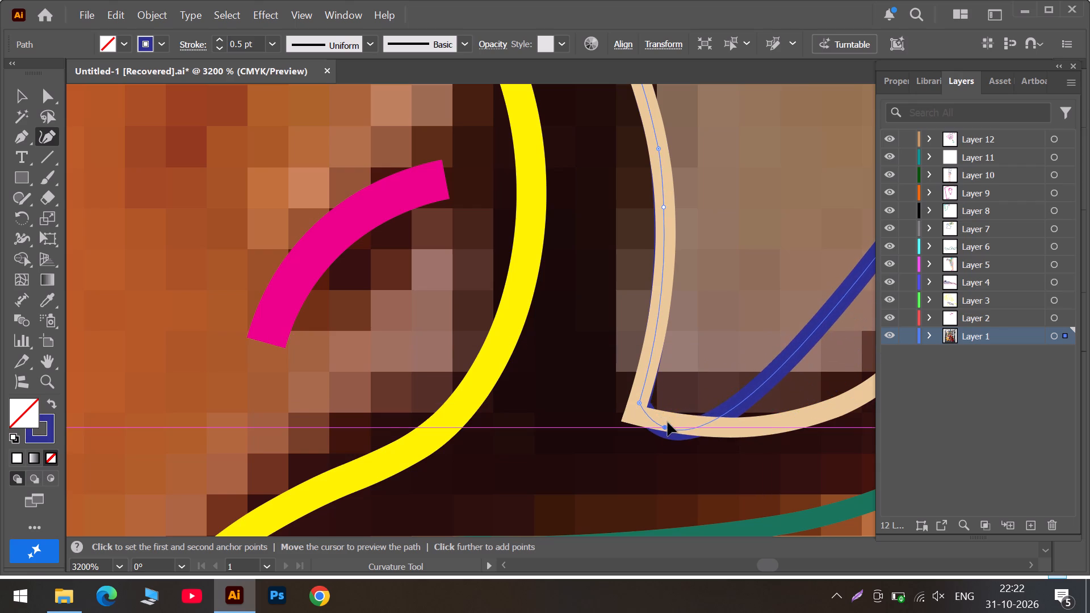
pyautogui.moveTo(668, 422); pyautogui.dragTo(669, 421)
pyautogui.moveTo(790, 356); pyautogui.dragTo(811, 379)
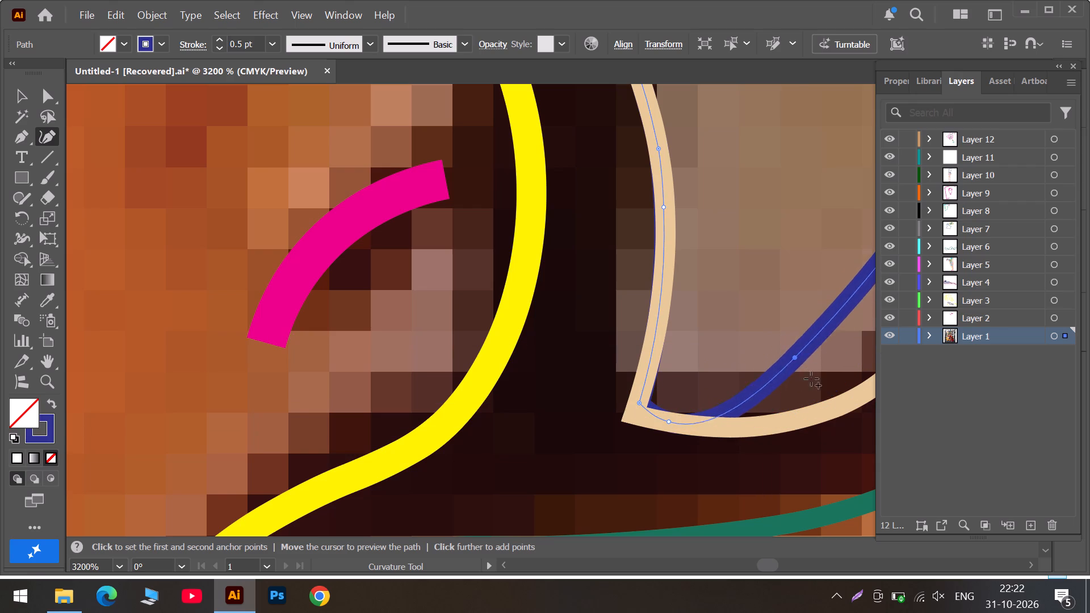
pyautogui.moveTo(811, 379); pyautogui.dragTo(842, 406)
pyautogui.moveTo(760, 431); pyautogui.dragTo(766, 423)
# Move the blue corner anchor into the centre of the beige outline's sharp bottom corner.
pyautogui.keyDown('alt'); pyautogui.scroll(1, 674, 430); pyautogui.keyUp('alt')
pyautogui.keyDown('alt'); pyautogui.scroll(1, 634, 406); pyautogui.keyUp('alt')
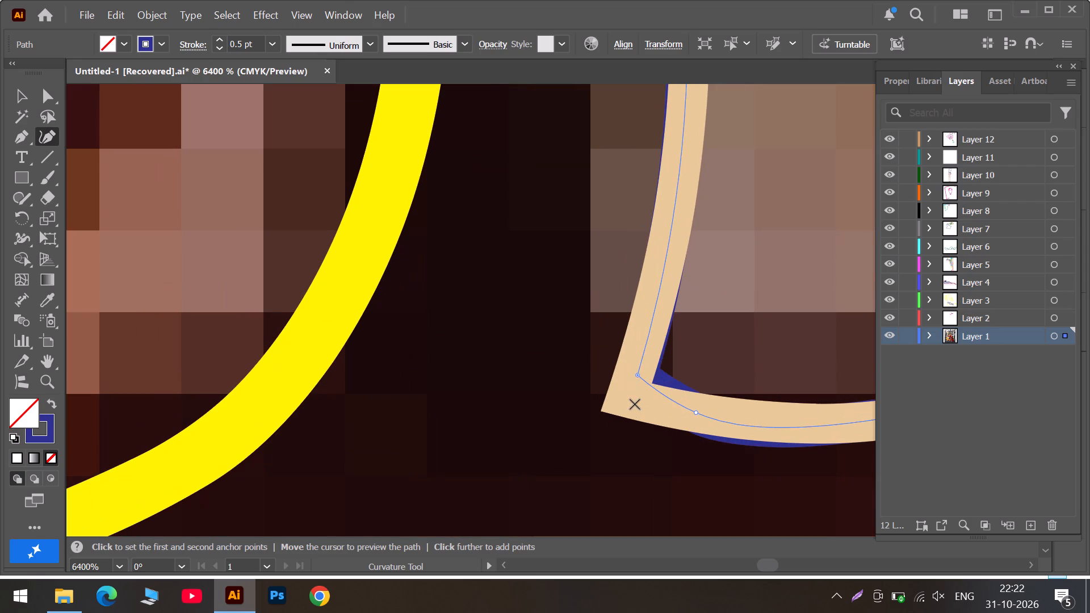
pyautogui.moveTo(638, 376); pyautogui.dragTo(629, 392)
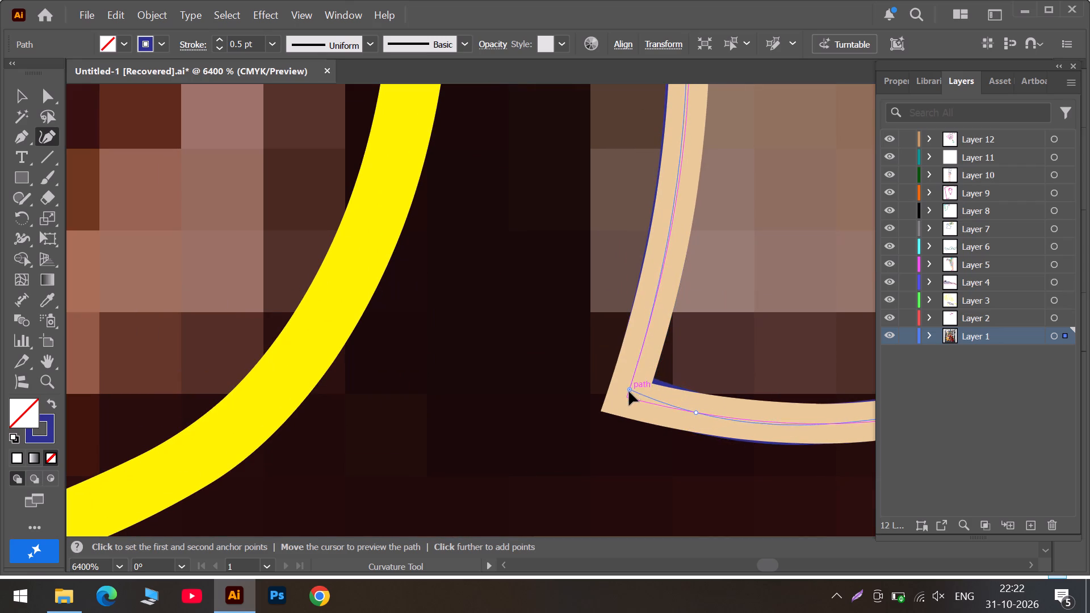
pyautogui.moveTo(629, 392); pyautogui.dragTo(627, 394)
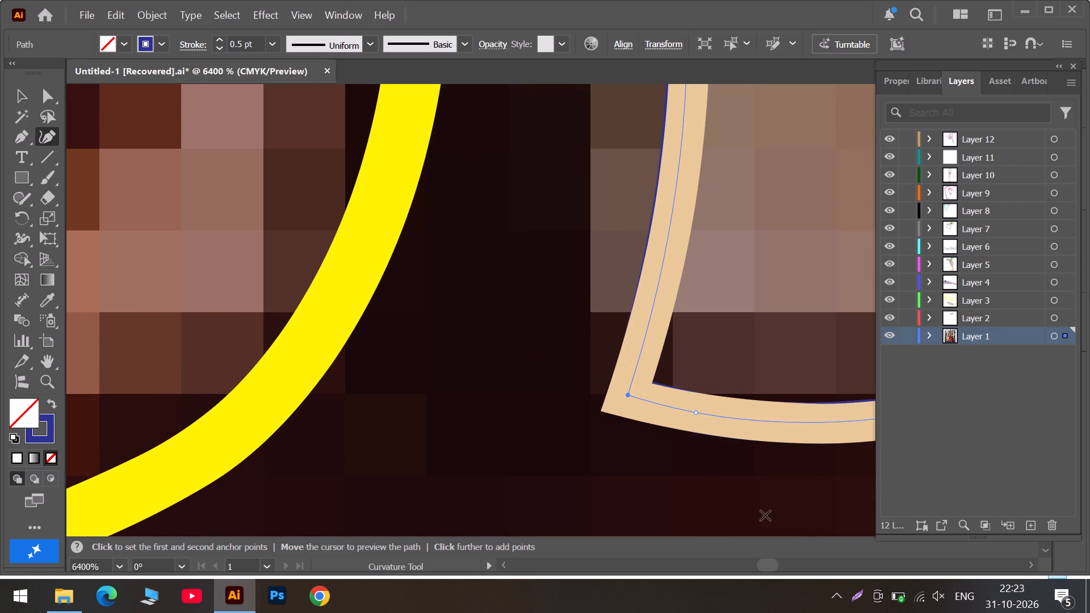
# Add two anchors on the blue segment rising from the bottom curve and place both along the centre of the beige outline.
pyautogui.click(814, 560)
pyautogui.scroll(2, 677, 352)
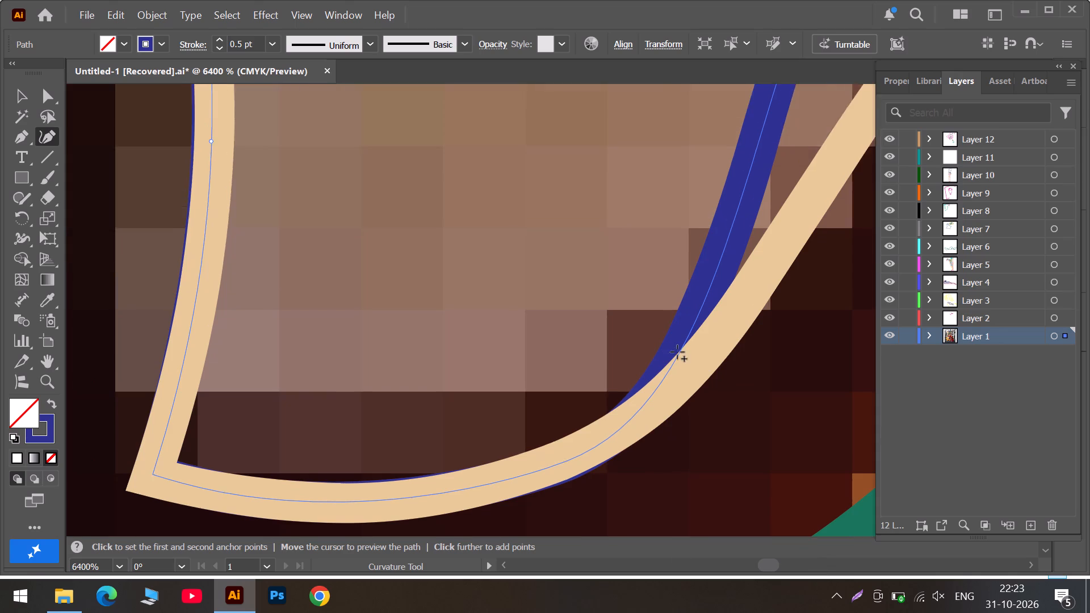
pyautogui.scroll(1, 677, 352)
pyautogui.scroll(-2, 745, 305)
pyautogui.moveTo(742, 196); pyautogui.dragTo(776, 242)
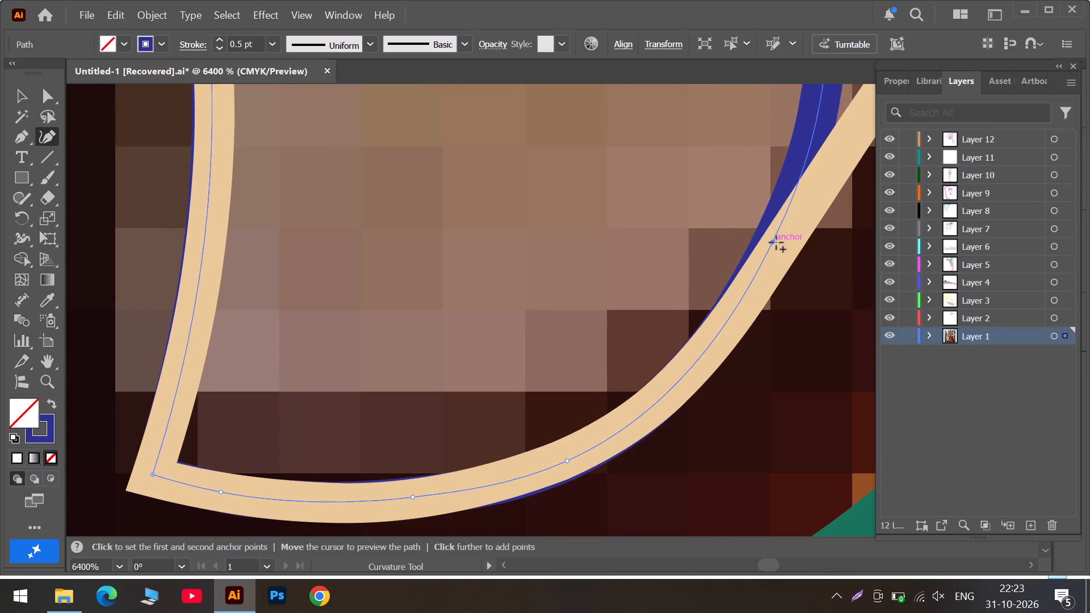
pyautogui.moveTo(776, 242); pyautogui.dragTo(790, 236)
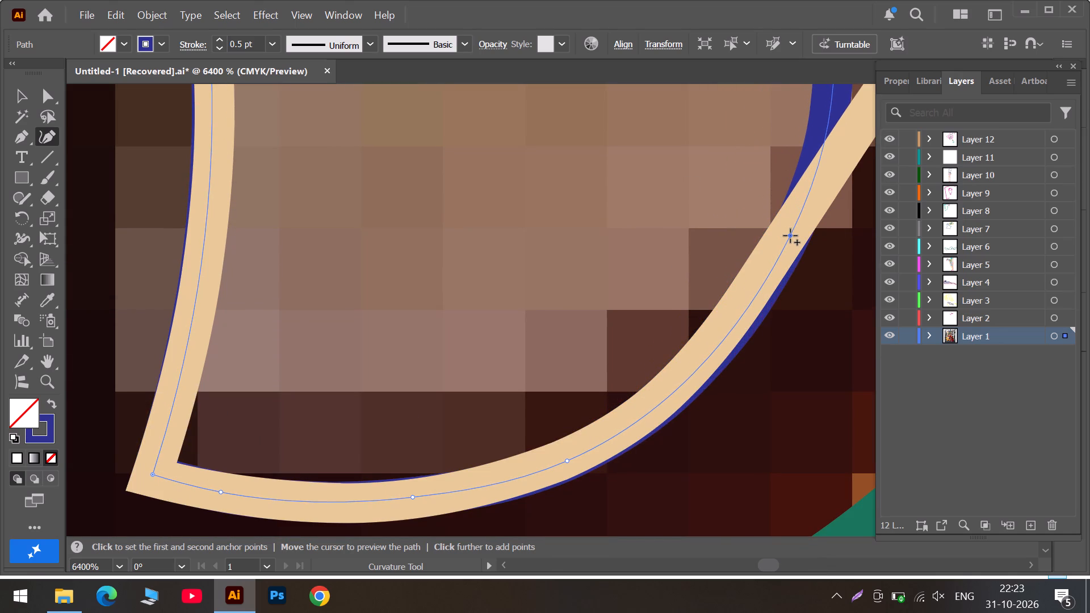
pyautogui.moveTo(790, 236); pyautogui.dragTo(784, 238)
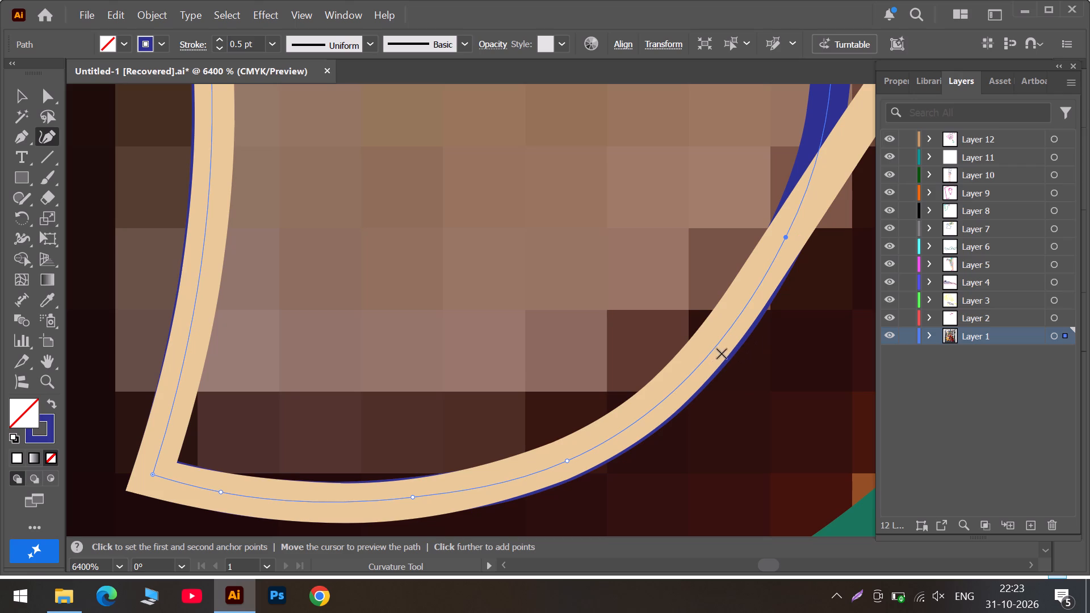
pyautogui.moveTo(715, 347); pyautogui.dragTo(713, 344)
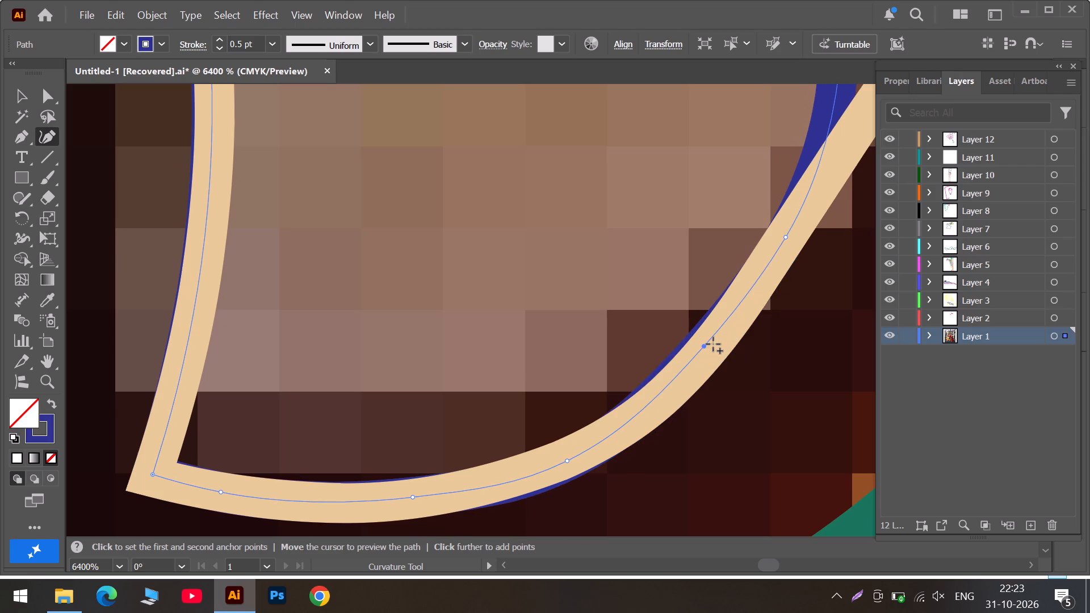
pyautogui.moveTo(713, 344); pyautogui.dragTo(722, 331)
# Shift the existing blue anchor at the end of the bottom curve slightly back so it sits centred on the beige outline.
pyautogui.scroll(-2, 576, 466)
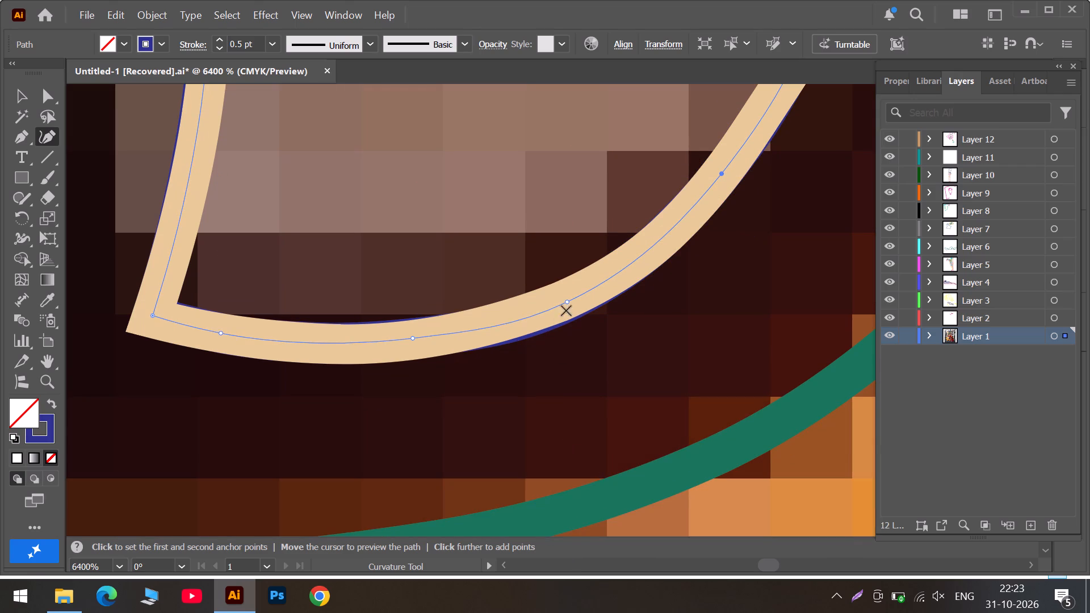
pyautogui.keyDown('alt'); pyautogui.scroll(2, 572, 299); pyautogui.keyUp('alt')
pyautogui.keyDown('alt'); pyautogui.scroll(-1, 406, 273); pyautogui.keyUp('alt')
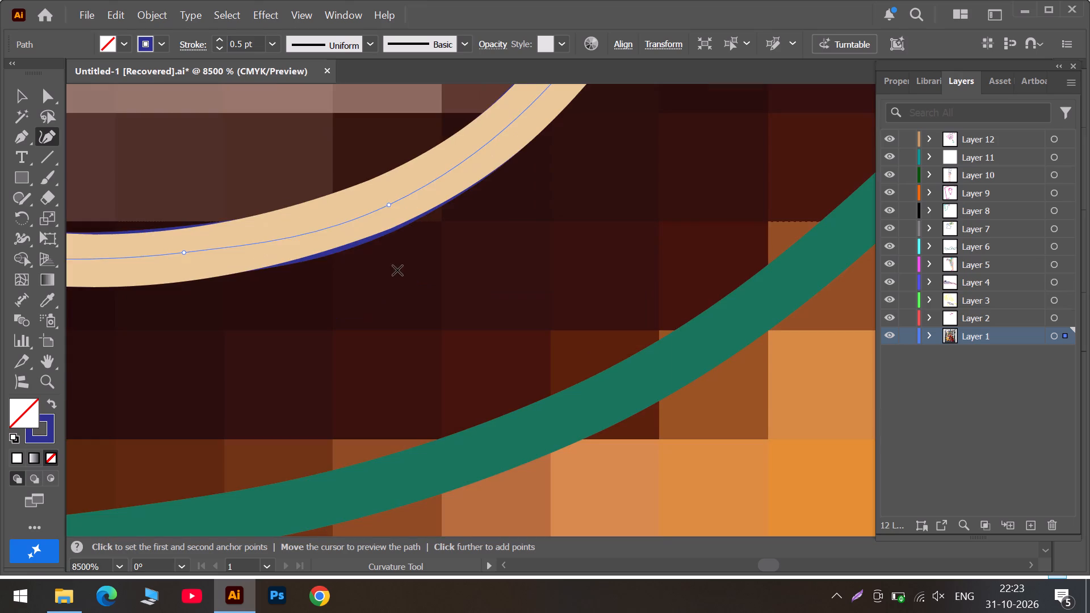
pyautogui.scroll(3, 370, 236)
pyautogui.scroll(-2, 416, 396)
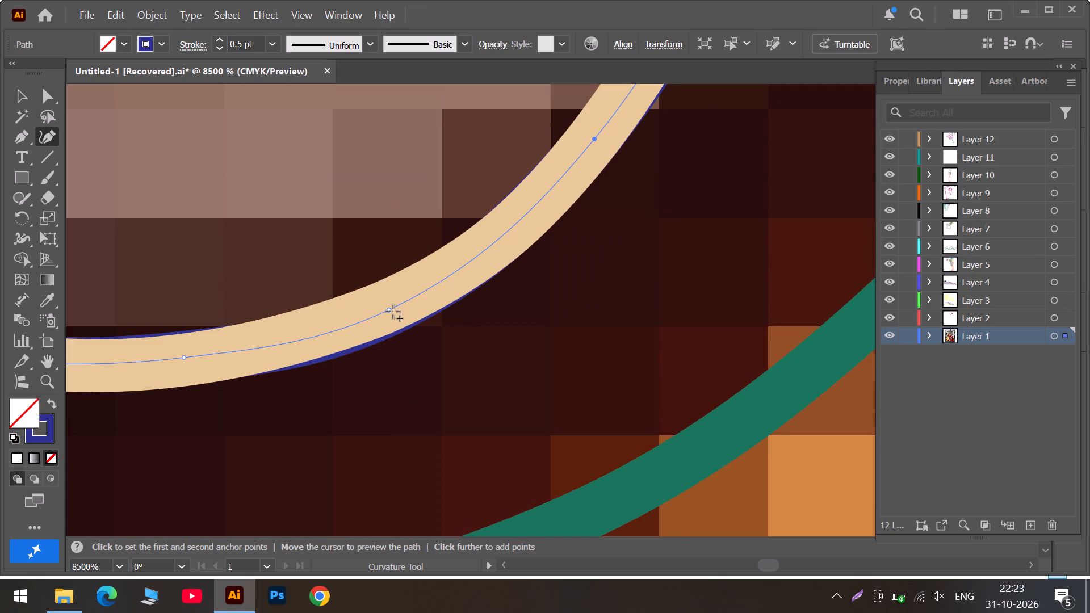
pyautogui.moveTo(388, 309); pyautogui.dragTo(379, 307)
pyautogui.click(379, 307)
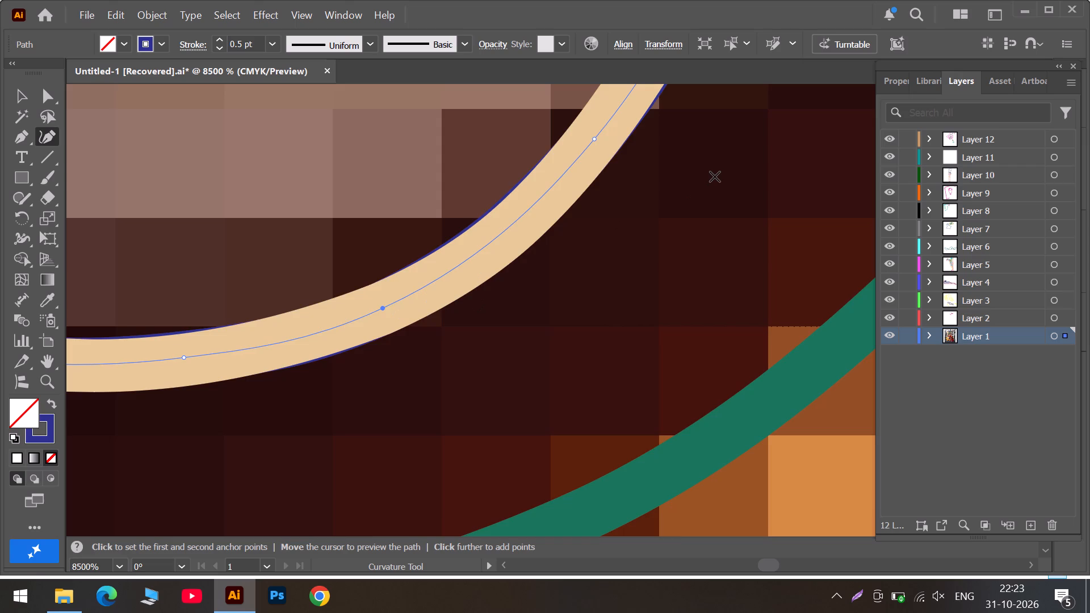
# Move the blue path's far corner anchor, beyond the hump, towards the beige outline's corner beside the green path.
pyautogui.scroll(5, 715, 177)
pyautogui.keyDown('alt'); pyautogui.scroll(-2, 783, 329); pyautogui.keyUp('alt')
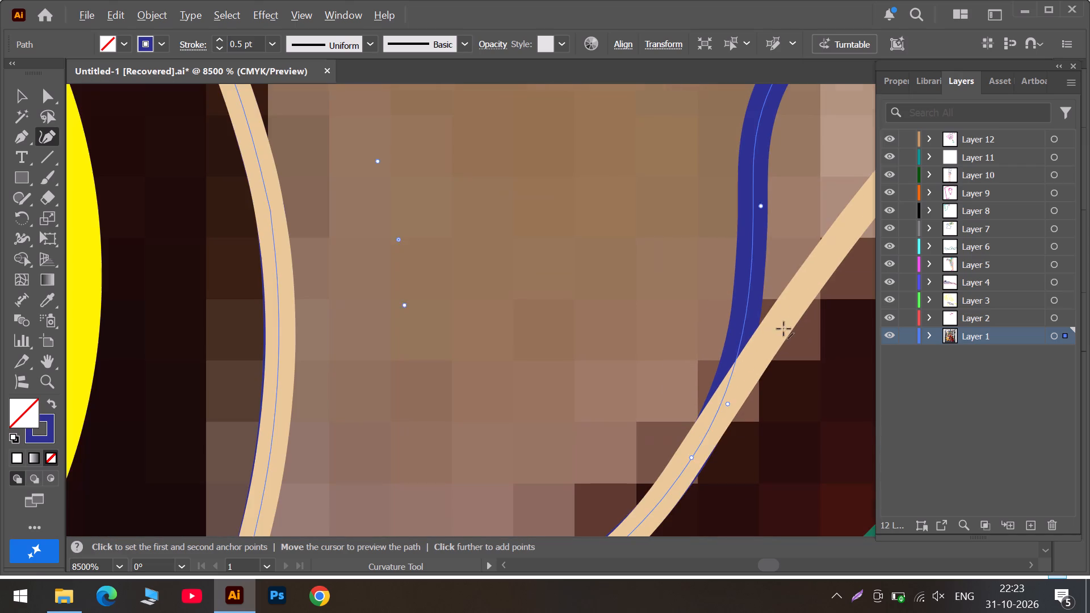
pyautogui.keyDown('alt'); pyautogui.scroll(-1, 785, 327); pyautogui.keyUp('alt')
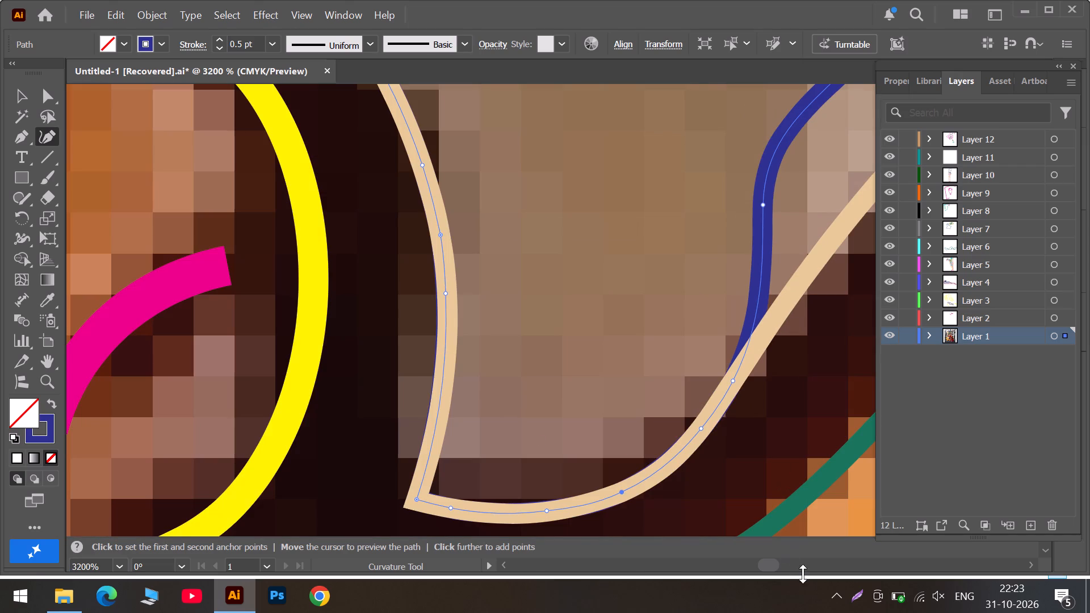
pyautogui.click(802, 564)
pyautogui.scroll(11, 531, 351)
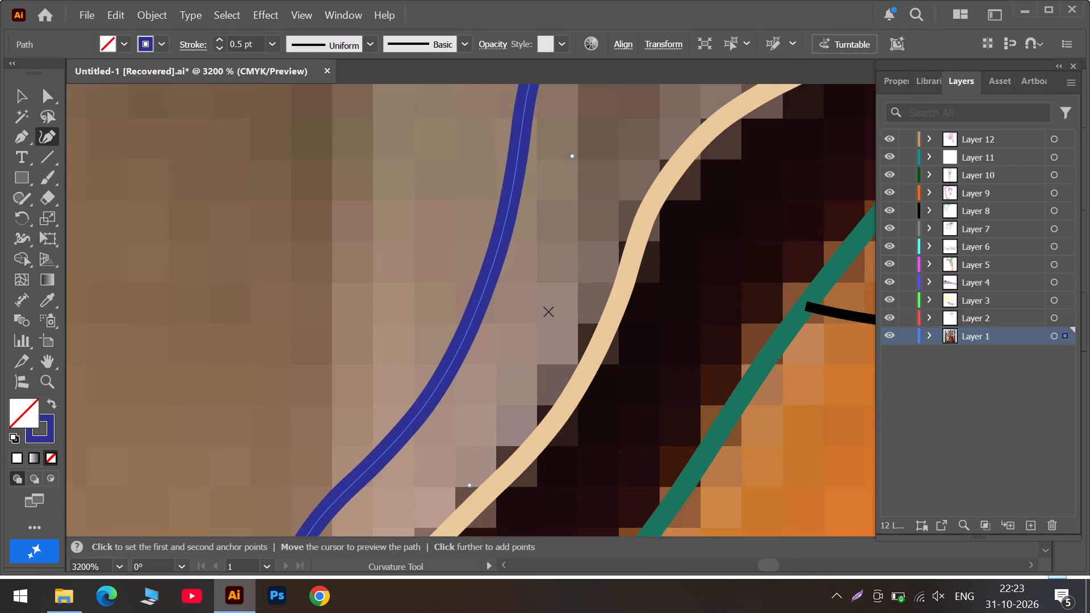
pyautogui.scroll(5, 573, 298)
pyautogui.keyDown('alt'); pyautogui.scroll(-2, 574, 298); pyautogui.keyUp('alt')
pyautogui.keyDown('alt'); pyautogui.scroll(-2, 691, 294); pyautogui.keyUp('alt')
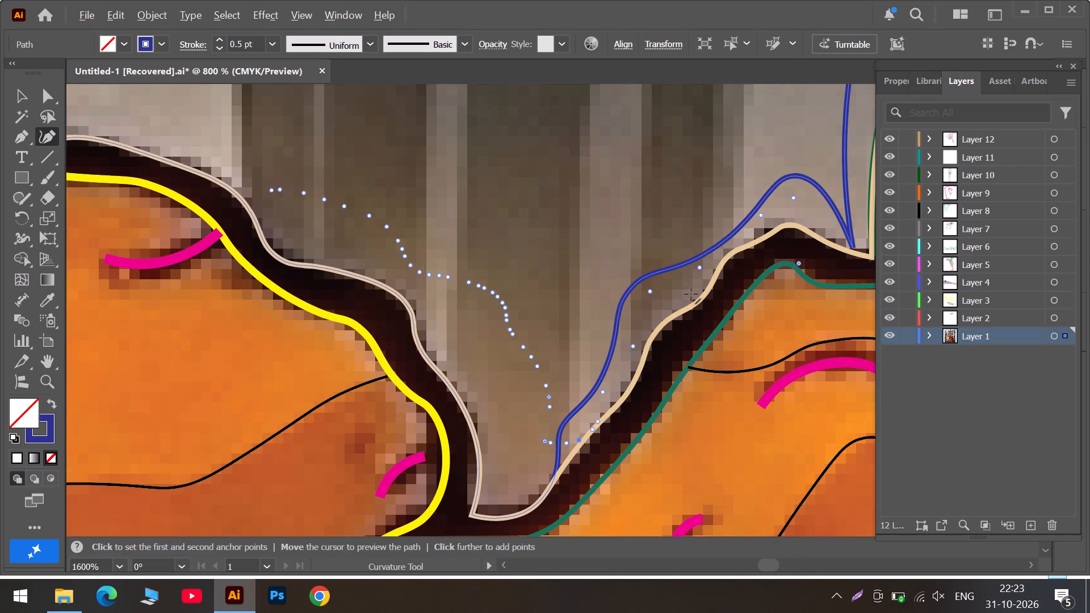
pyautogui.click(799, 566)
pyautogui.scroll(4, 365, 311)
pyautogui.keyDown('alt'); pyautogui.scroll(2, 378, 309); pyautogui.keyUp('alt')
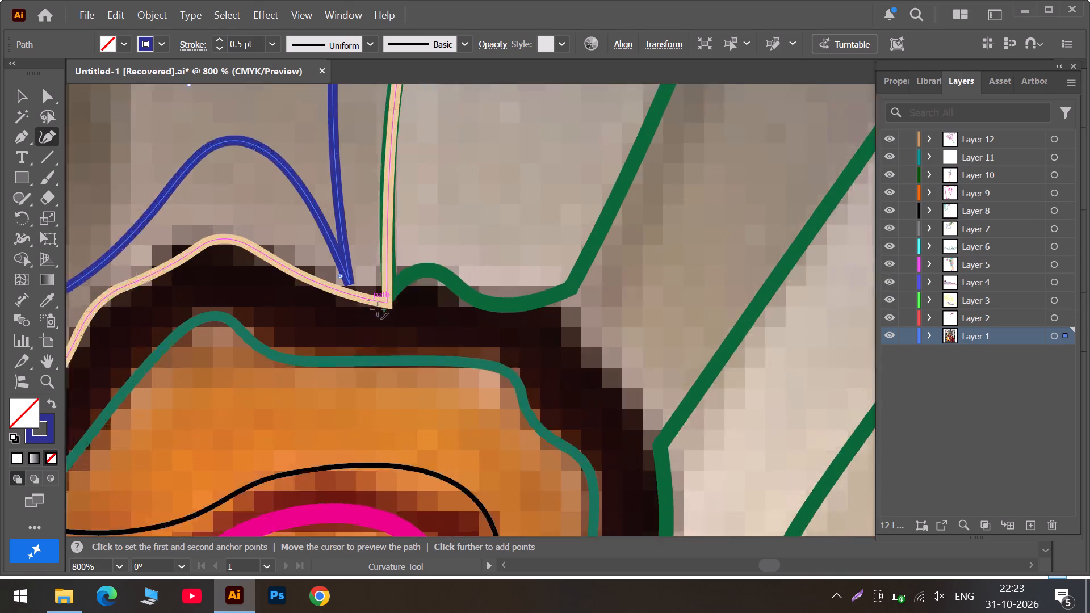
pyautogui.keyDown('alt'); pyautogui.scroll(2, 378, 309); pyautogui.keyUp('alt')
pyautogui.moveTo(342, 267); pyautogui.dragTo(371, 278)
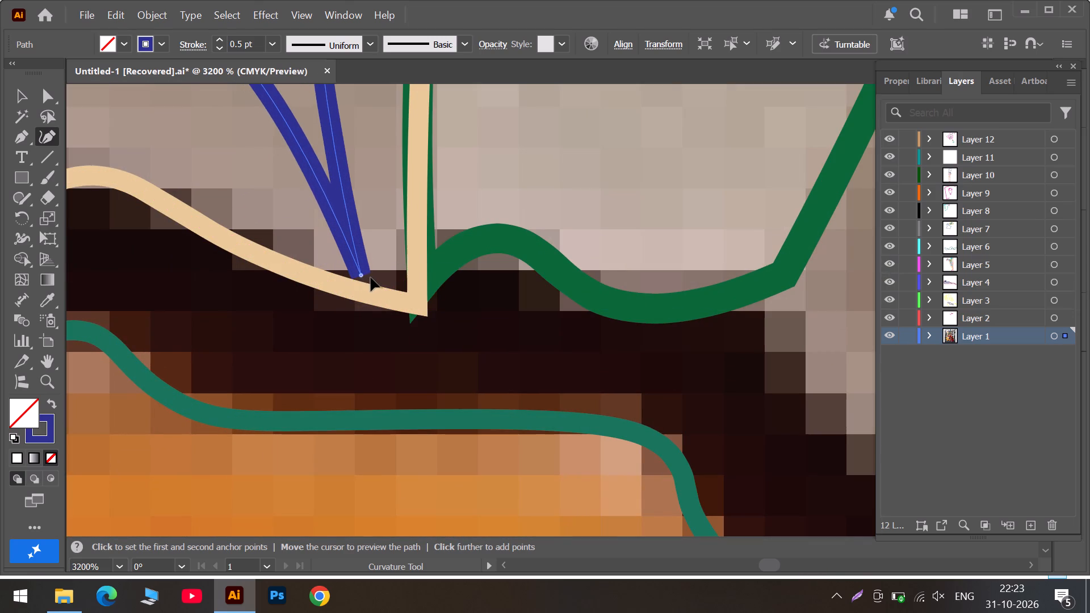
pyautogui.moveTo(371, 278); pyautogui.dragTo(400, 270)
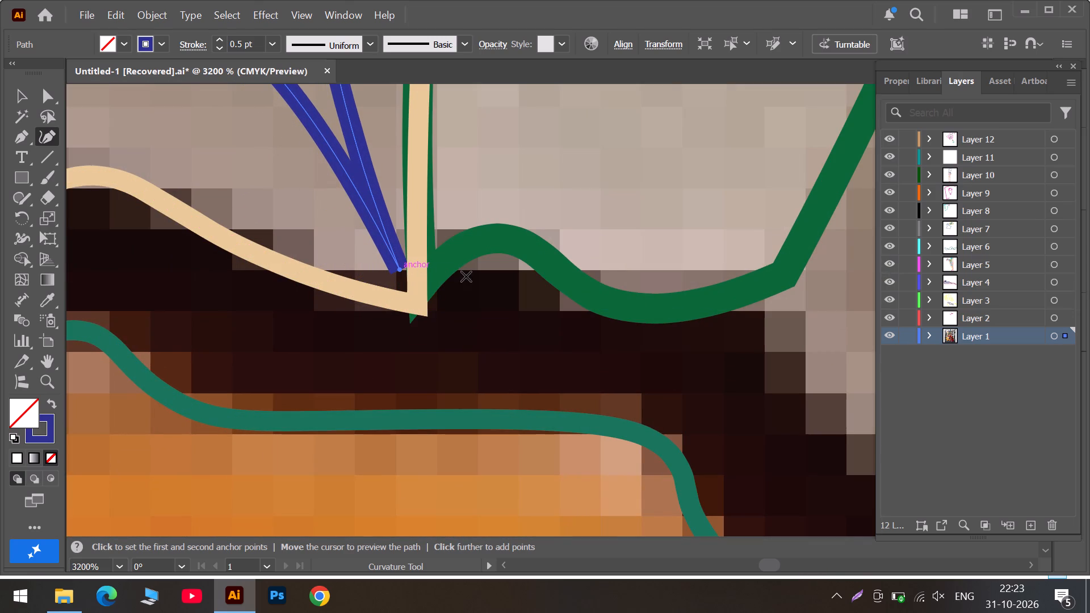
# Select the green path and raise its lower corner anchor slightly where it meets the vertical beige line.
pyautogui.click(20, 99)
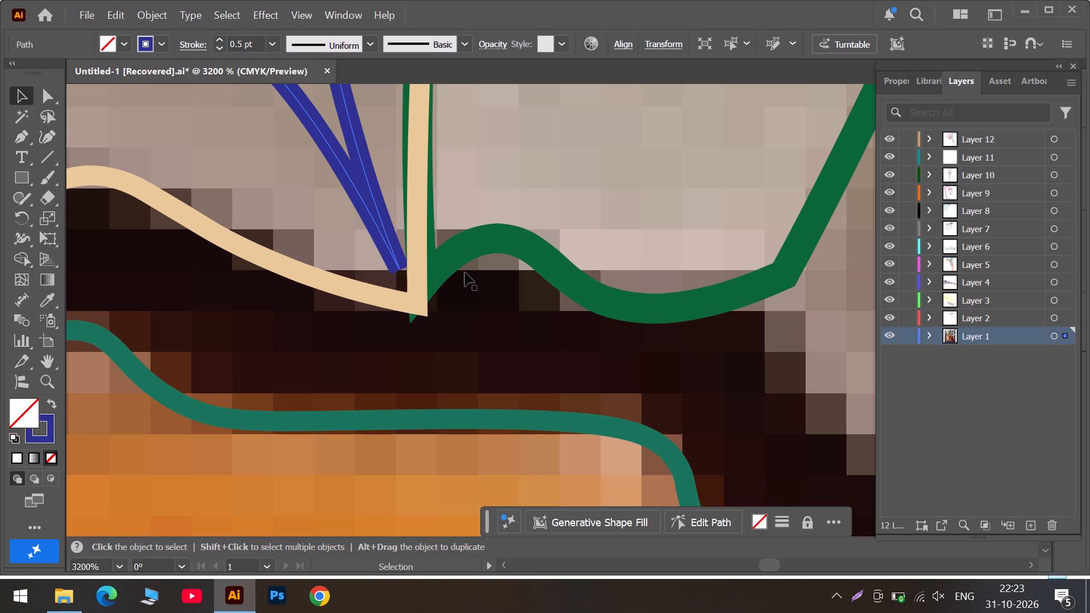
pyautogui.click(442, 263)
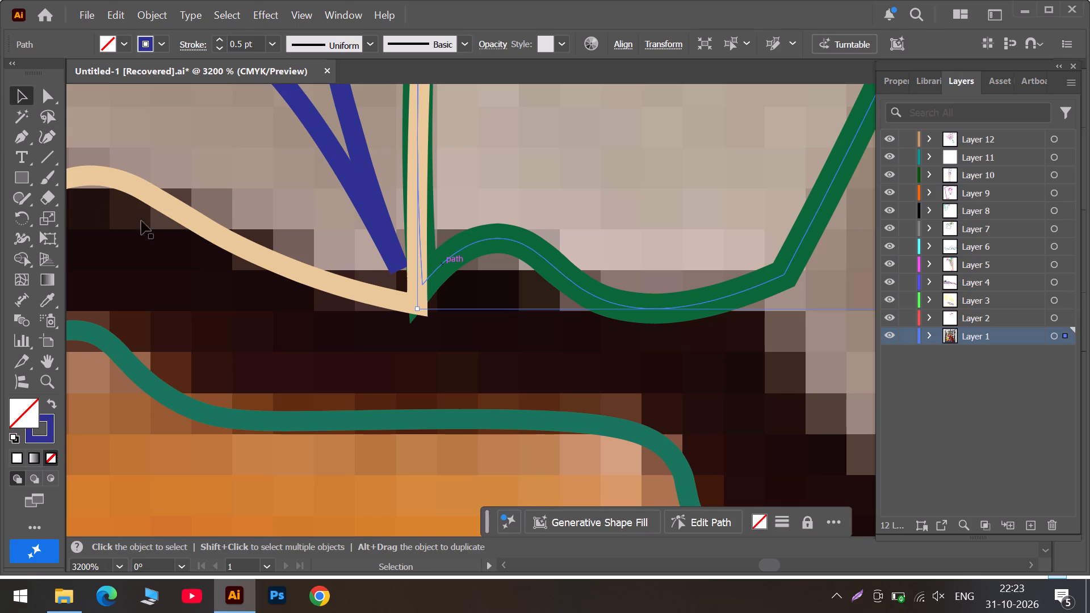
pyautogui.click(48, 133)
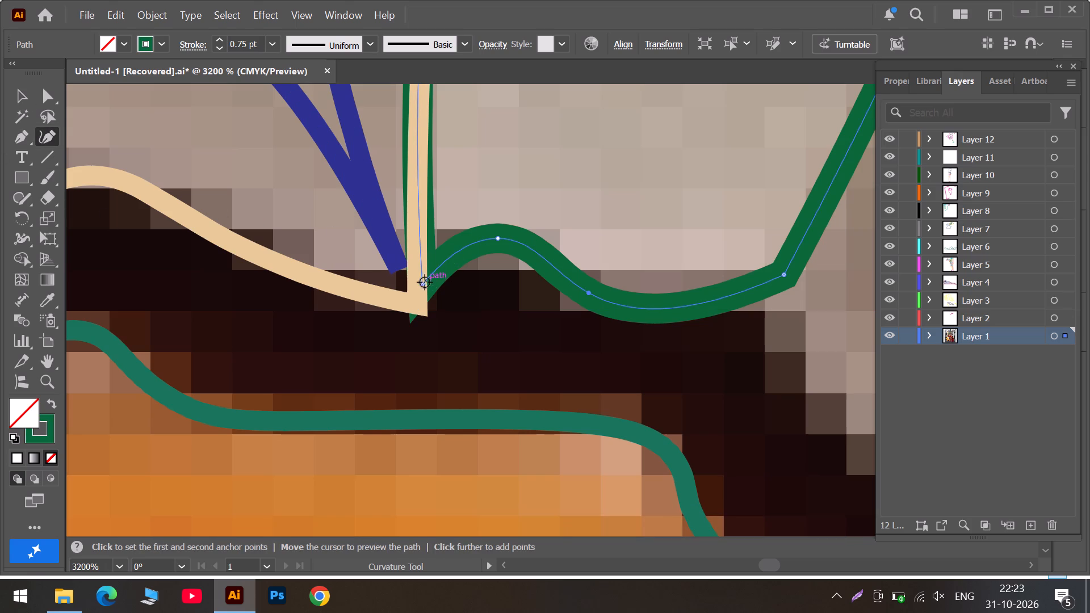
pyautogui.moveTo(422, 284); pyautogui.dragTo(426, 274)
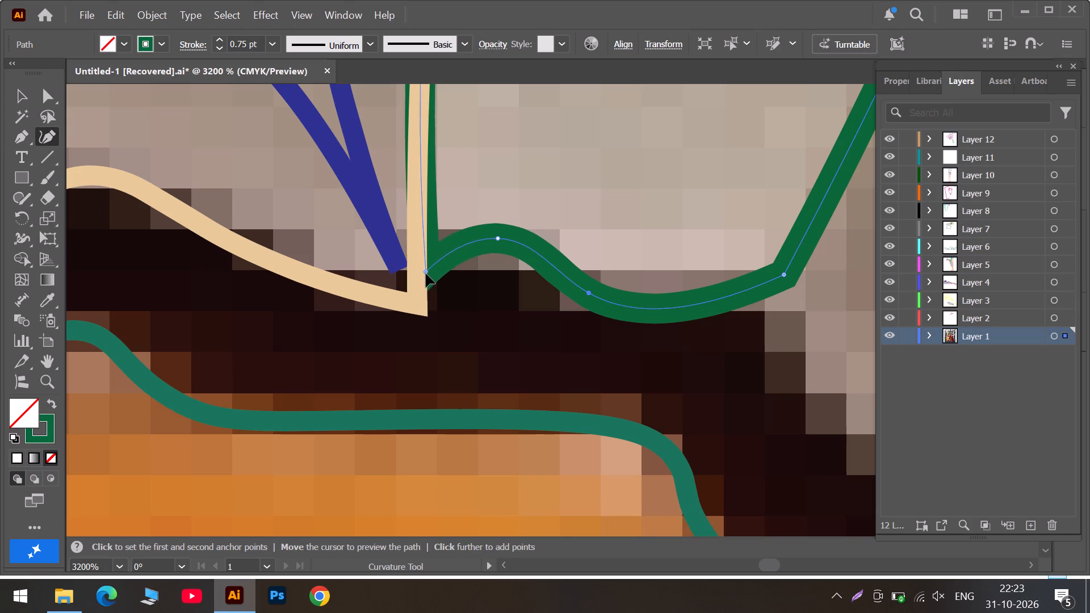
pyautogui.moveTo(426, 274); pyautogui.dragTo(424, 278)
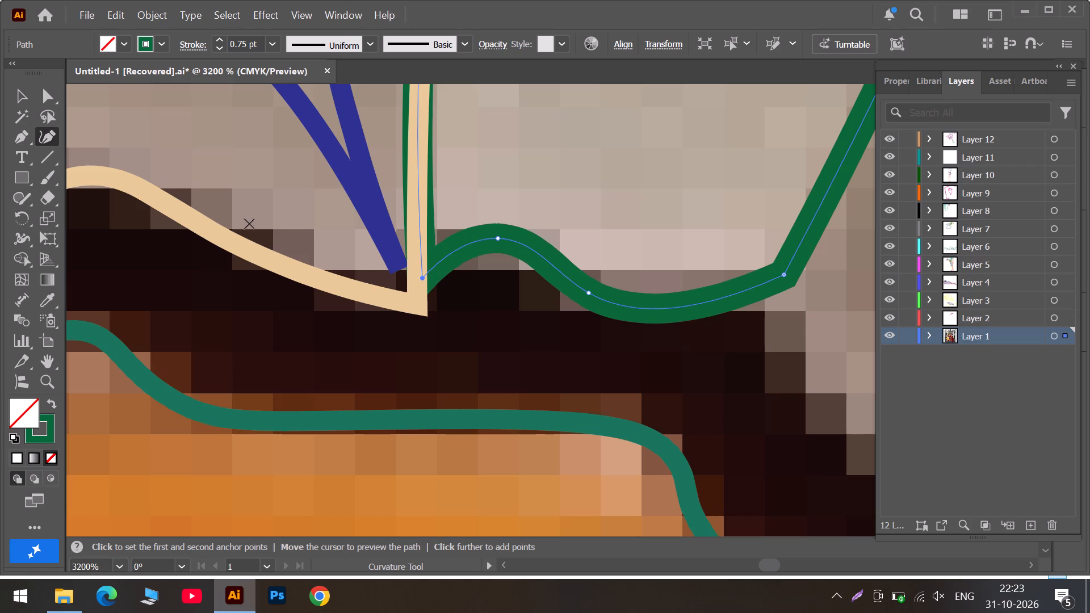
# Reselect the blue path and move its far corner anchor into the beige outline's corner next to the green path.
pyautogui.click(19, 96)
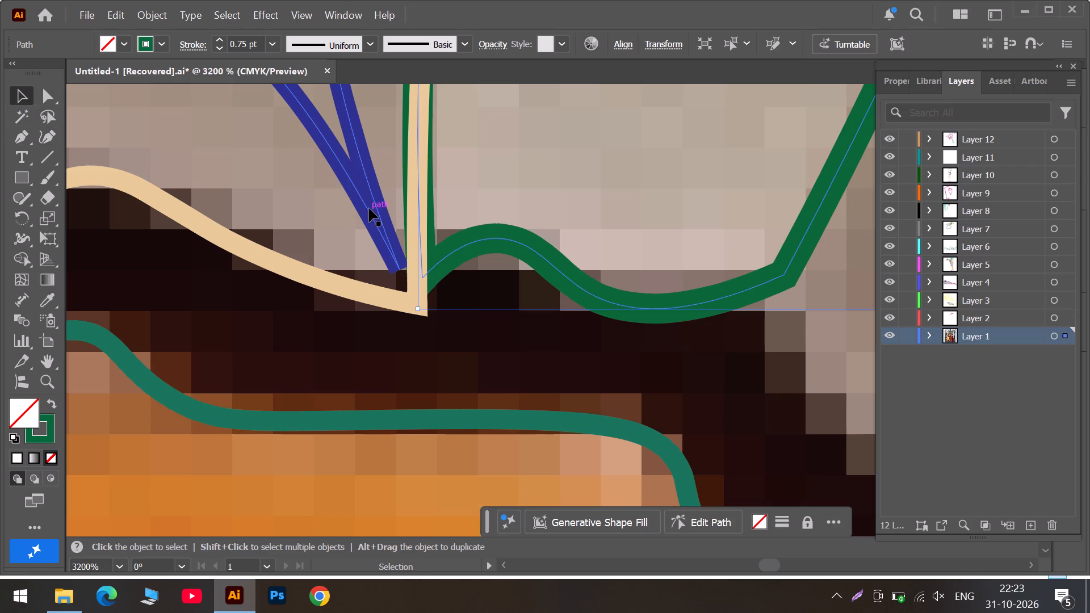
pyautogui.click(369, 208)
pyautogui.click(44, 136)
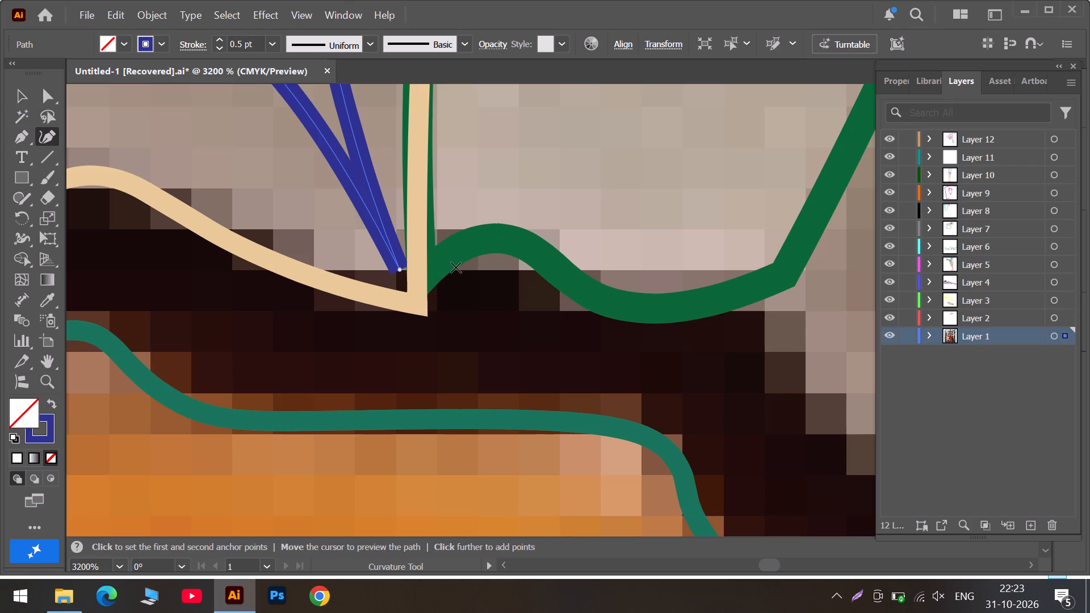
pyautogui.doubleClick(399, 267)
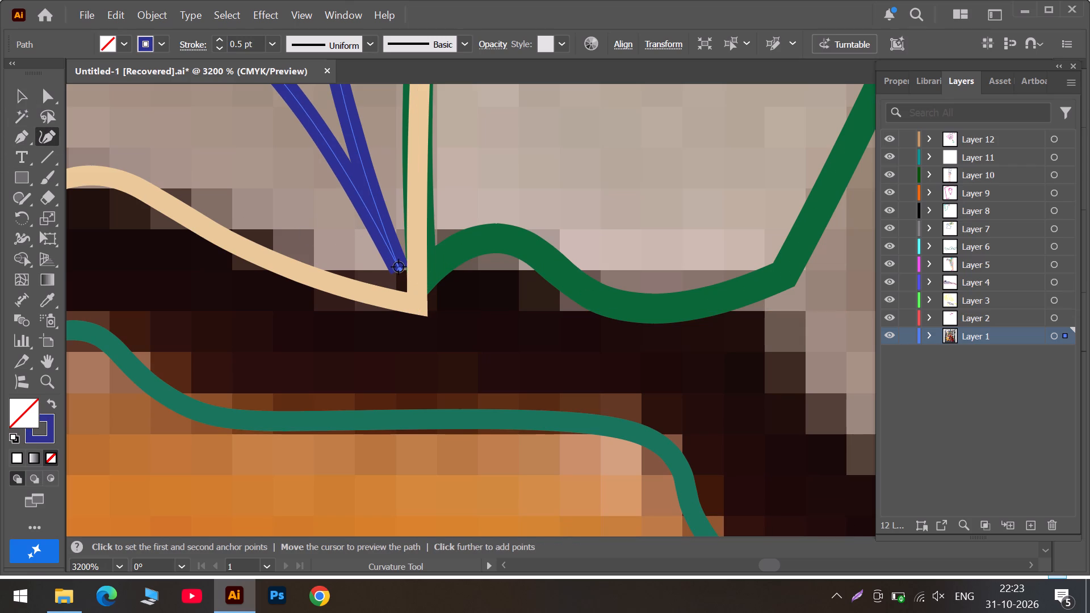
pyautogui.moveTo(399, 267); pyautogui.dragTo(410, 296)
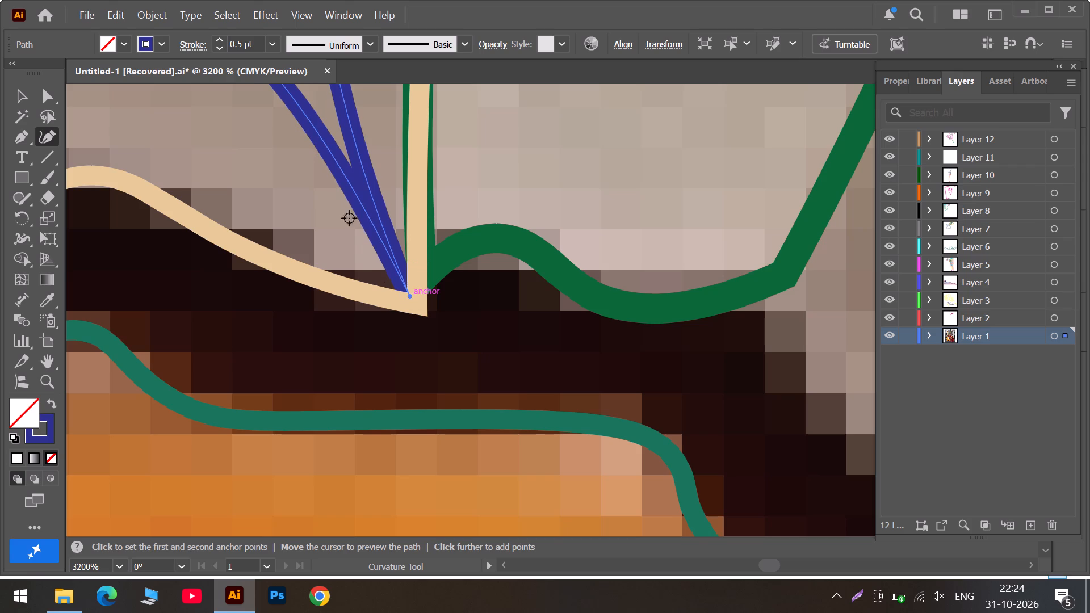
# Add an anchor on the blue segment between the hump and the corner, and place it on the beige outline near the corner.
pyautogui.moveTo(328, 156); pyautogui.dragTo(290, 262)
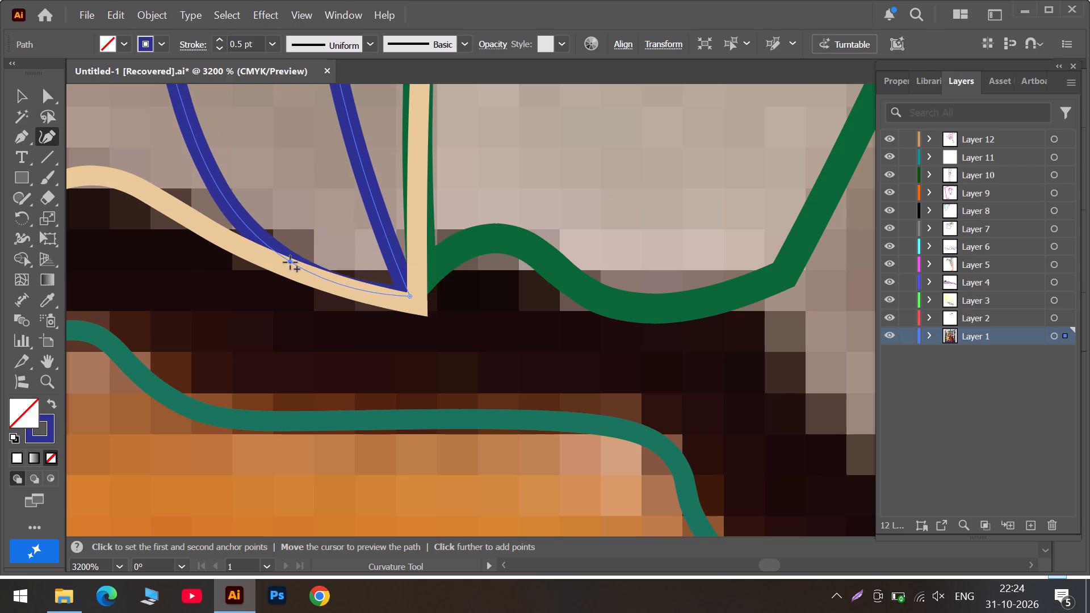
pyautogui.moveTo(290, 262); pyautogui.dragTo(339, 283)
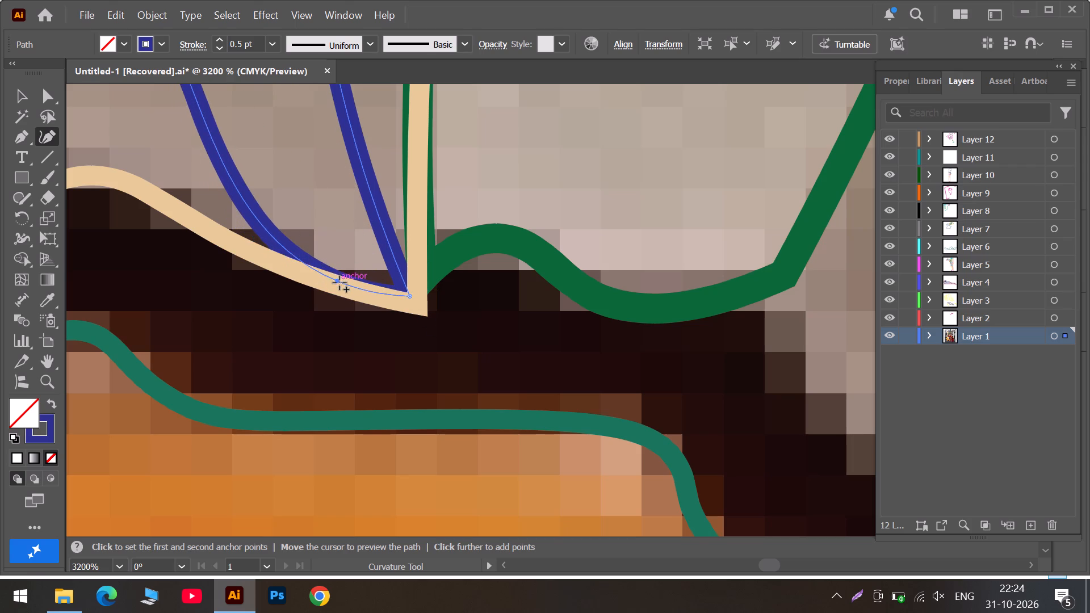
pyautogui.moveTo(339, 283); pyautogui.dragTo(339, 284)
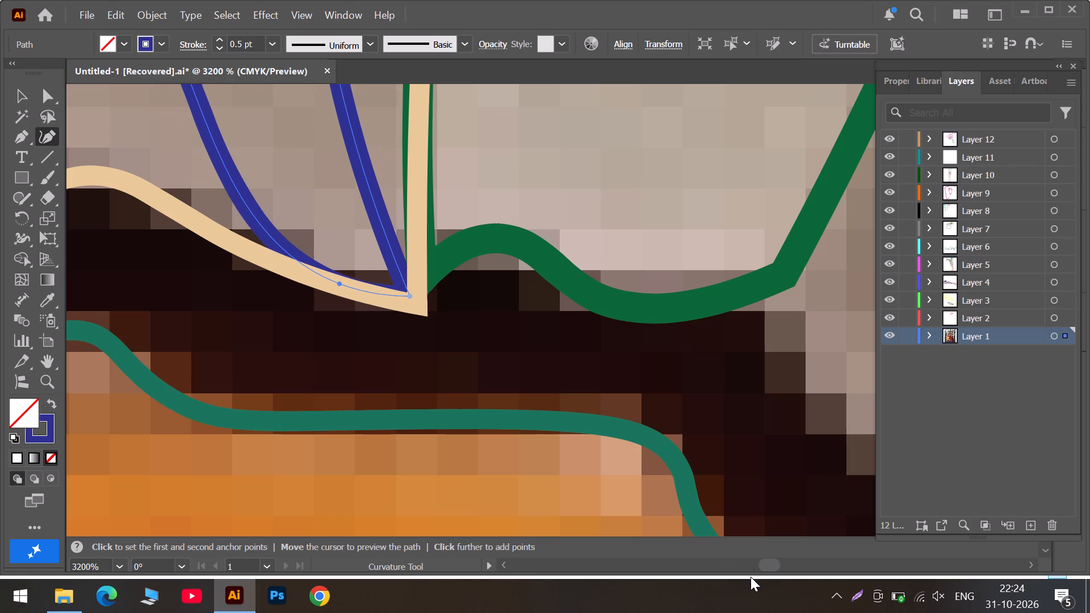
# Move the blue hump anchor onto the beige slope facing the corner, and add another anchor on that slope just below the crest.
pyautogui.click(747, 566)
pyautogui.scroll(4, 707, 343)
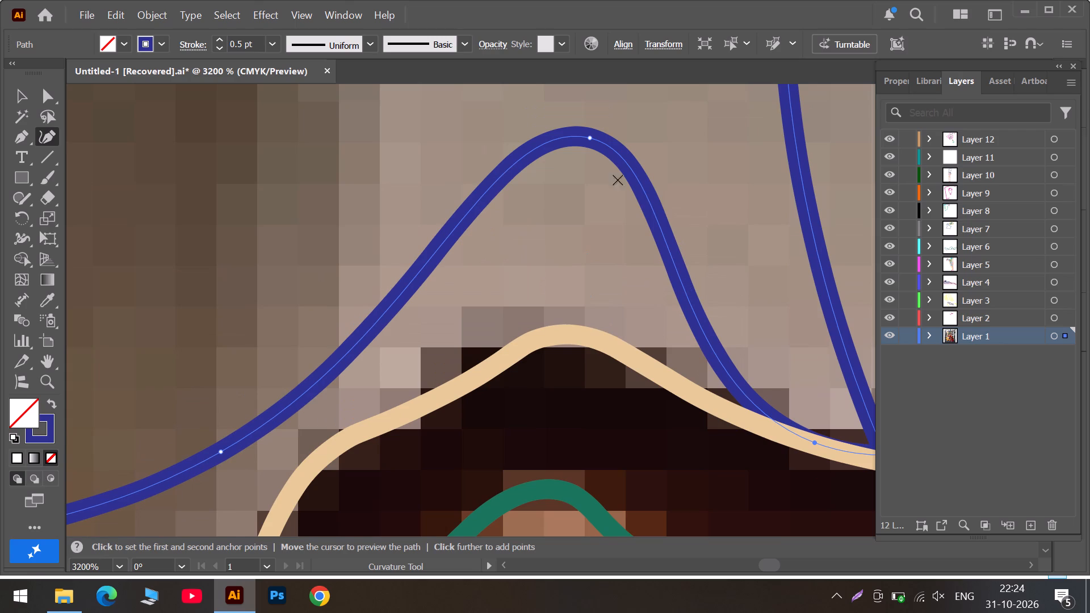
pyautogui.moveTo(589, 137); pyautogui.dragTo(636, 291)
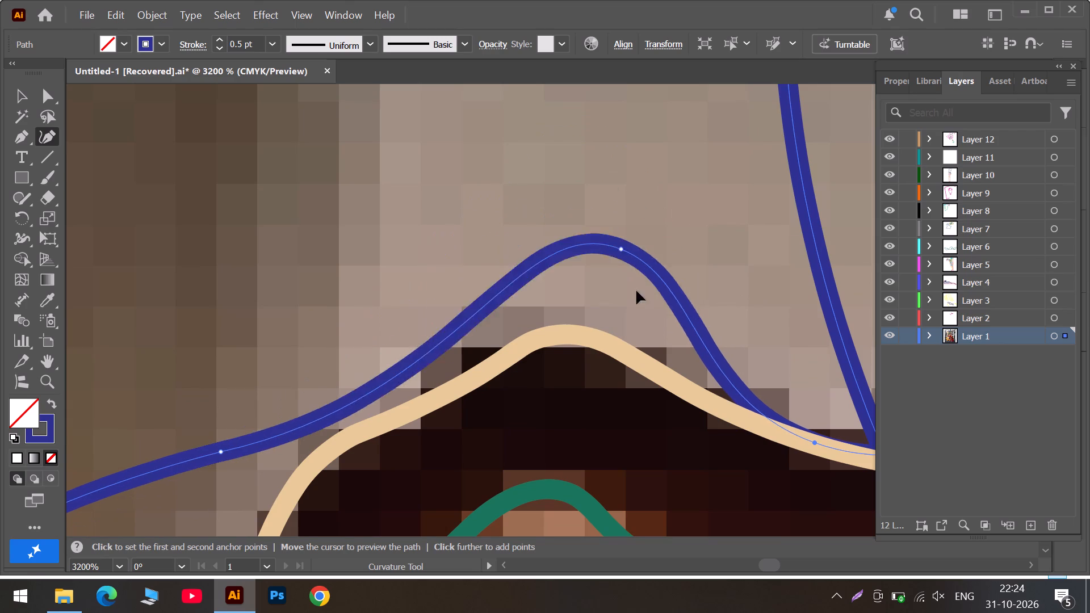
pyautogui.moveTo(636, 291); pyautogui.dragTo(693, 391)
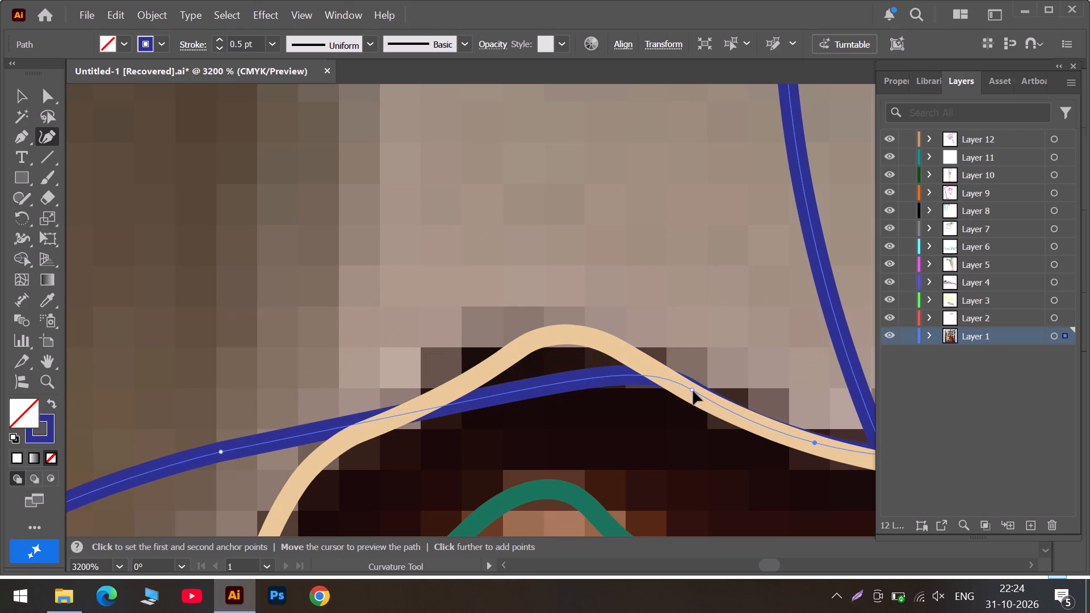
pyautogui.moveTo(693, 391); pyautogui.dragTo(694, 392)
pyautogui.keyDown('alt'); pyautogui.scroll(3, 663, 383); pyautogui.keyUp('alt')
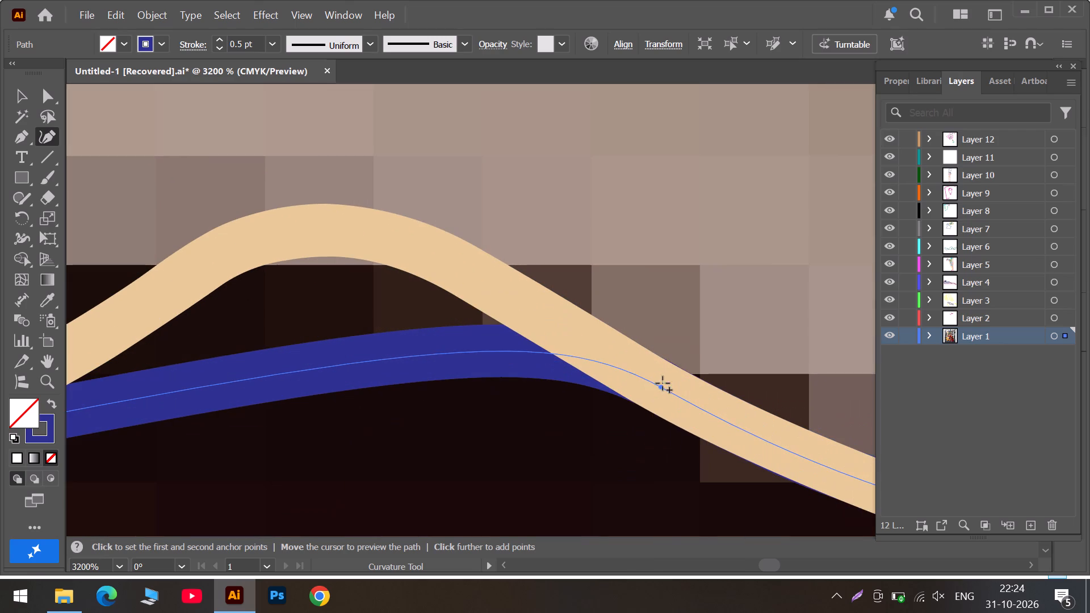
pyautogui.moveTo(433, 352); pyautogui.dragTo(381, 251)
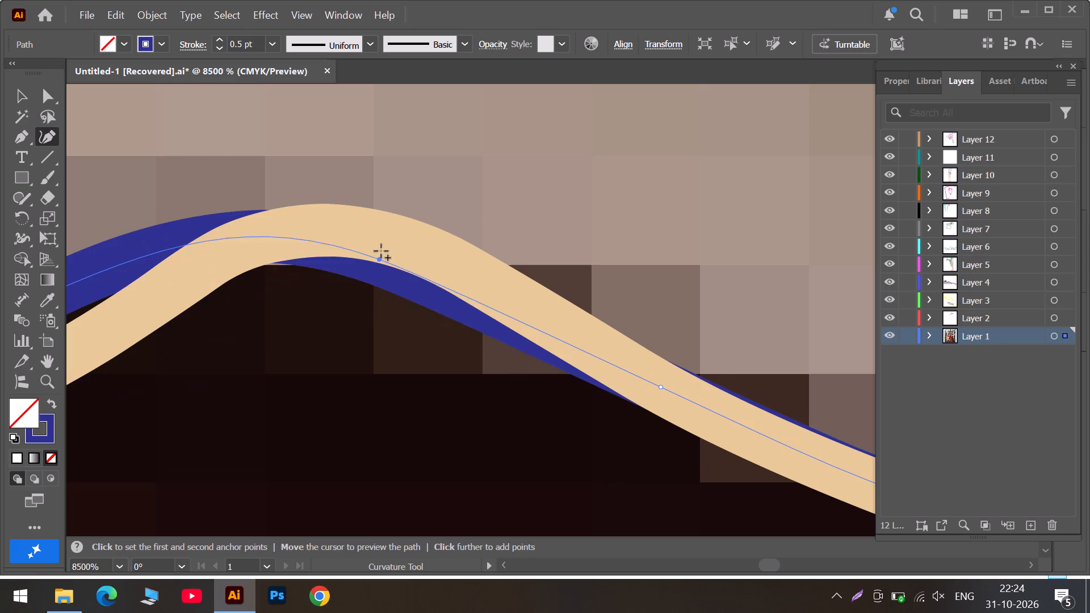
pyautogui.moveTo(381, 251); pyautogui.dragTo(470, 272)
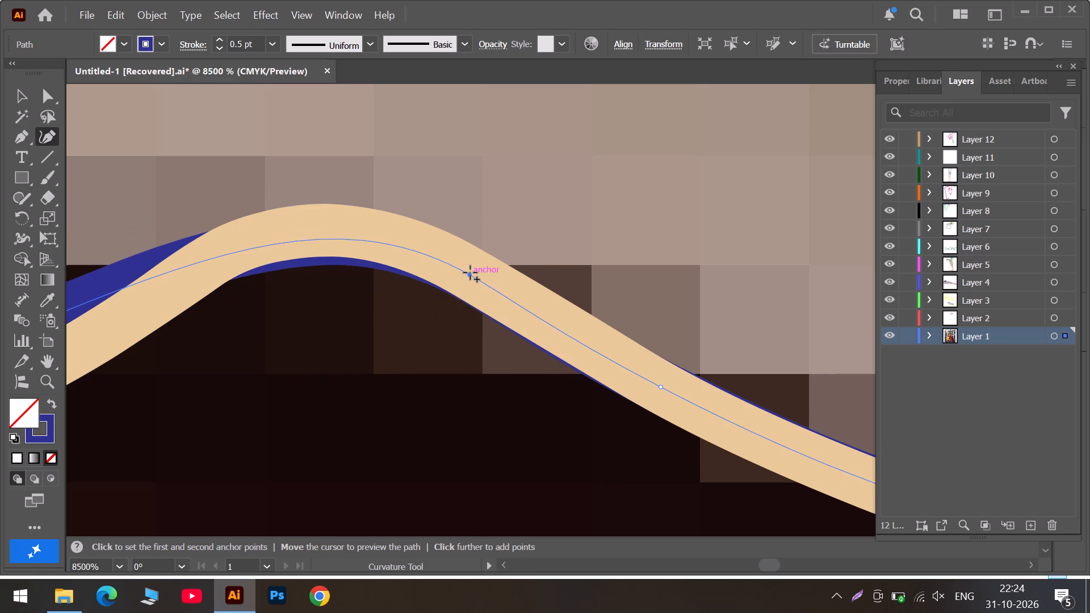
# Fine-tune the blue anchor just below the hump's crest so it sits on the beige slope facing the corner.
pyautogui.moveTo(470, 272); pyautogui.dragTo(471, 270)
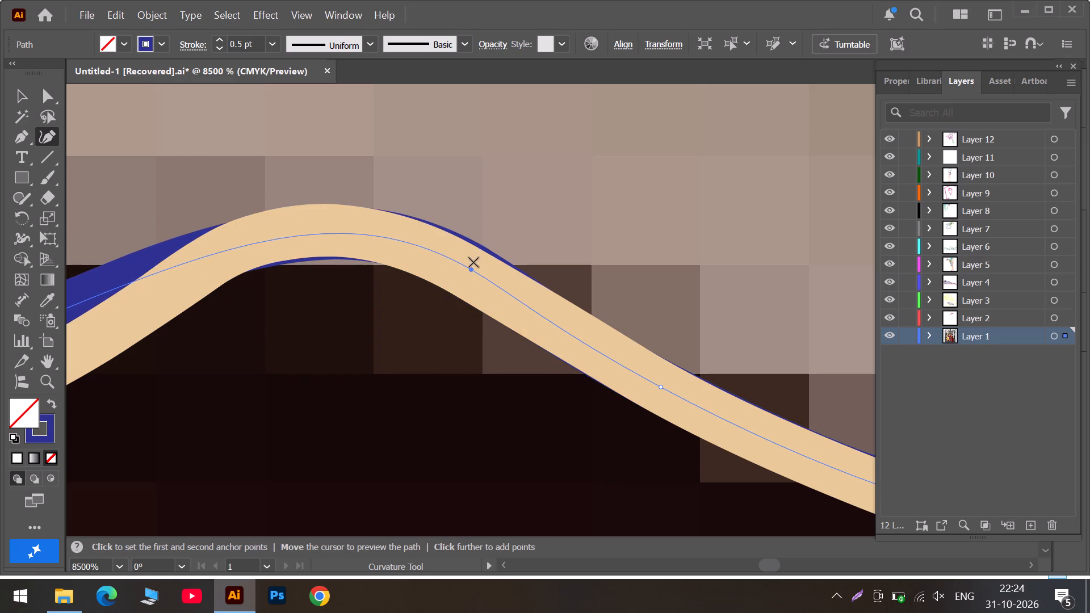
pyautogui.click(469, 266)
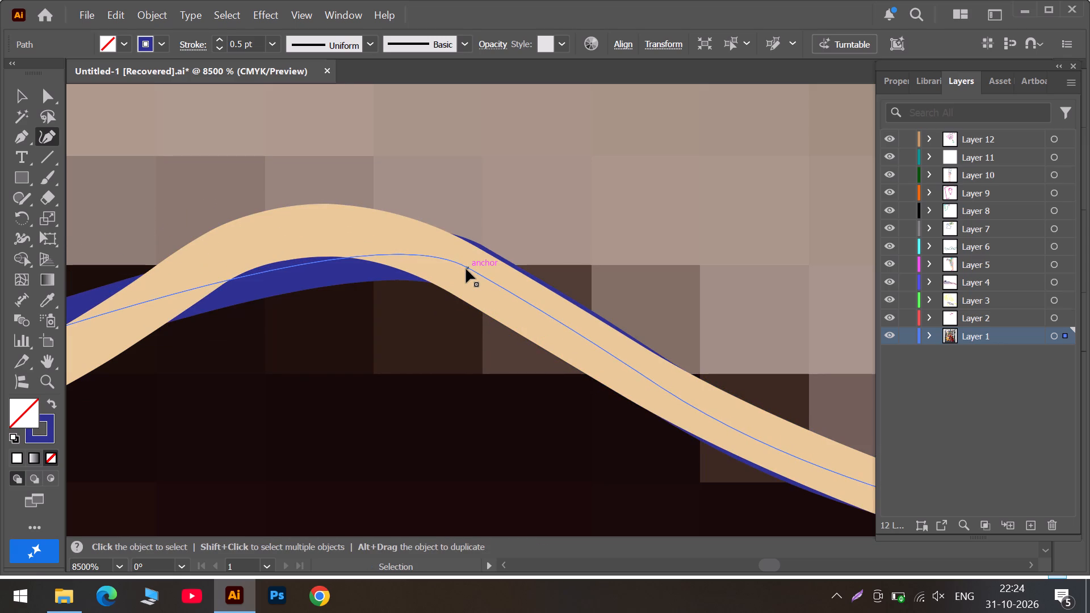
pyautogui.hotkey('ctrl', 'z')
pyautogui.moveTo(470, 268); pyautogui.dragTo(472, 272)
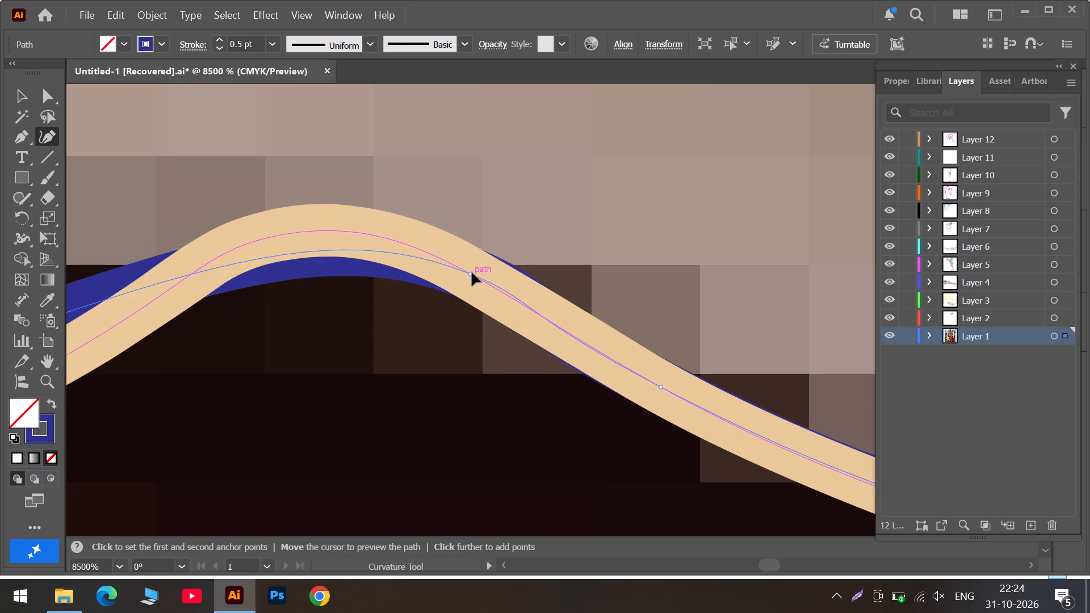
pyautogui.moveTo(472, 272); pyautogui.dragTo(464, 274)
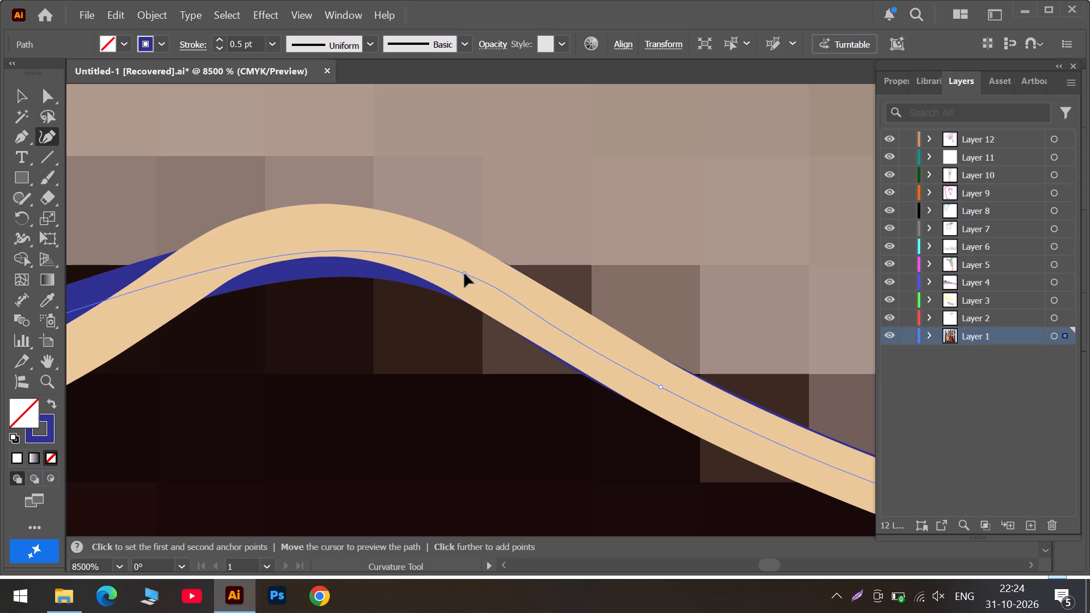
pyautogui.moveTo(464, 274); pyautogui.dragTo(464, 274)
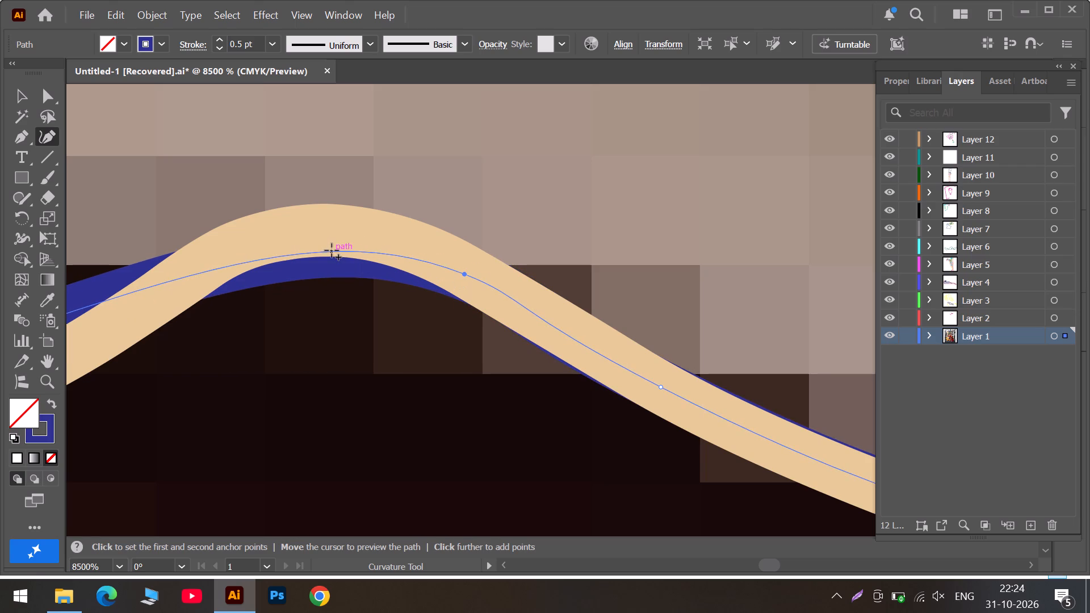
# Shape the blue path over the beige hump by placing anchors near its crest, on its far slope and on the shoulder between them.
pyautogui.moveTo(332, 250); pyautogui.dragTo(358, 228)
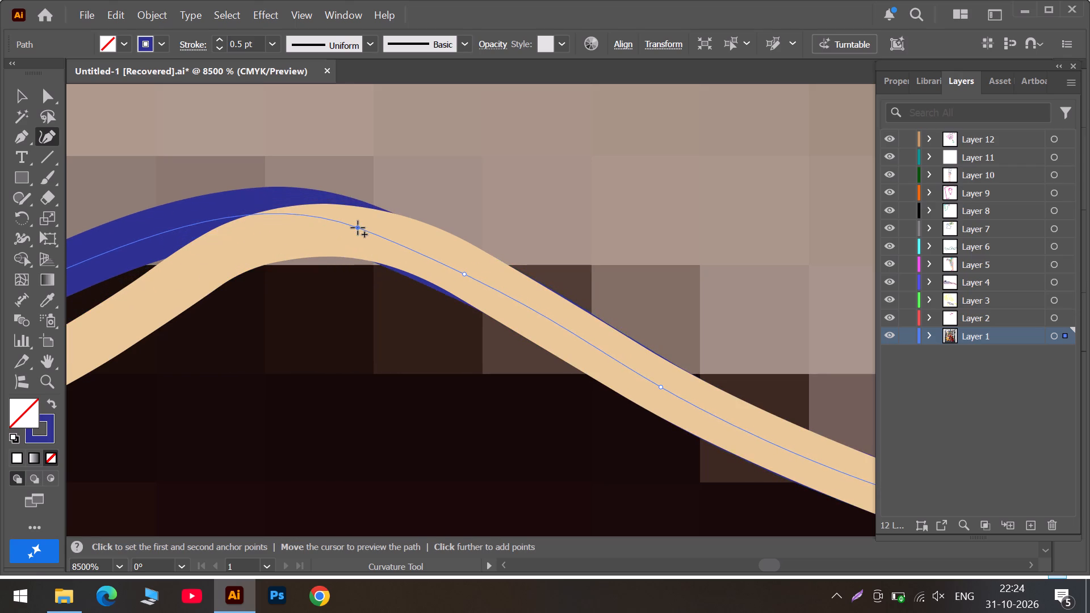
pyautogui.moveTo(358, 228); pyautogui.dragTo(370, 221)
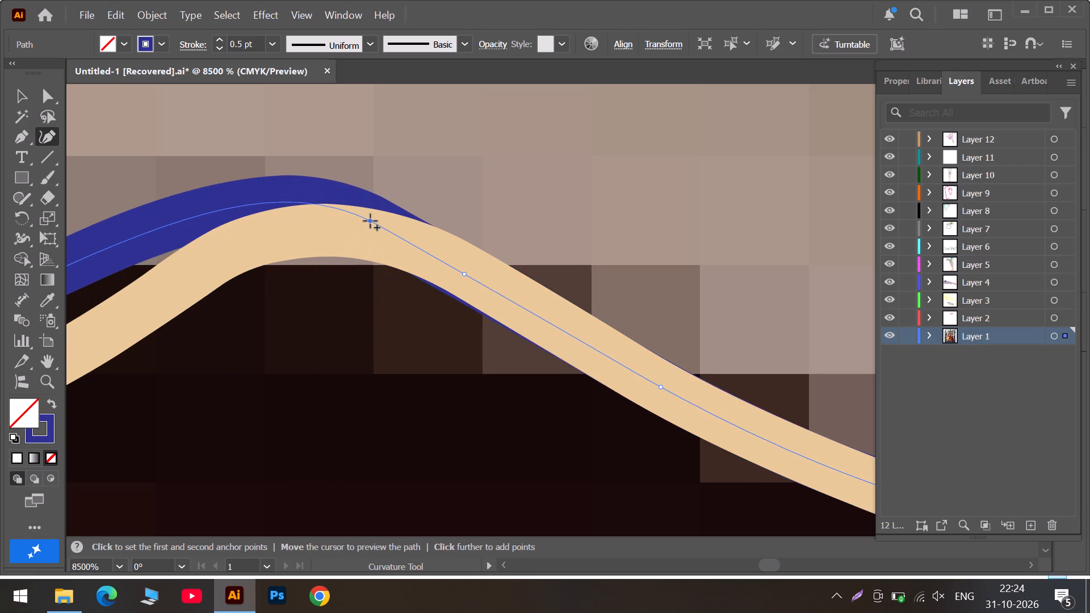
pyautogui.moveTo(370, 221); pyautogui.dragTo(364, 221)
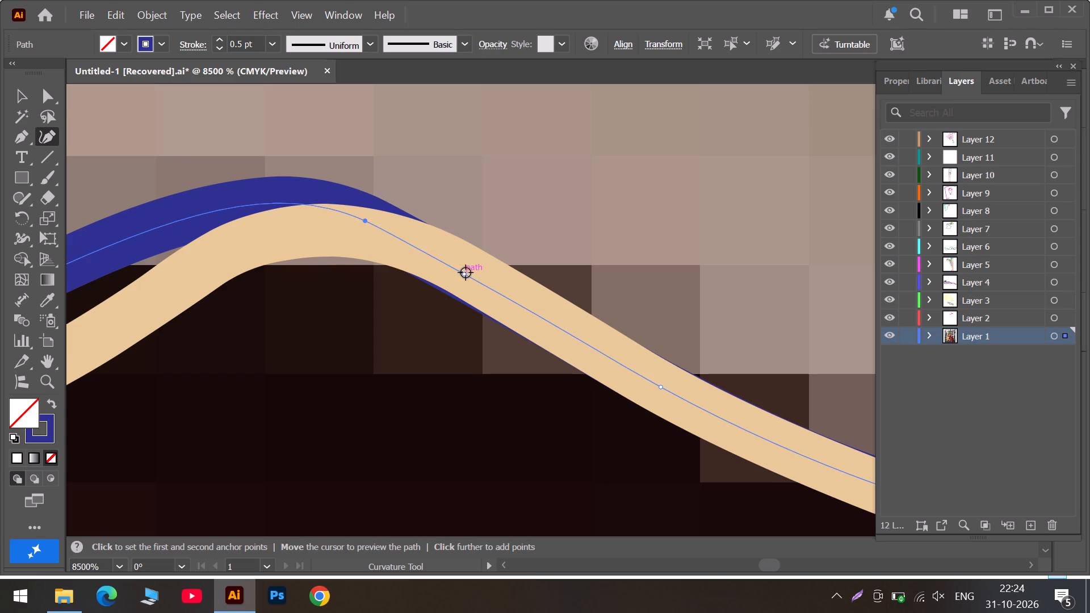
pyautogui.click(466, 272)
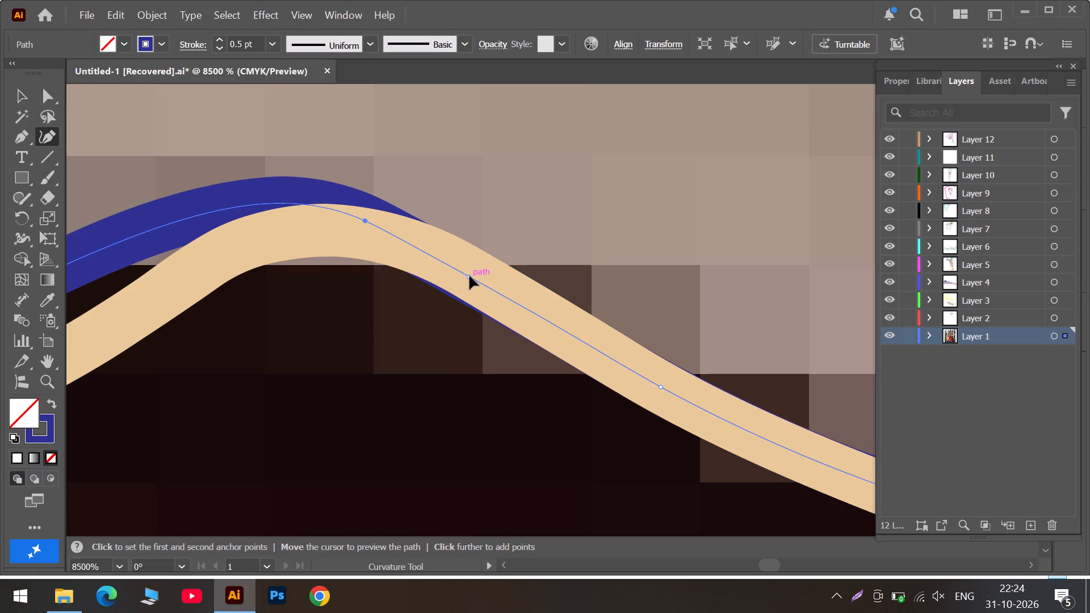
pyautogui.moveTo(257, 207); pyautogui.dragTo(210, 270)
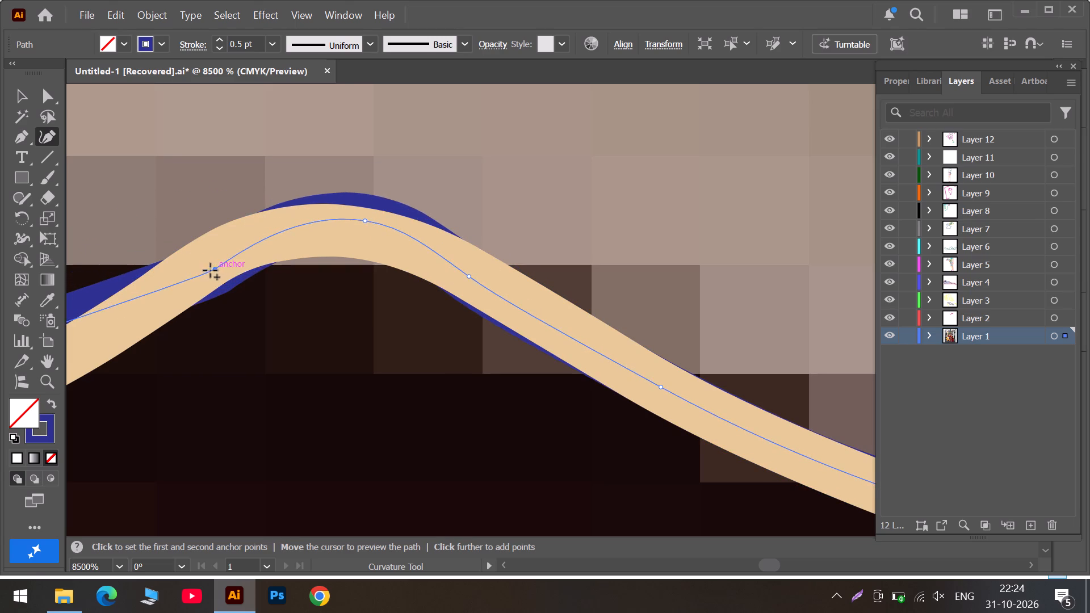
pyautogui.moveTo(210, 270); pyautogui.dragTo(182, 280)
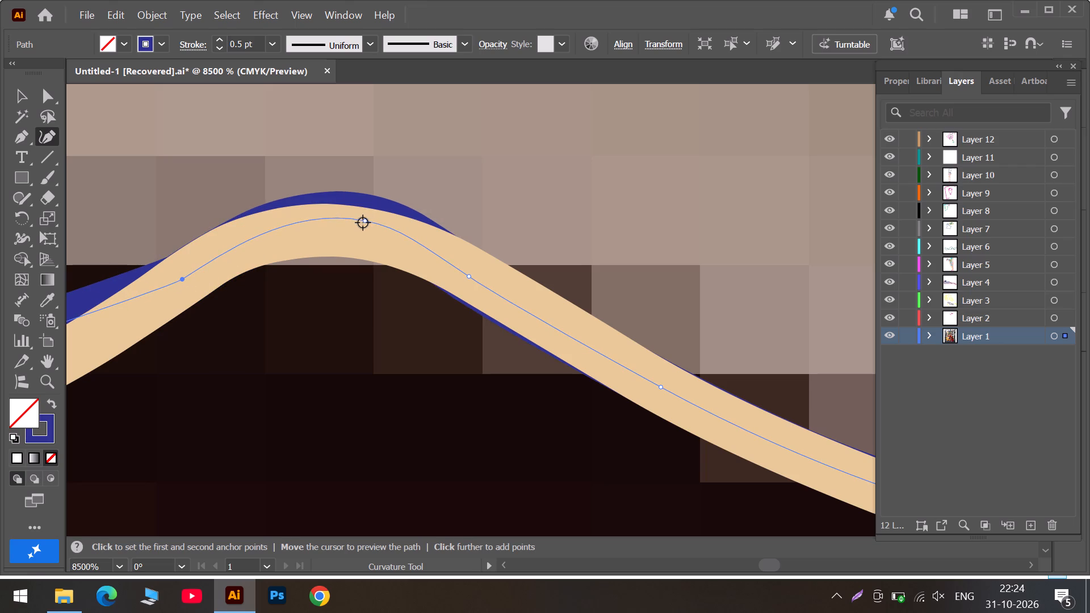
pyautogui.moveTo(363, 222); pyautogui.dragTo(351, 232)
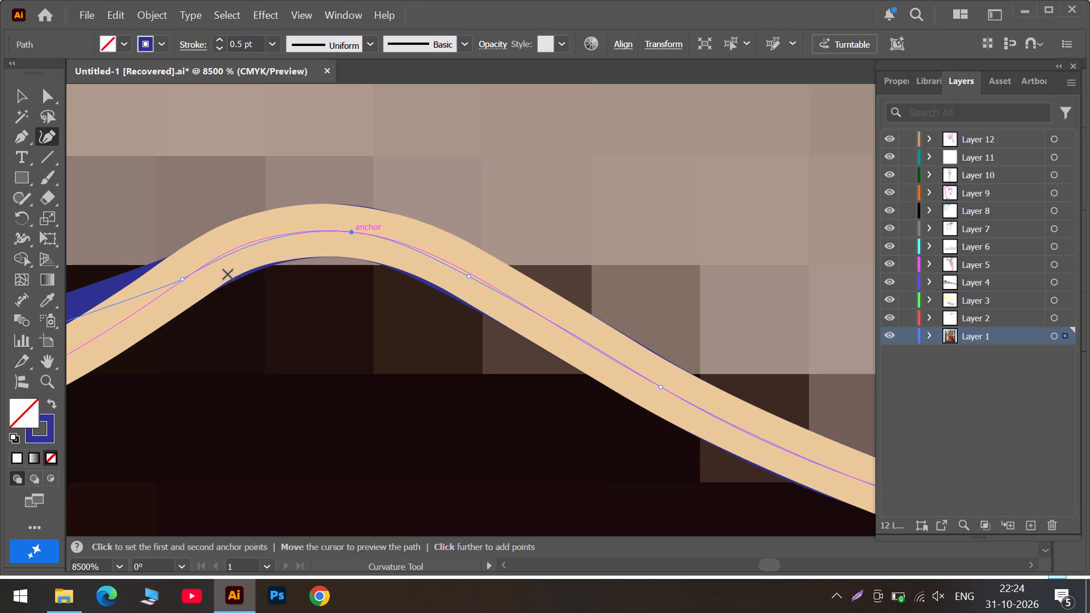
pyautogui.click(248, 246)
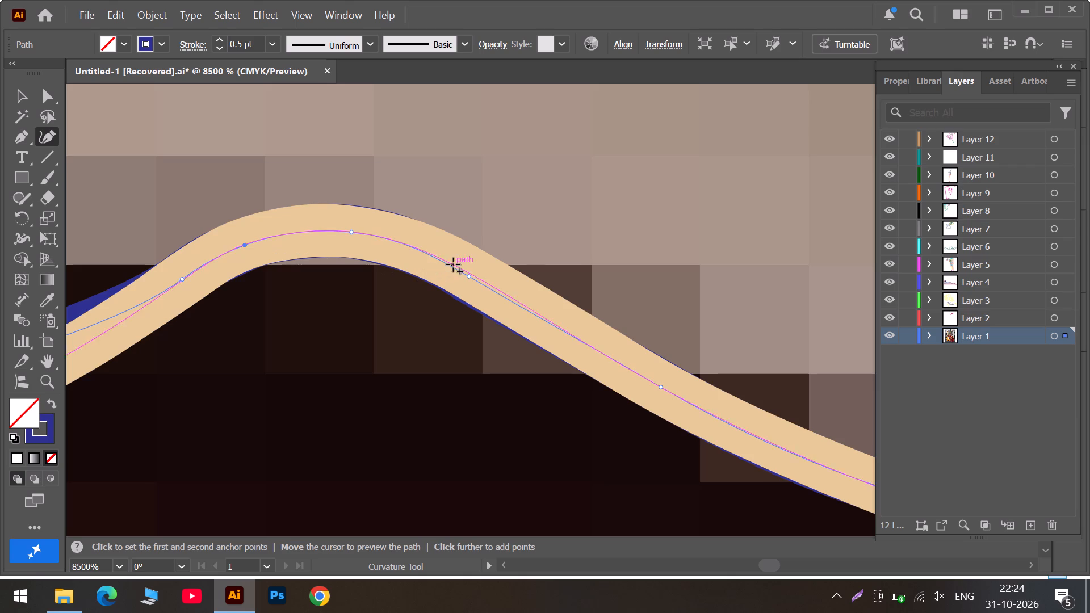
# Nudge the blue anchor on the slope facing the corner toward the centre of the beige outline.
pyautogui.moveTo(466, 272); pyautogui.dragTo(472, 271)
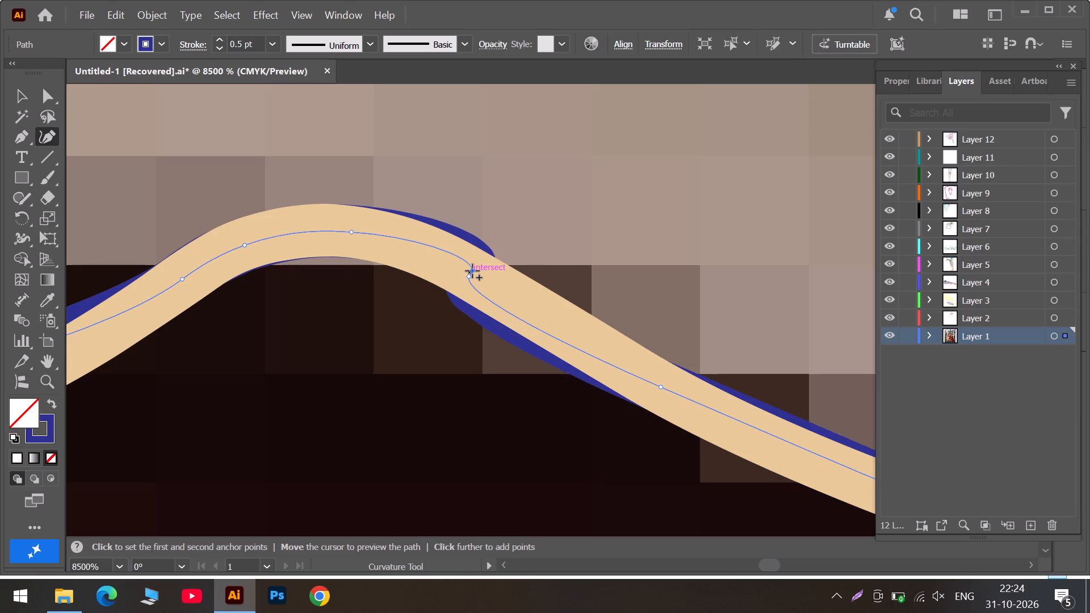
pyautogui.hotkey('ctrl', 'z')
pyautogui.click(469, 277)
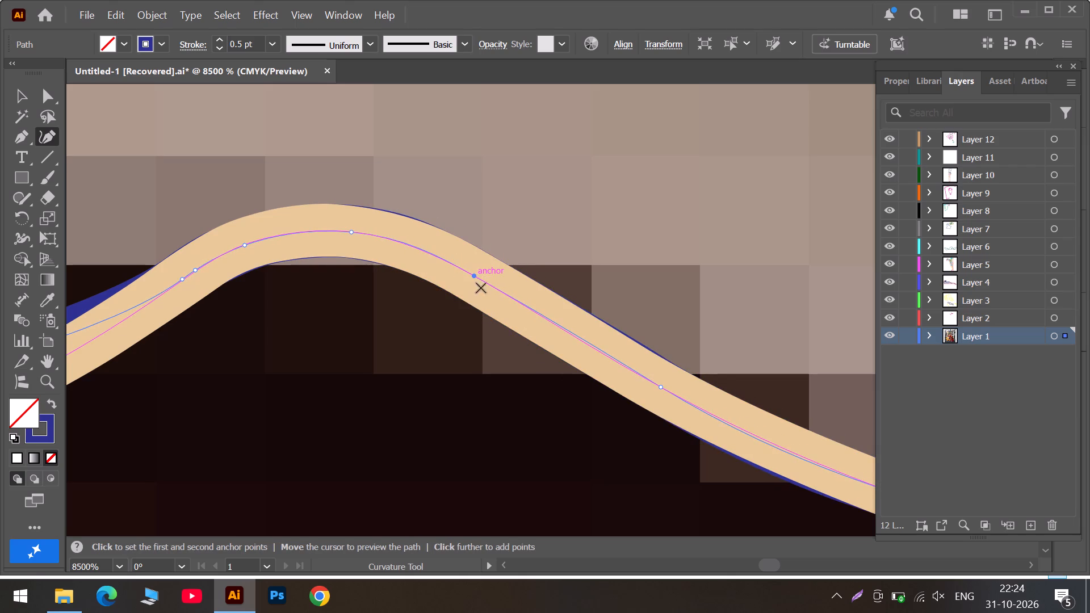
# Add a blue anchor centred on the beige outline's lower slope, midway between the two existing anchors there.
pyautogui.keyDown('alt'); pyautogui.scroll(2, 810, 472); pyautogui.keyUp('alt')
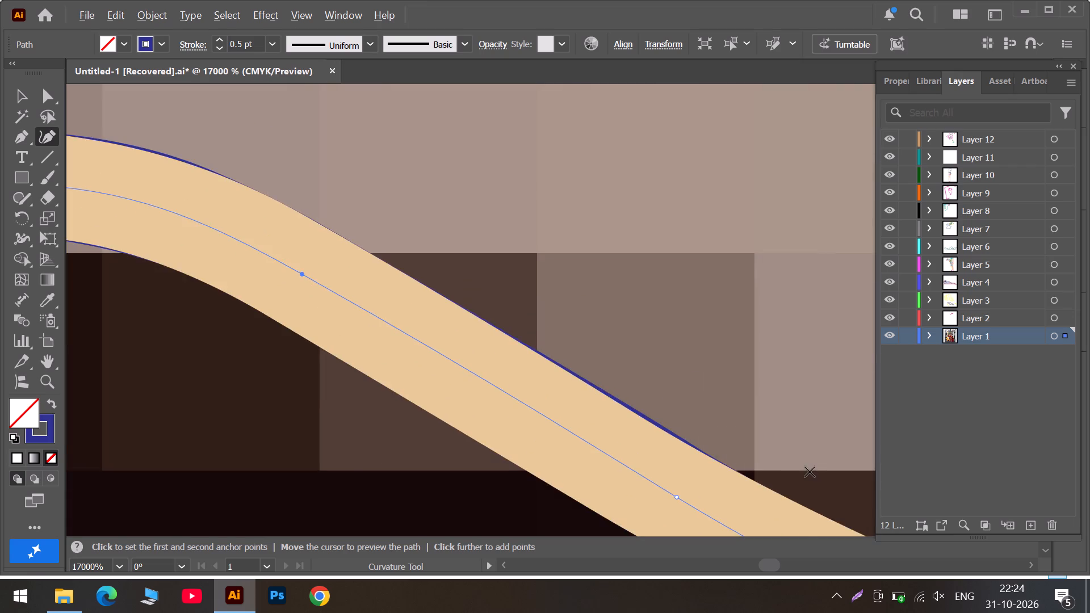
pyautogui.keyDown('alt'); pyautogui.scroll(-1, 810, 472); pyautogui.keyUp('alt')
pyautogui.keyDown('alt'); pyautogui.scroll(1, 731, 490); pyautogui.keyUp('alt')
pyautogui.scroll(-2, 730, 495)
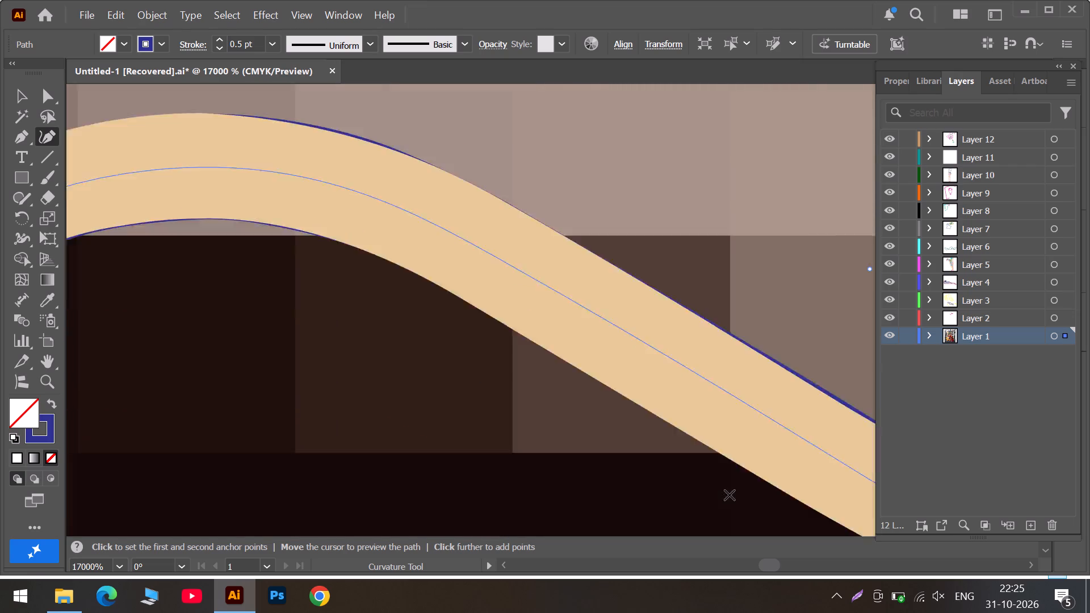
pyautogui.scroll(-3, 730, 495)
pyautogui.click(810, 560)
pyautogui.keyDown('alt'); pyautogui.scroll(-3, 649, 370); pyautogui.keyUp('alt')
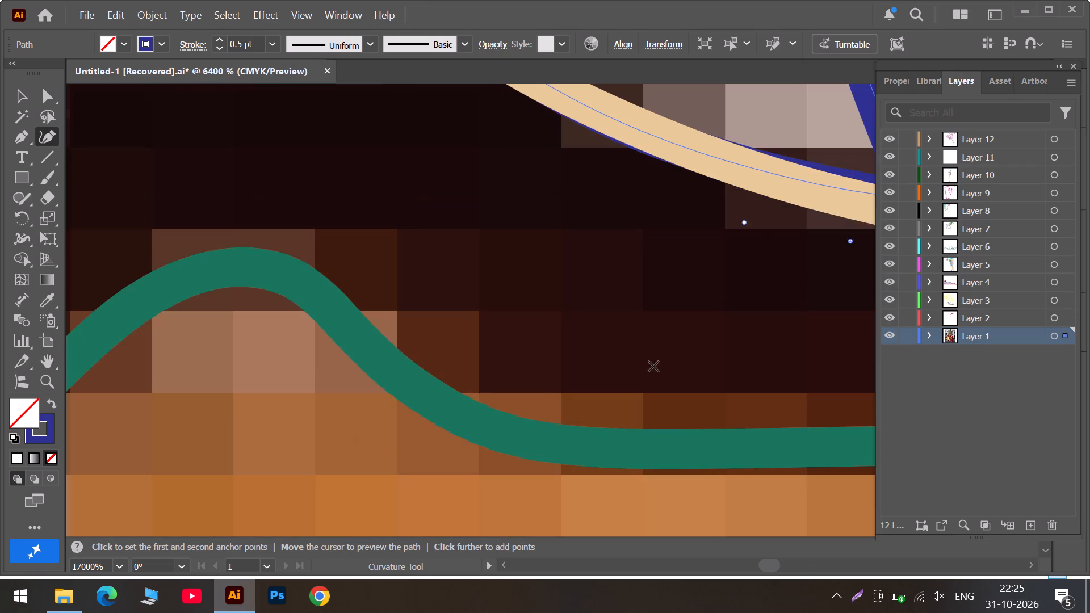
pyautogui.scroll(4, 710, 216)
pyautogui.keyDown('alt'); pyautogui.scroll(1, 696, 418); pyautogui.keyUp('alt')
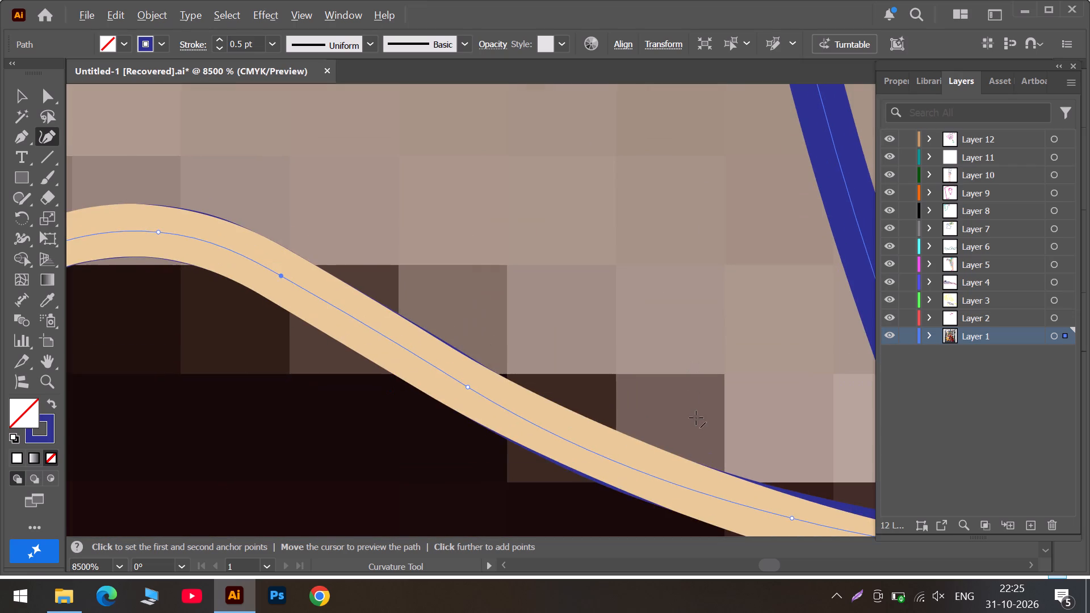
pyautogui.scroll(-5, 682, 434)
pyautogui.scroll(4, 686, 274)
pyautogui.keyDown('alt'); pyautogui.scroll(1, 712, 354); pyautogui.keyUp('alt')
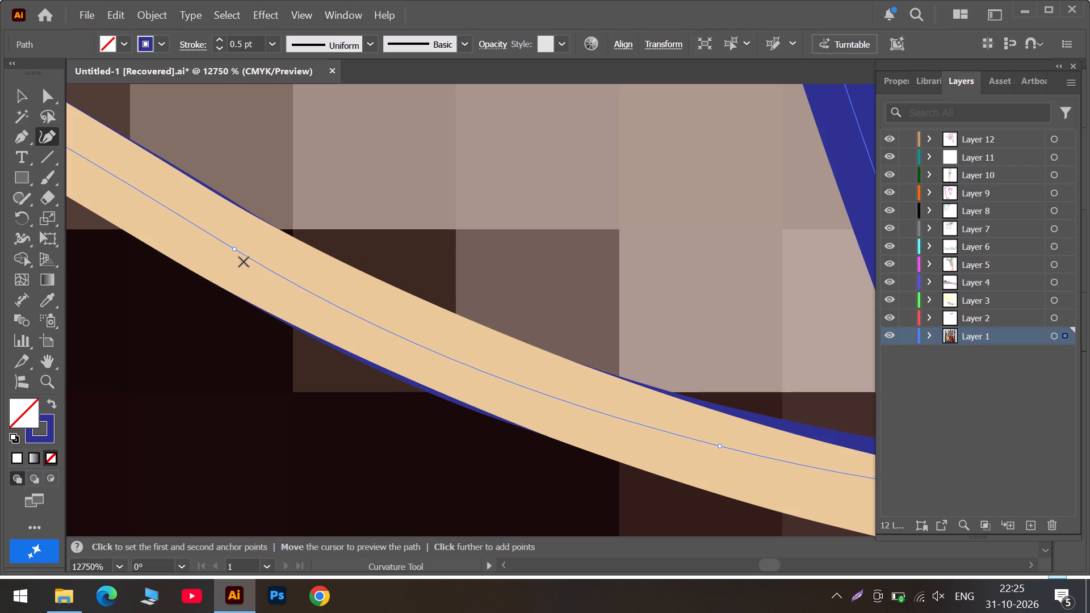
pyautogui.click(396, 333)
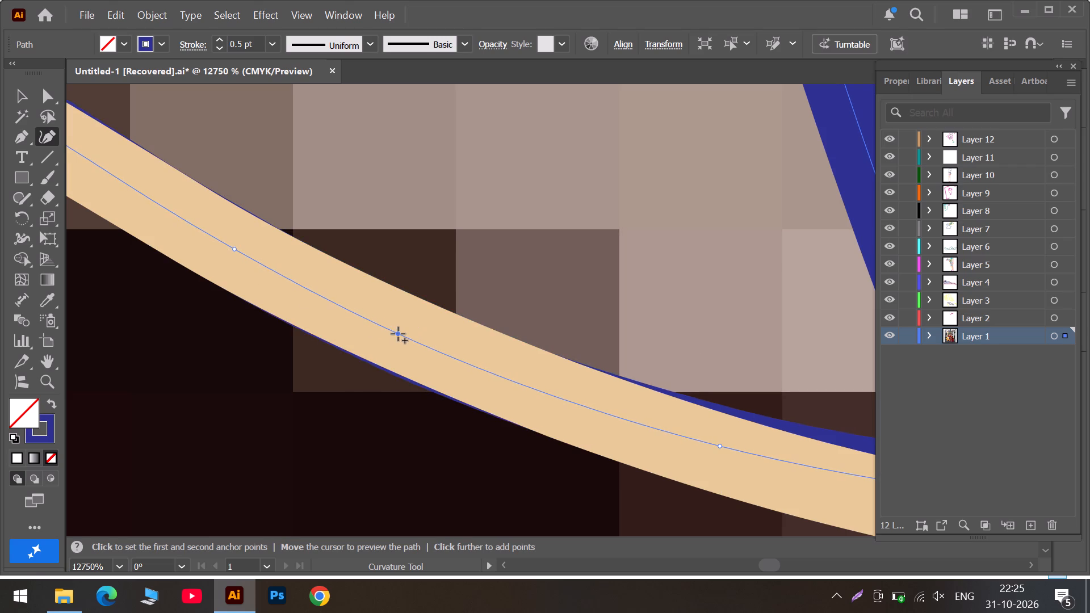
# Lower the blue corner anchor deeper into the beige corner and shift its neighbouring slope anchor slightly down the beige line.
pyautogui.click(808, 559)
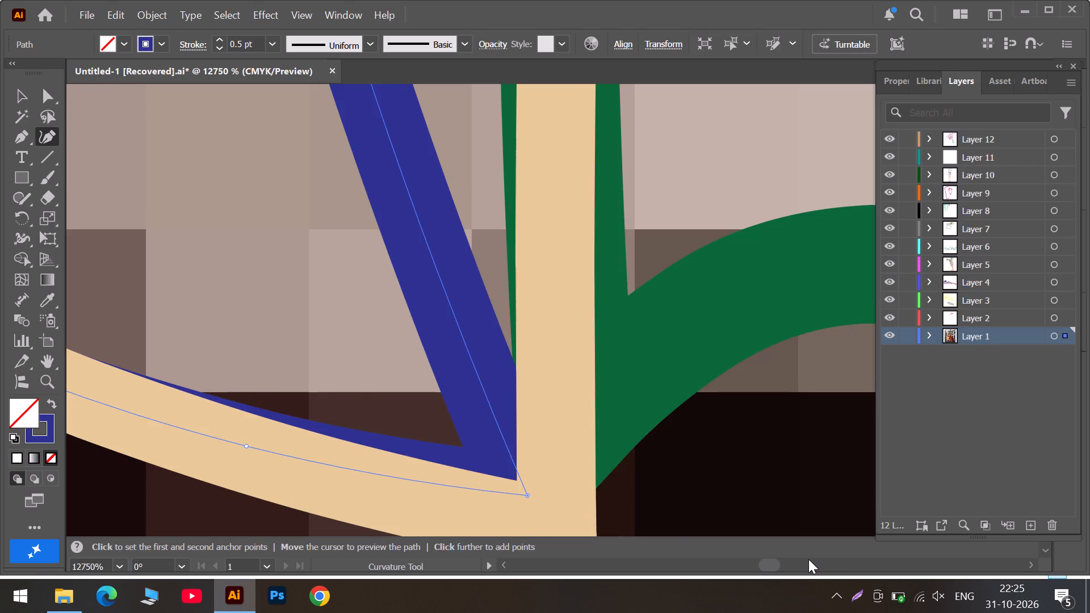
pyautogui.scroll(-1, 564, 518)
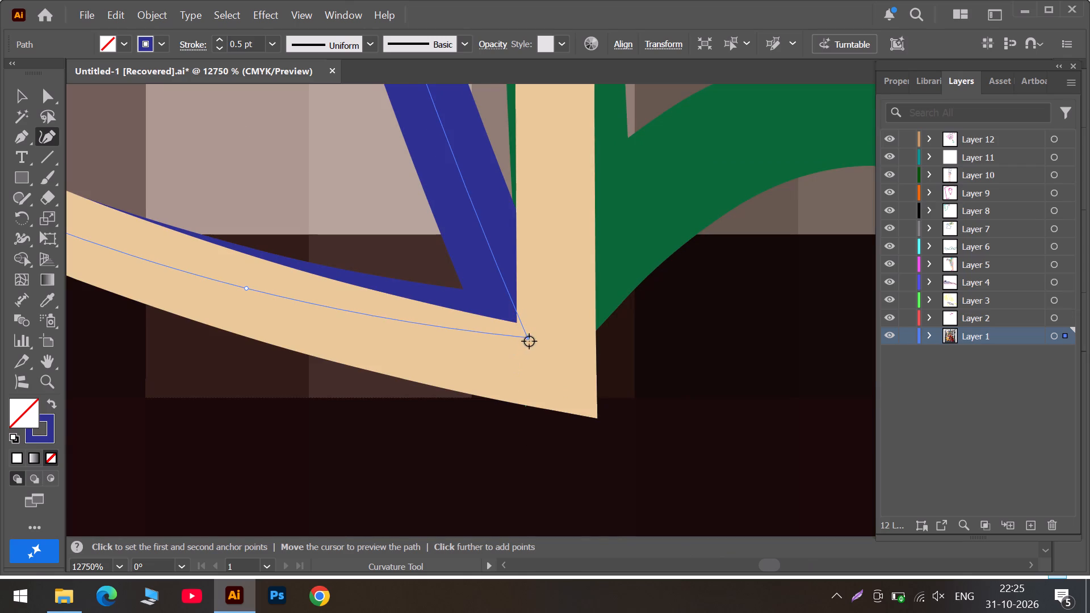
pyautogui.moveTo(530, 341); pyautogui.dragTo(530, 363)
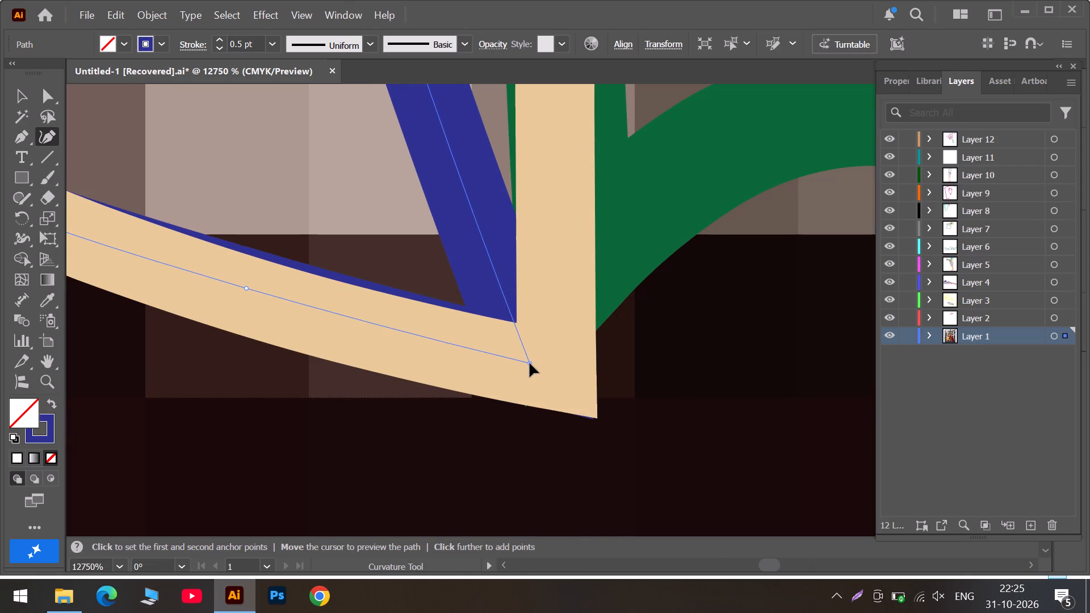
pyautogui.moveTo(530, 363); pyautogui.dragTo(534, 362)
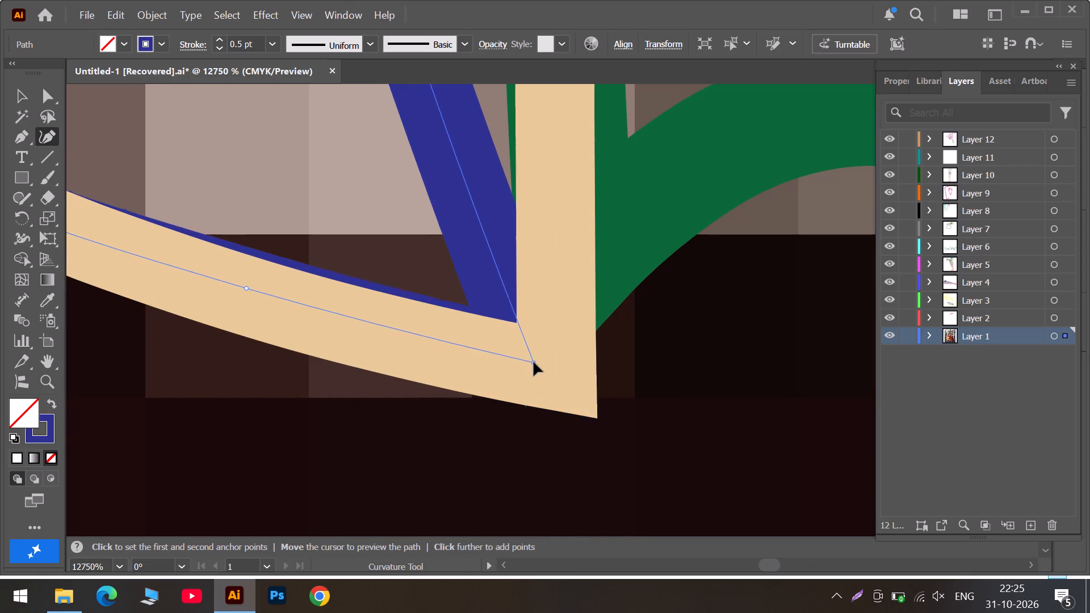
pyautogui.moveTo(534, 362); pyautogui.dragTo(534, 361)
pyautogui.moveTo(246, 290); pyautogui.dragTo(248, 292)
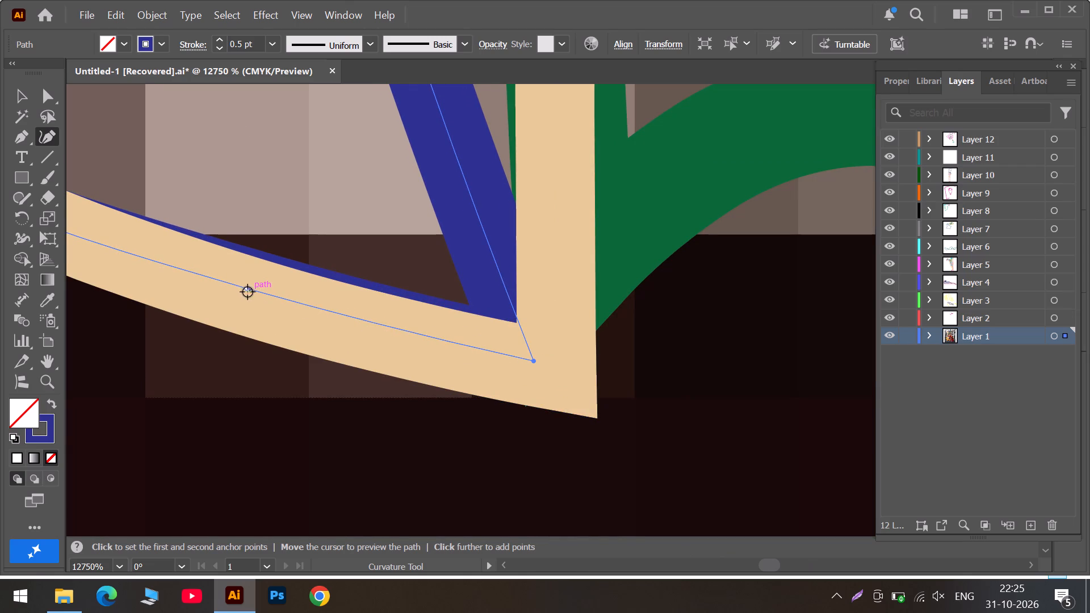
pyautogui.moveTo(248, 292); pyautogui.dragTo(252, 295)
# Move the two close-set anchors of the blue upright segment toward the tall beige line, spacing them apart along it.
pyautogui.scroll(5, 401, 274)
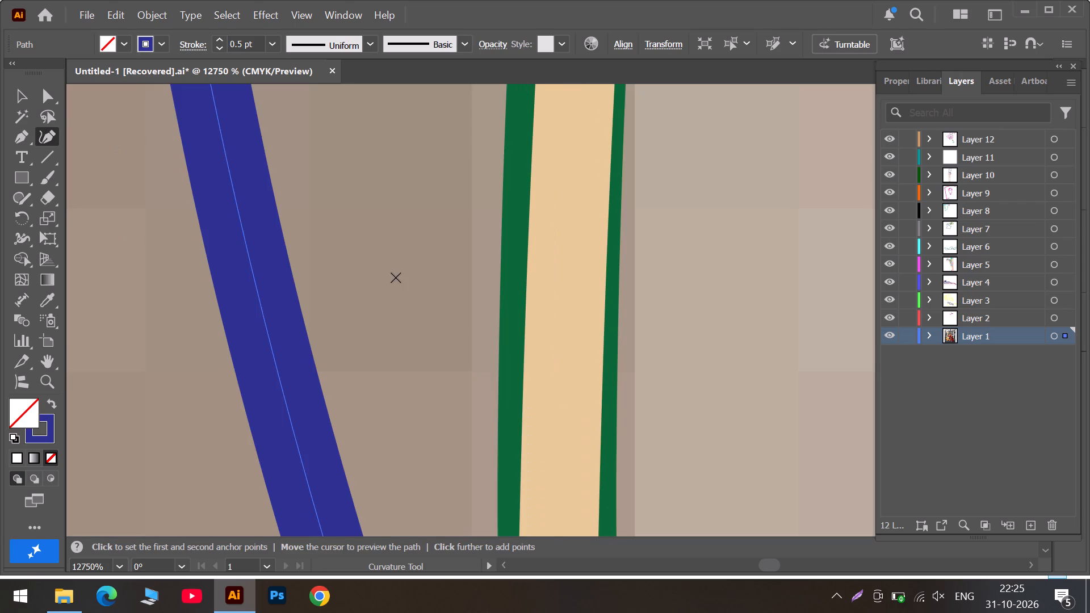
pyautogui.keyDown('alt'); pyautogui.scroll(-5, 396, 278); pyautogui.keyUp('alt')
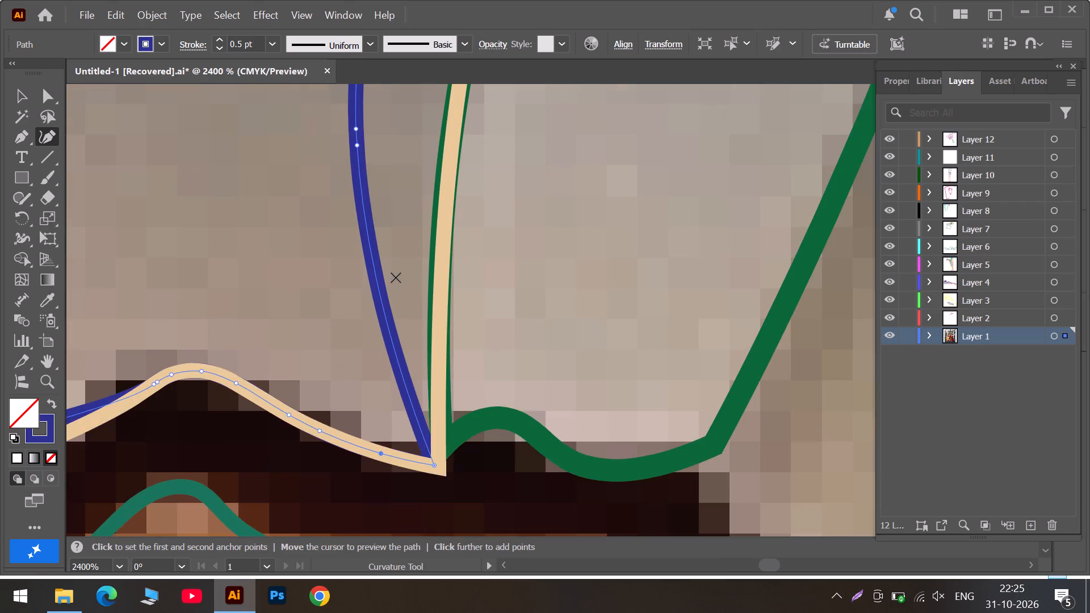
pyautogui.scroll(5, 395, 278)
pyautogui.moveTo(358, 294); pyautogui.dragTo(419, 323)
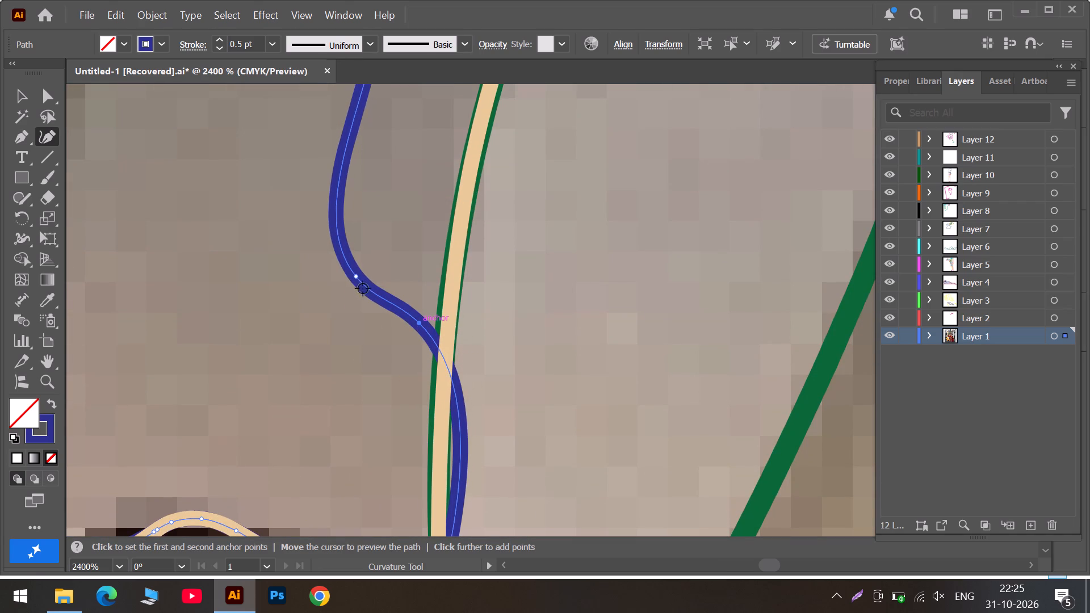
pyautogui.moveTo(354, 277); pyautogui.dragTo(445, 159)
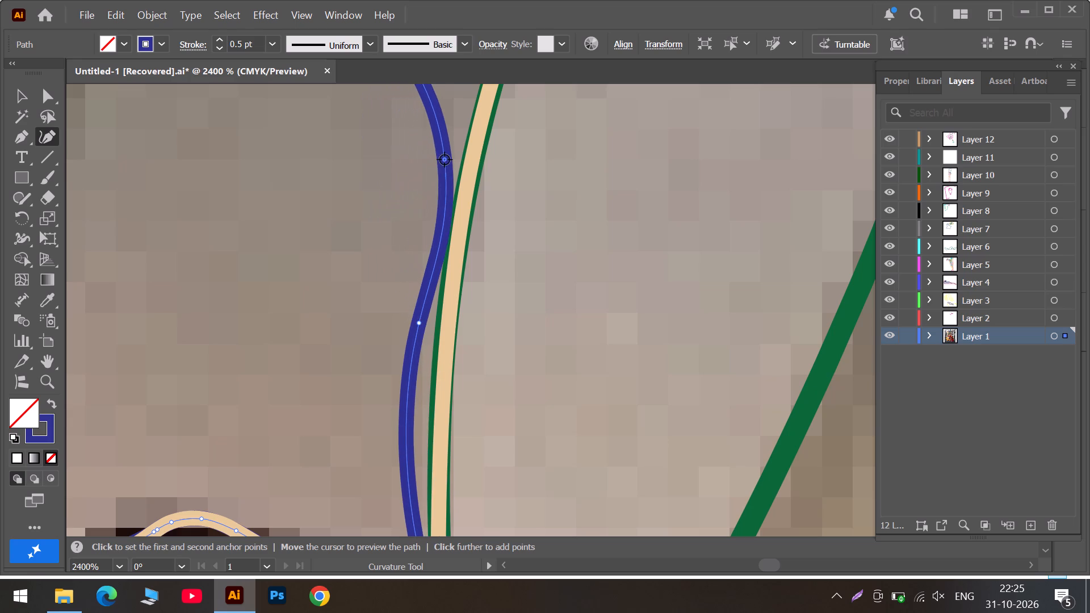
# Place the lower upright blue anchor on the tall beige line and add another anchor on that line just above the corner.
pyautogui.scroll(-5, 443, 295)
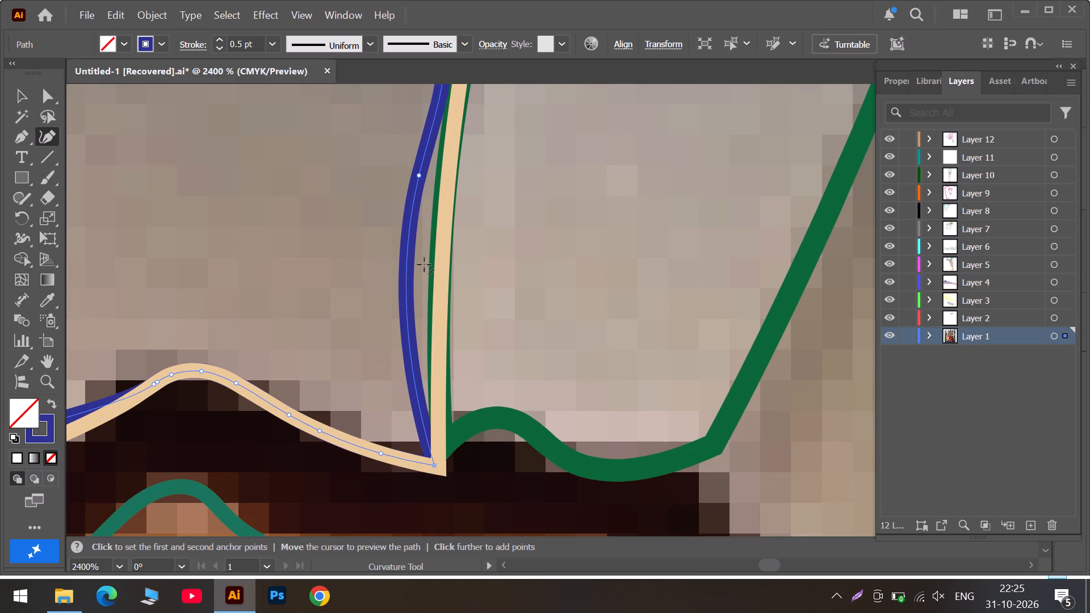
pyautogui.keyDown('alt'); pyautogui.scroll(1, 424, 264); pyautogui.keyUp('alt')
pyautogui.moveTo(429, 134); pyautogui.dragTo(438, 142)
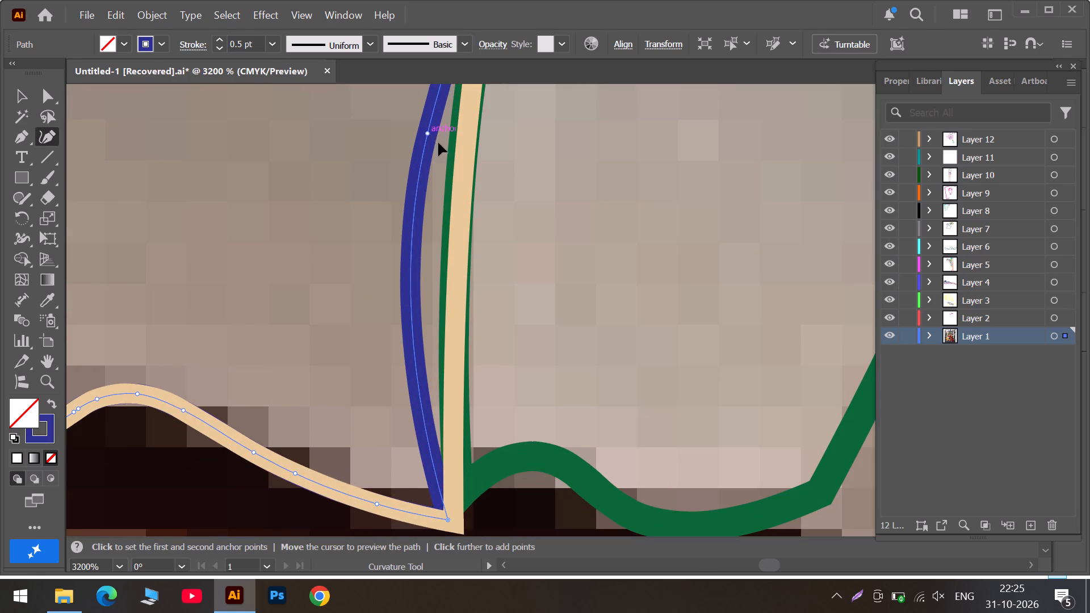
pyautogui.moveTo(438, 142); pyautogui.dragTo(458, 224)
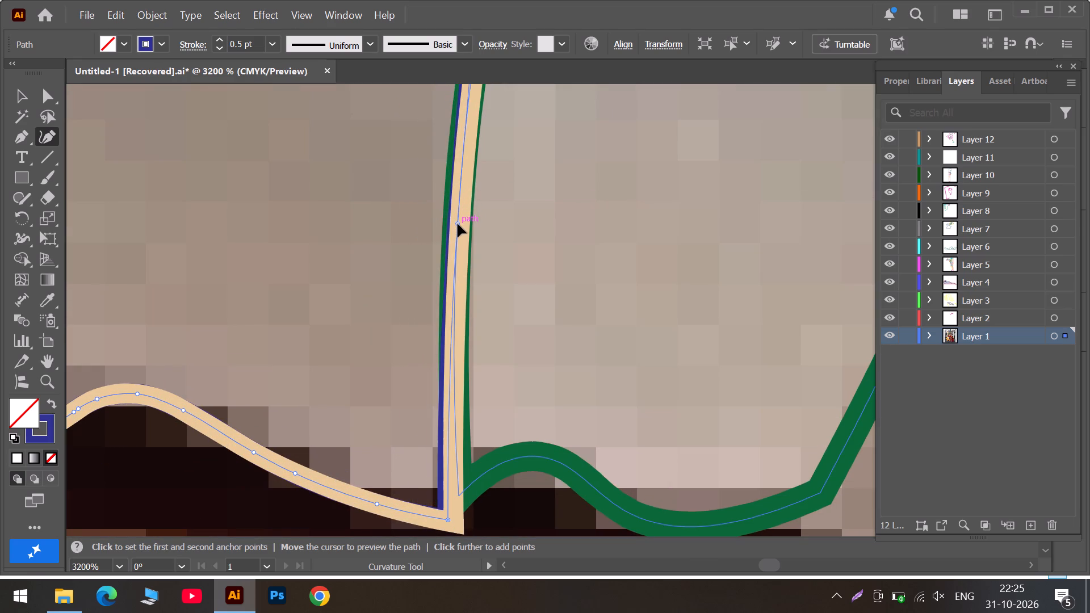
pyautogui.moveTo(458, 224); pyautogui.dragTo(459, 230)
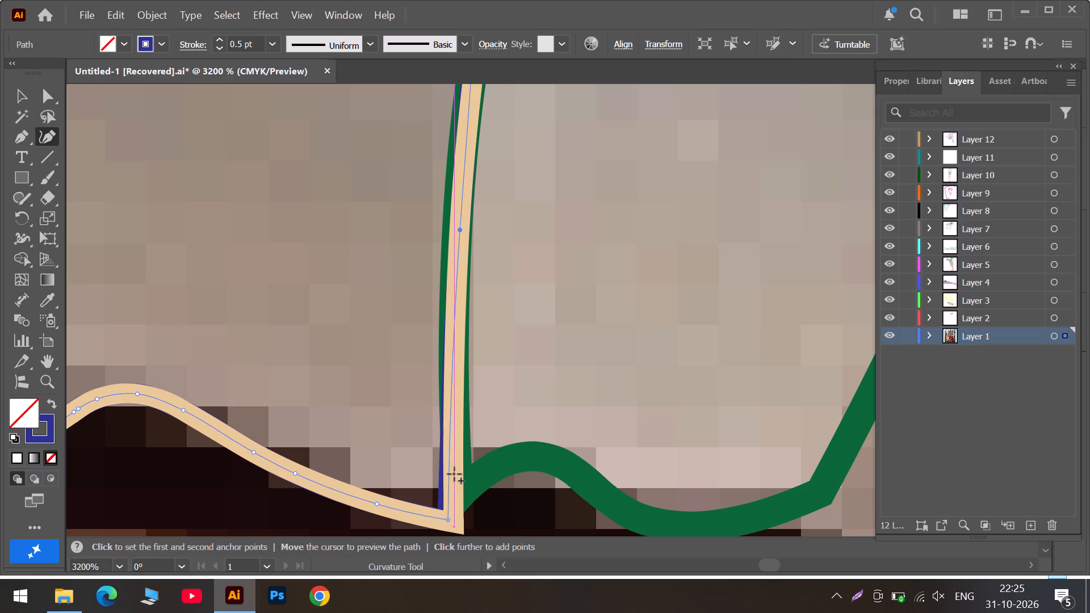
pyautogui.moveTo(448, 475); pyautogui.dragTo(455, 477)
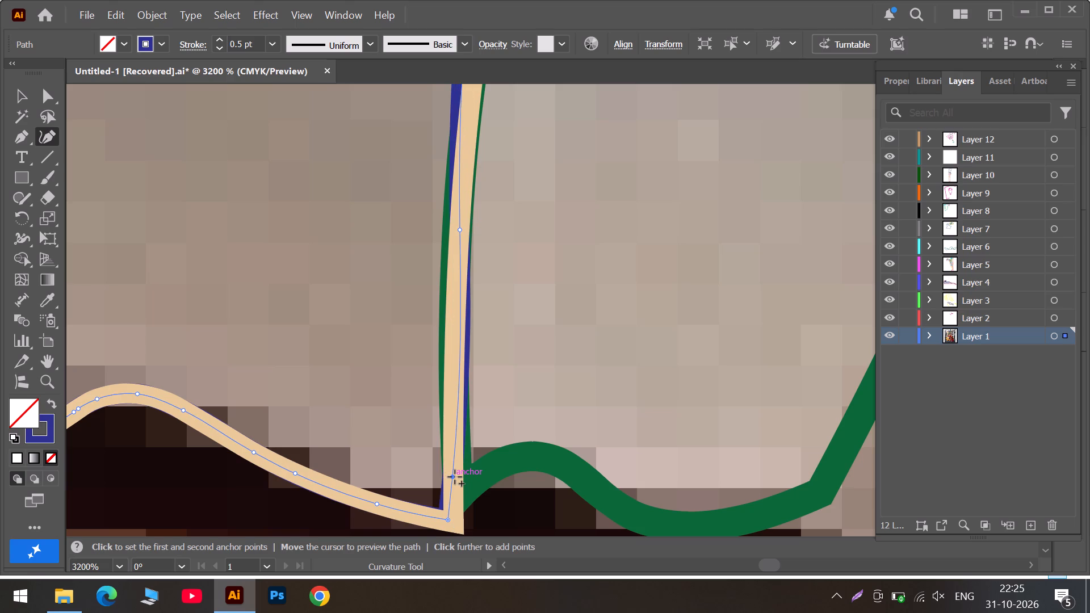
# Nudge the blue anchor above the corner and the corner anchor sideways to line up under the tall beige line's centre.
pyautogui.moveTo(455, 477); pyautogui.dragTo(455, 478)
pyautogui.keyDown('alt'); pyautogui.scroll(2, 455, 511); pyautogui.keyUp('alt')
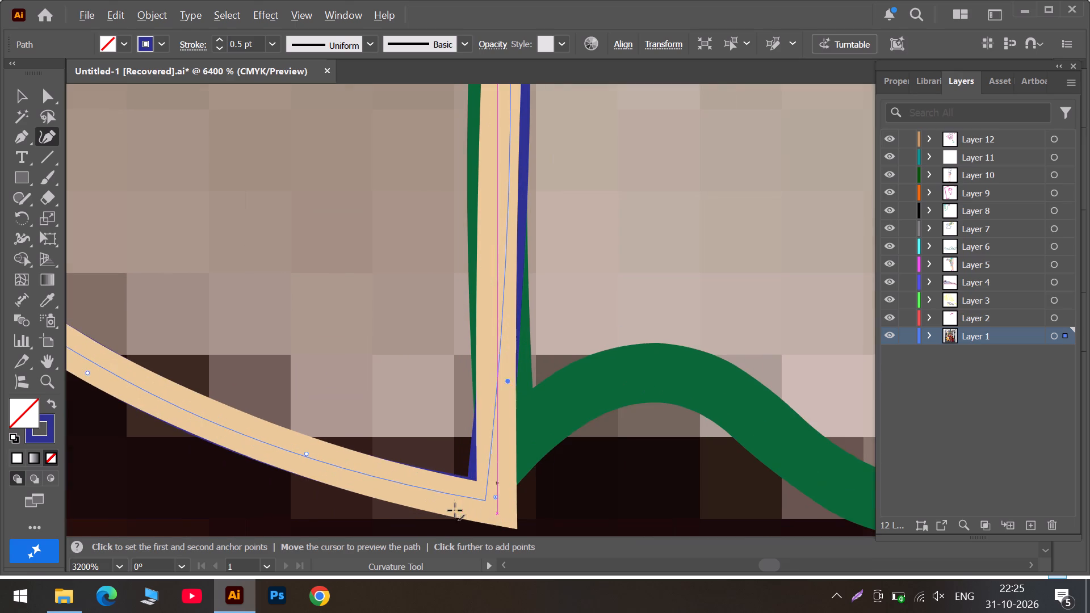
pyautogui.keyDown('alt'); pyautogui.scroll(1, 464, 499); pyautogui.keyUp('alt')
pyautogui.scroll(-4, 501, 497)
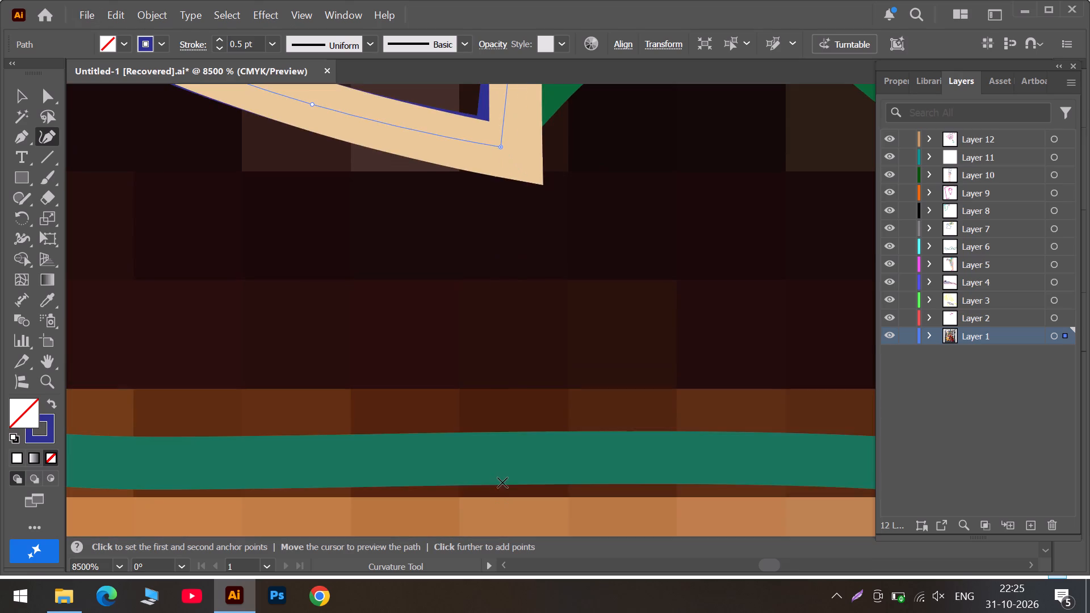
pyautogui.scroll(2, 491, 325)
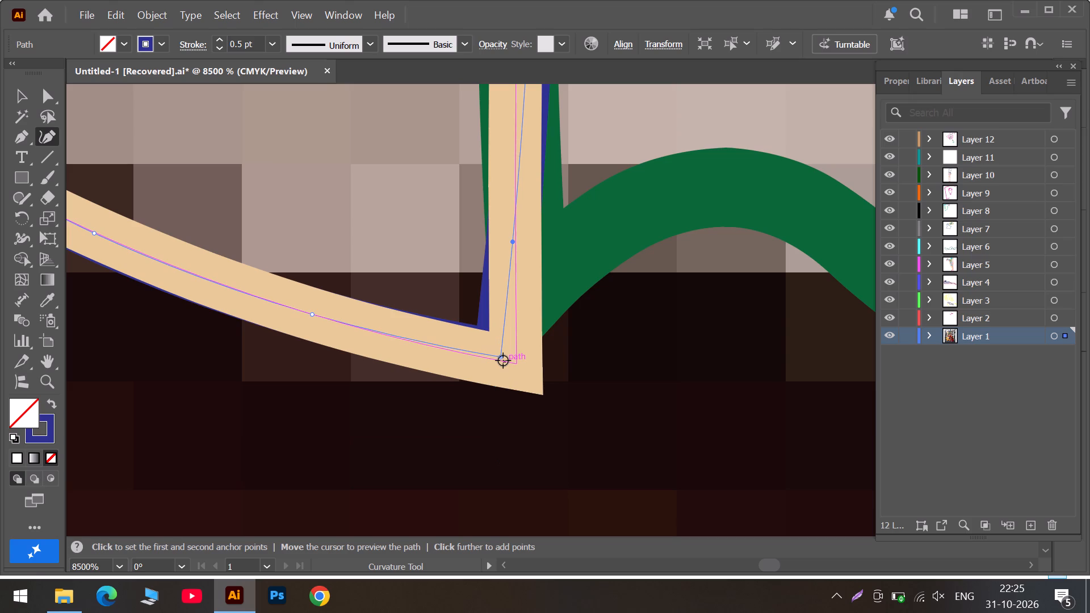
pyautogui.moveTo(503, 358); pyautogui.dragTo(513, 358)
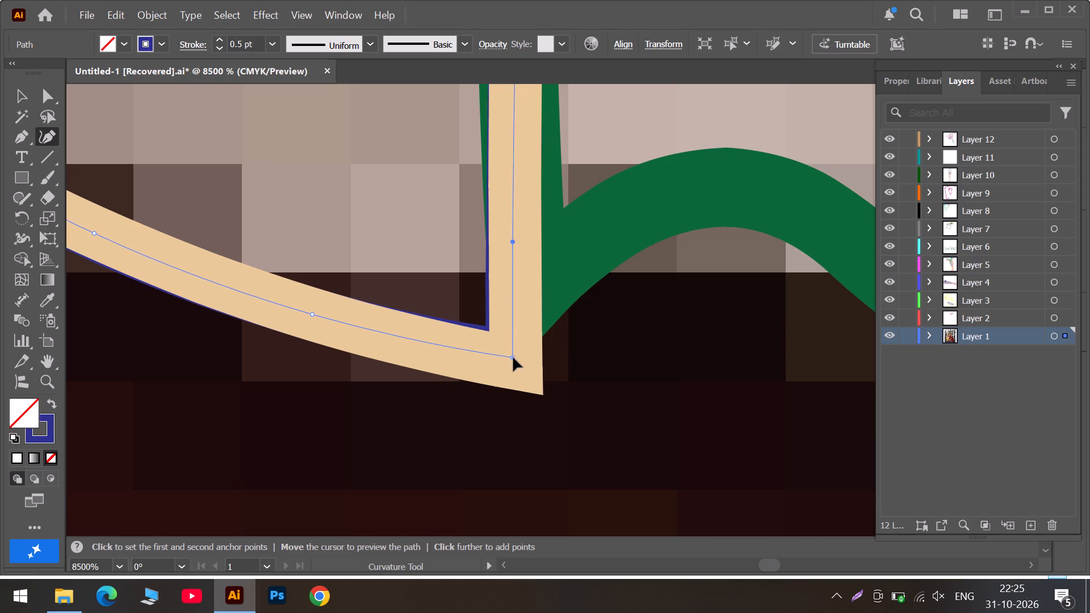
pyautogui.moveTo(513, 358); pyautogui.dragTo(517, 357)
# Add a blue anchor higher on the upright segment and nudge it and the anchor below toward the beige line's centre.
pyautogui.scroll(4, 515, 301)
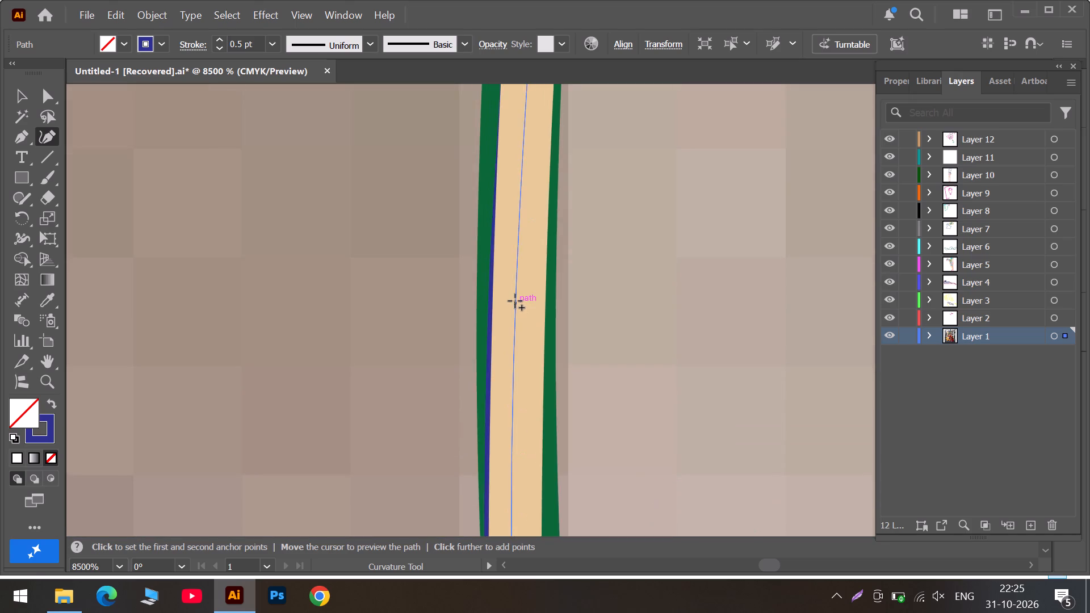
pyautogui.scroll(-2, 515, 301)
pyautogui.moveTo(513, 260); pyautogui.dragTo(517, 259)
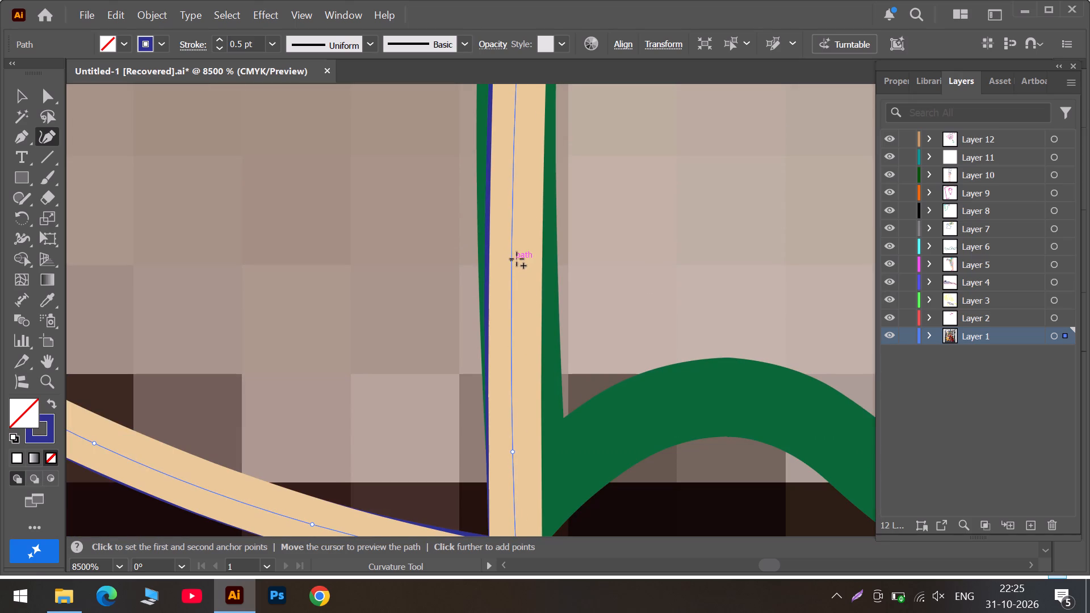
pyautogui.moveTo(517, 259); pyautogui.dragTo(519, 257)
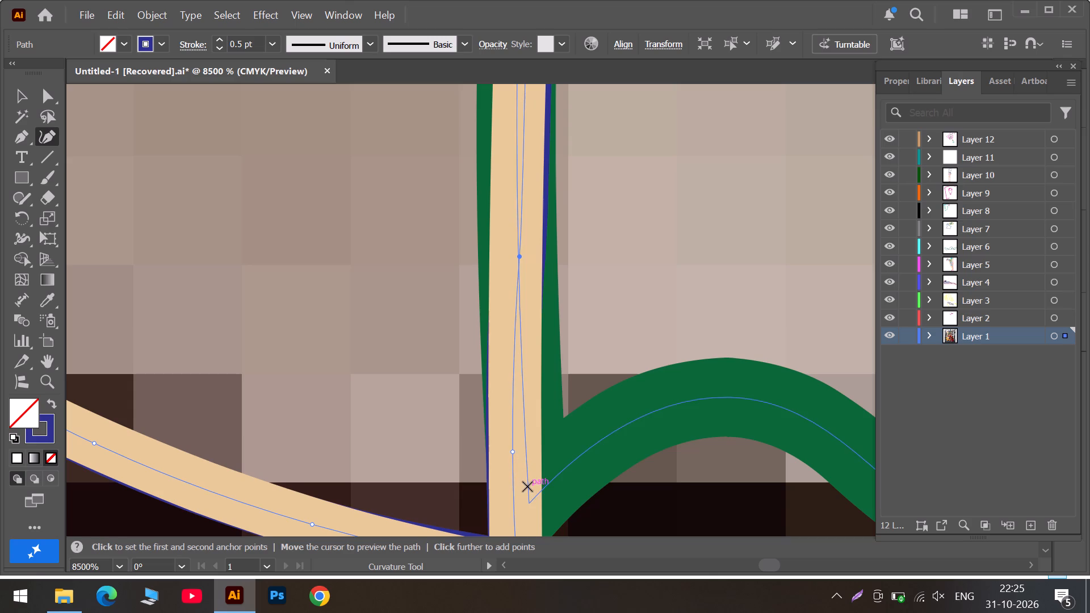
pyautogui.click(515, 449)
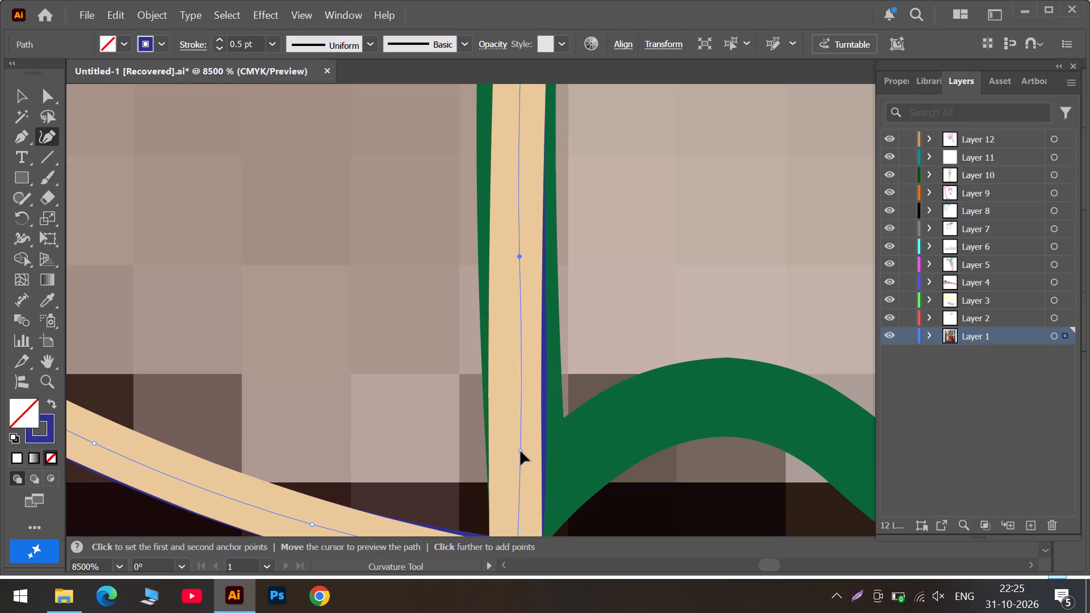
# Lower the blue corner anchor deeper into the beige corner and recentre the two upright anchors just above it.
pyautogui.scroll(-3, 515, 461)
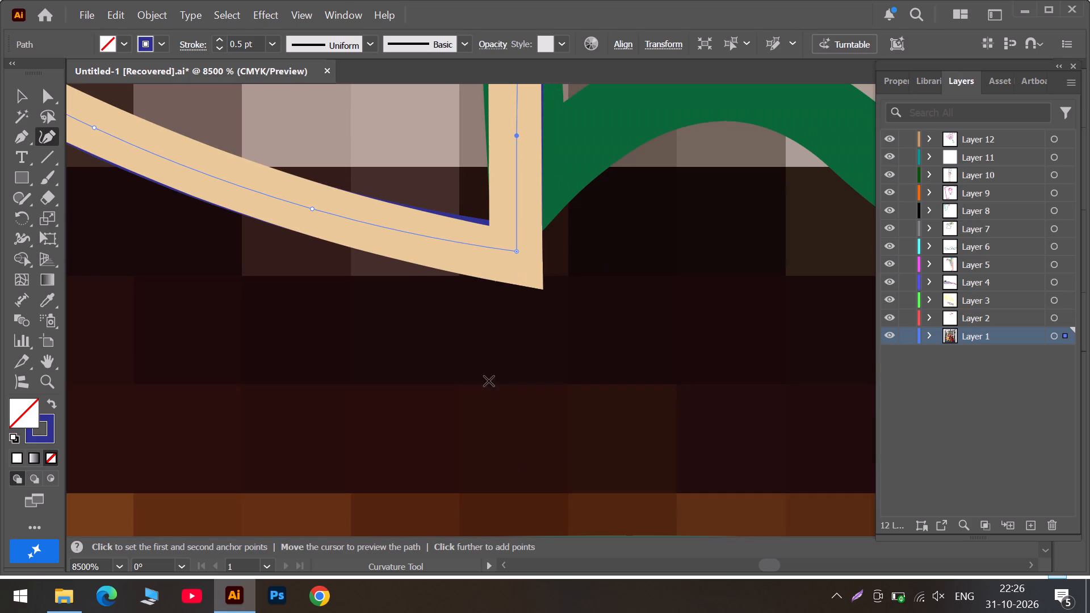
pyautogui.keyDown('alt'); pyautogui.scroll(1, 476, 259); pyautogui.keyUp('alt')
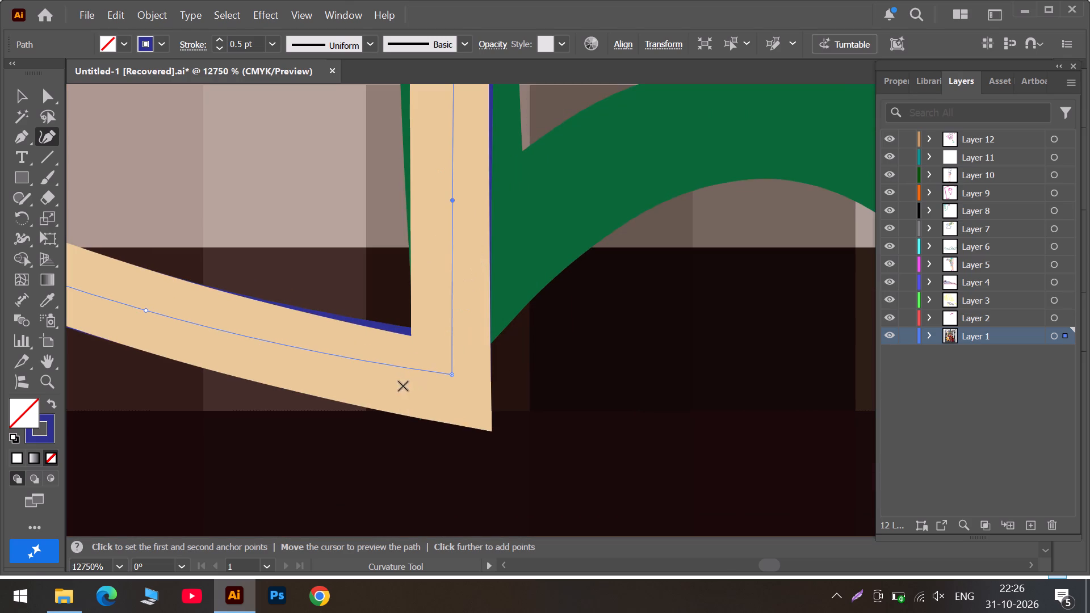
pyautogui.moveTo(452, 373); pyautogui.dragTo(447, 385)
pyautogui.scroll(2, 465, 310)
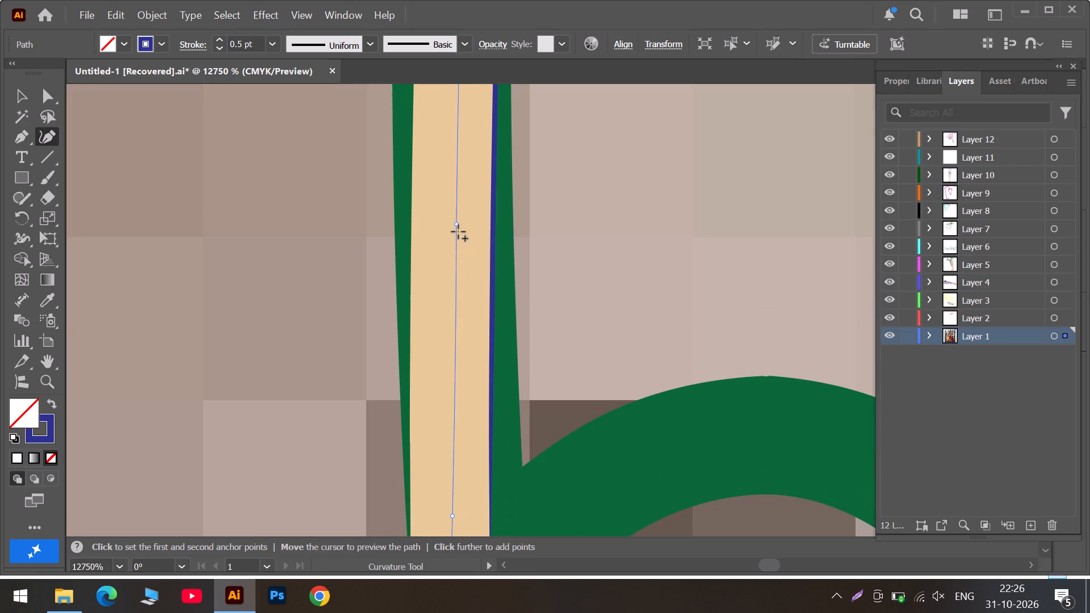
pyautogui.moveTo(456, 224); pyautogui.dragTo(451, 227)
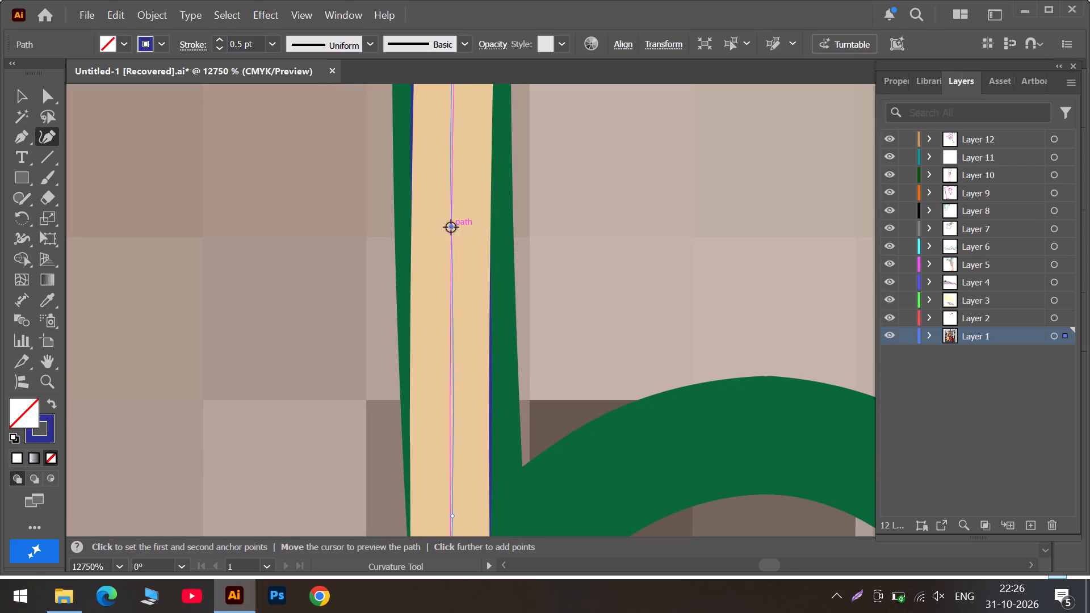
pyautogui.scroll(-2, 471, 467)
pyautogui.scroll(1, 460, 302)
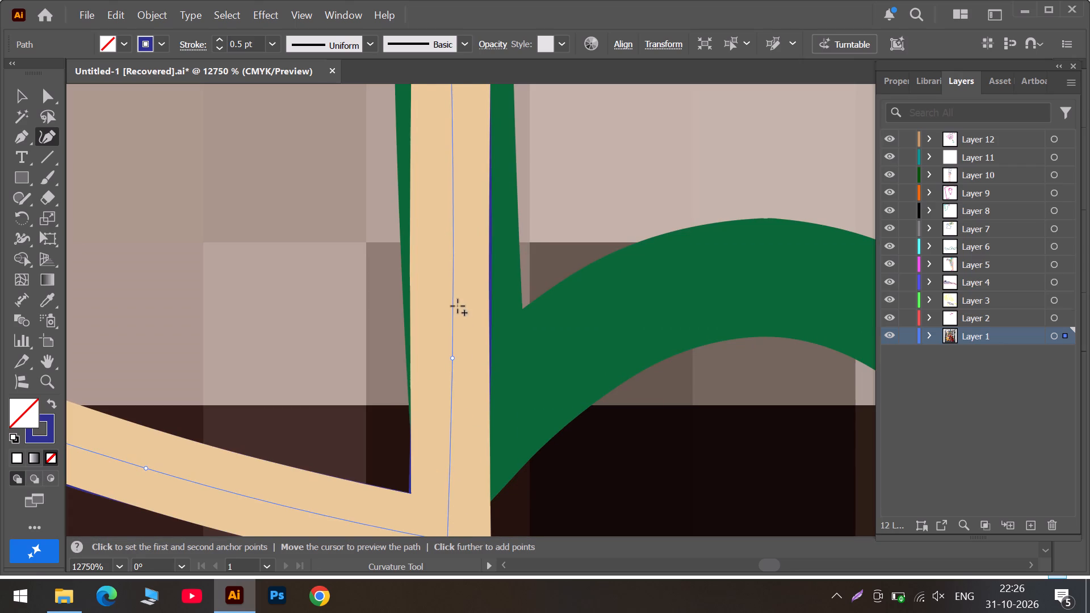
pyautogui.click(452, 362)
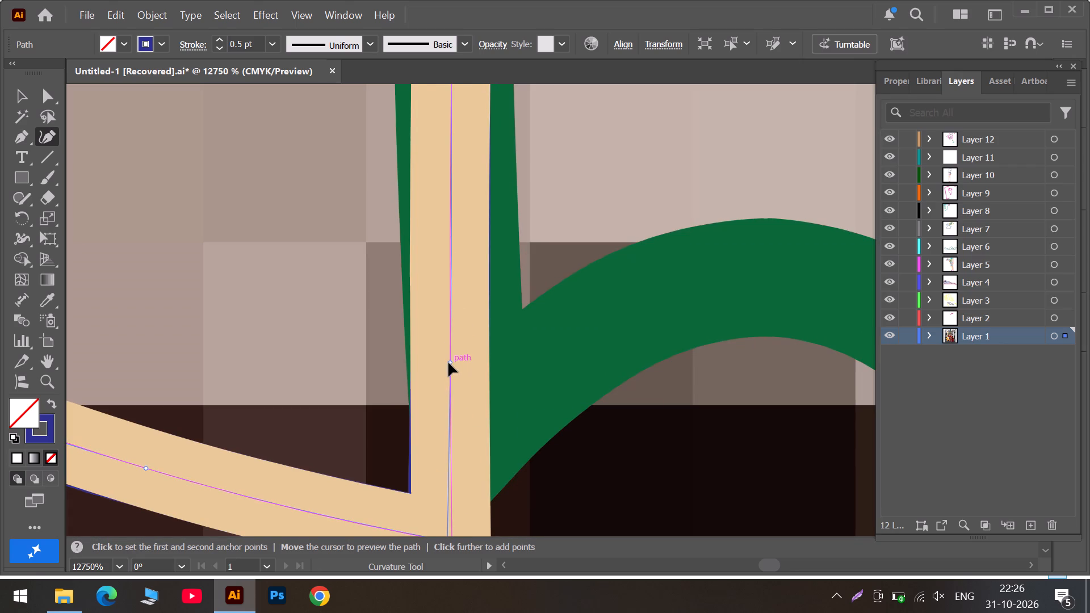
# Add a blue anchor farther up the upright segment and slide it down to the centre of the tall beige line.
pyautogui.scroll(5, 450, 358)
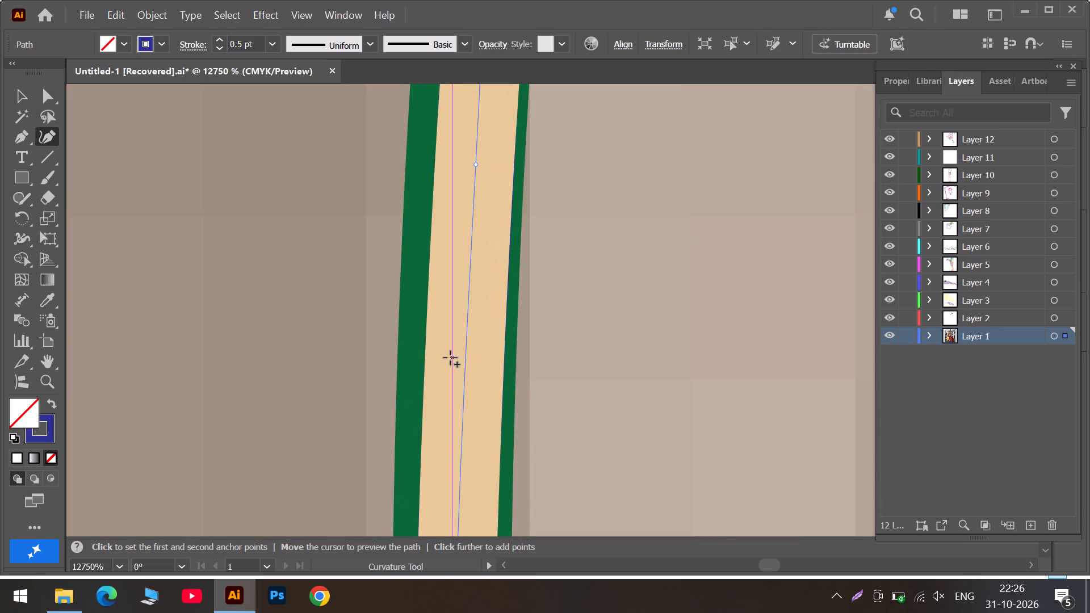
pyautogui.scroll(4, 450, 357)
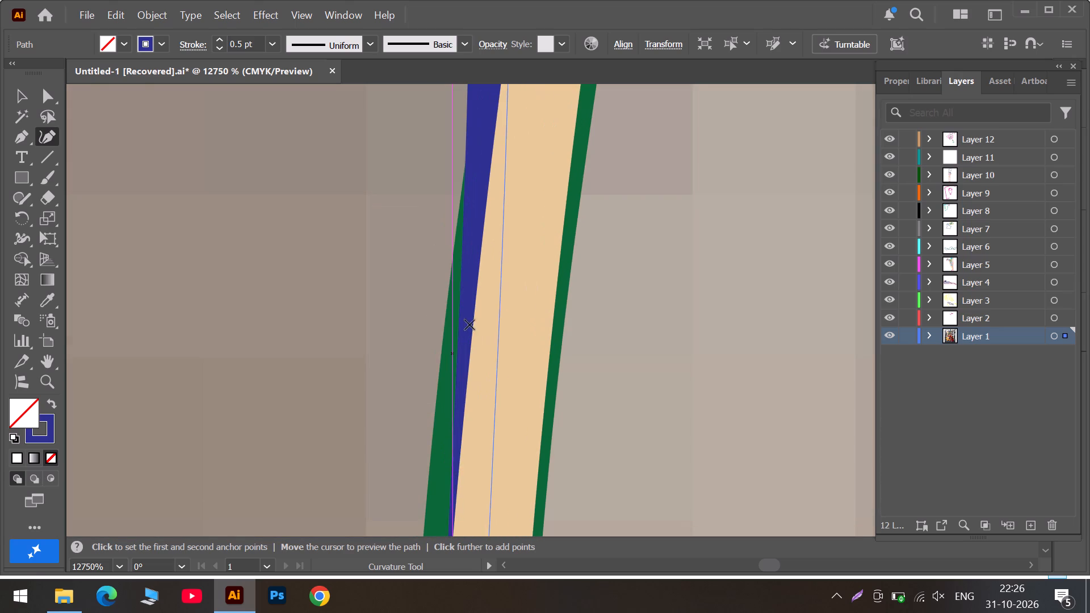
pyautogui.moveTo(505, 244); pyautogui.dragTo(519, 243)
pyautogui.moveTo(519, 243); pyautogui.dragTo(515, 245)
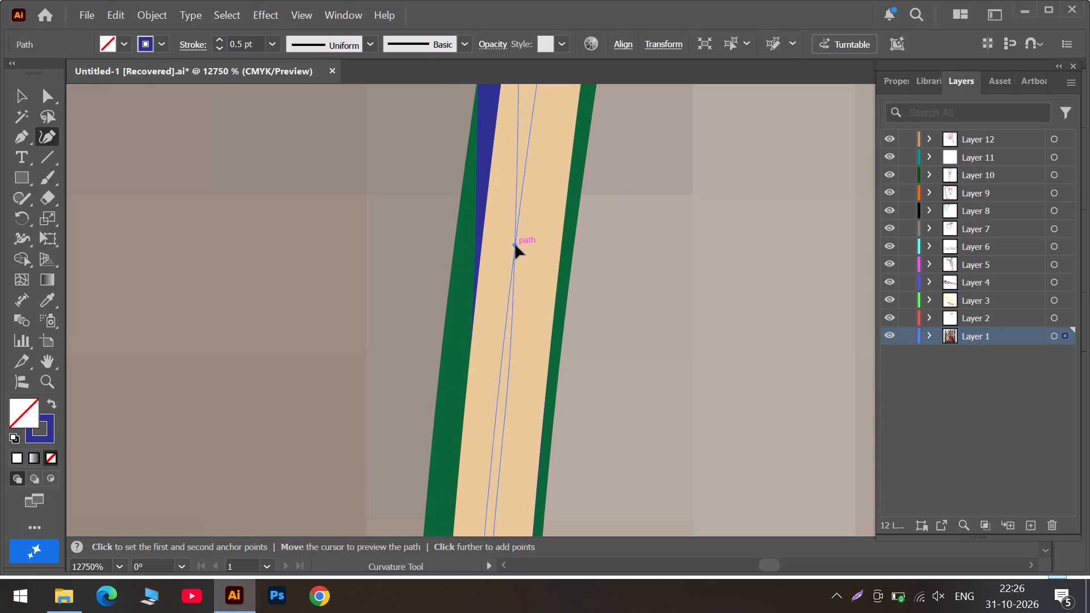
pyautogui.moveTo(515, 245); pyautogui.dragTo(515, 349)
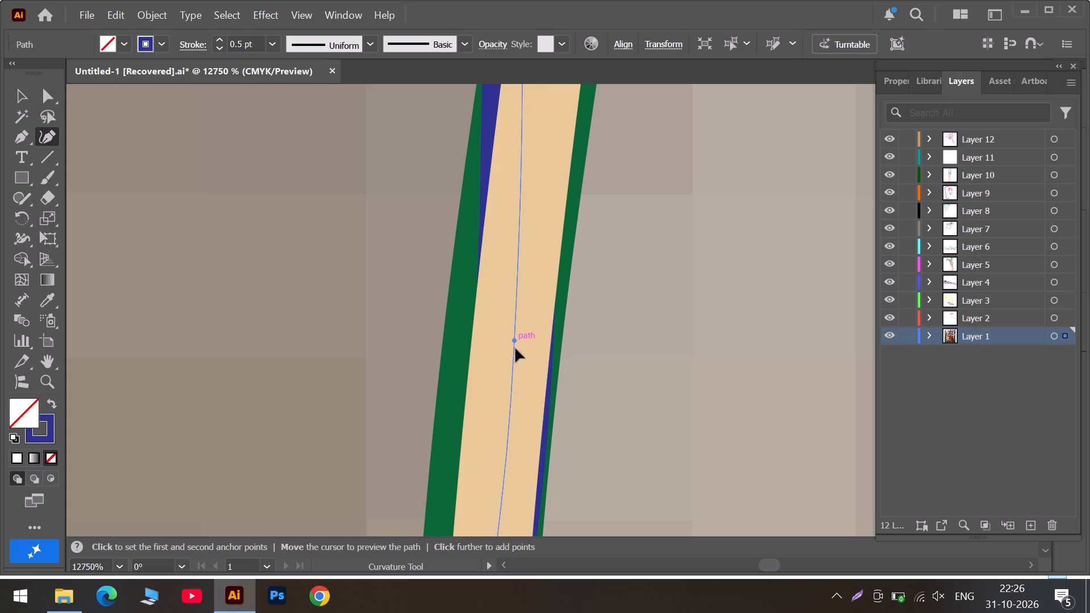
pyautogui.moveTo(515, 349); pyautogui.dragTo(508, 367)
pyautogui.scroll(-2, 509, 370)
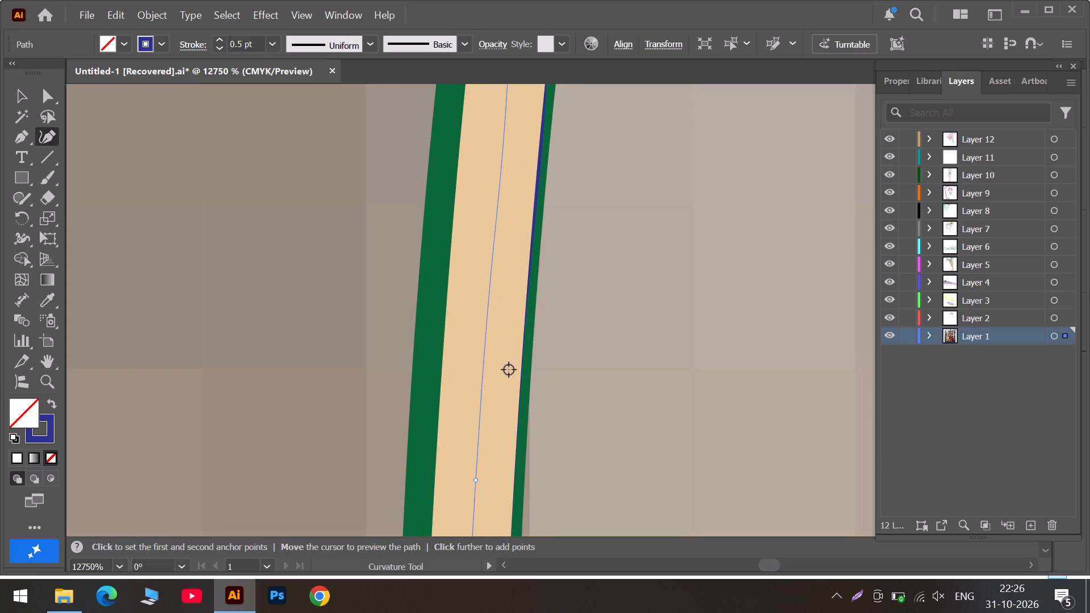
pyautogui.moveTo(504, 154); pyautogui.dragTo(494, 160)
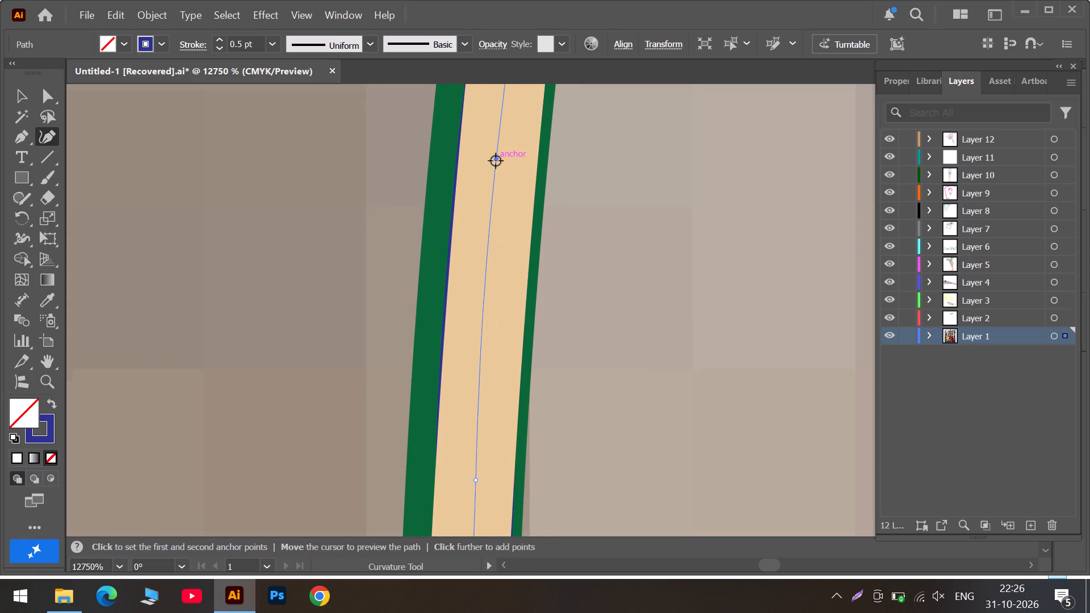
# Move the two stray anchors of the blue path's bulging stretch across onto the upper part of the tall beige line.
pyautogui.scroll(5, 496, 161)
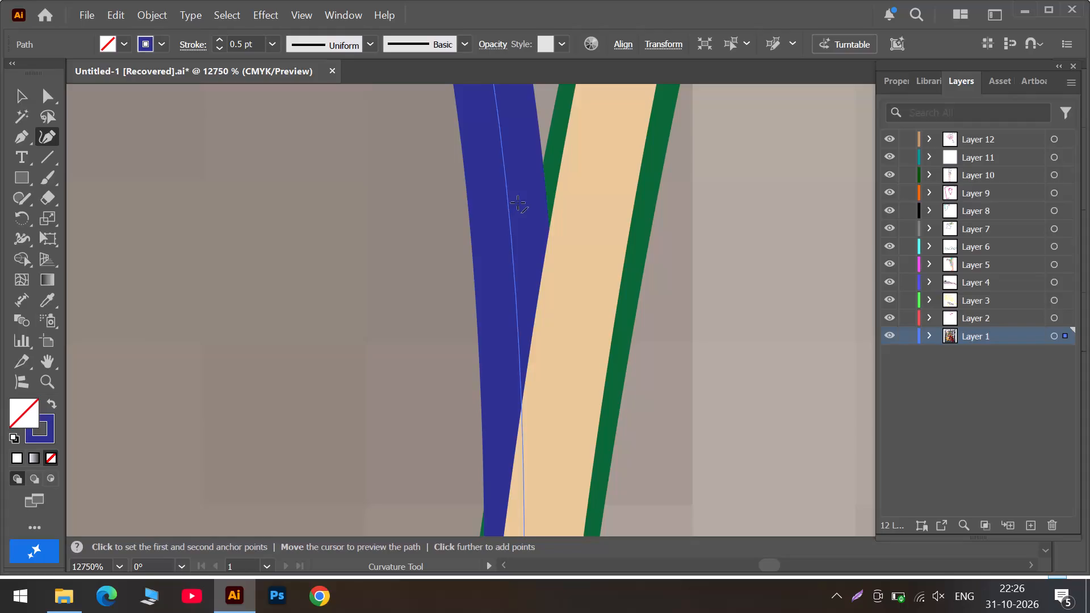
pyautogui.keyDown('alt'); pyautogui.scroll(-2, 518, 203); pyautogui.keyUp('alt')
pyautogui.scroll(5, 514, 161)
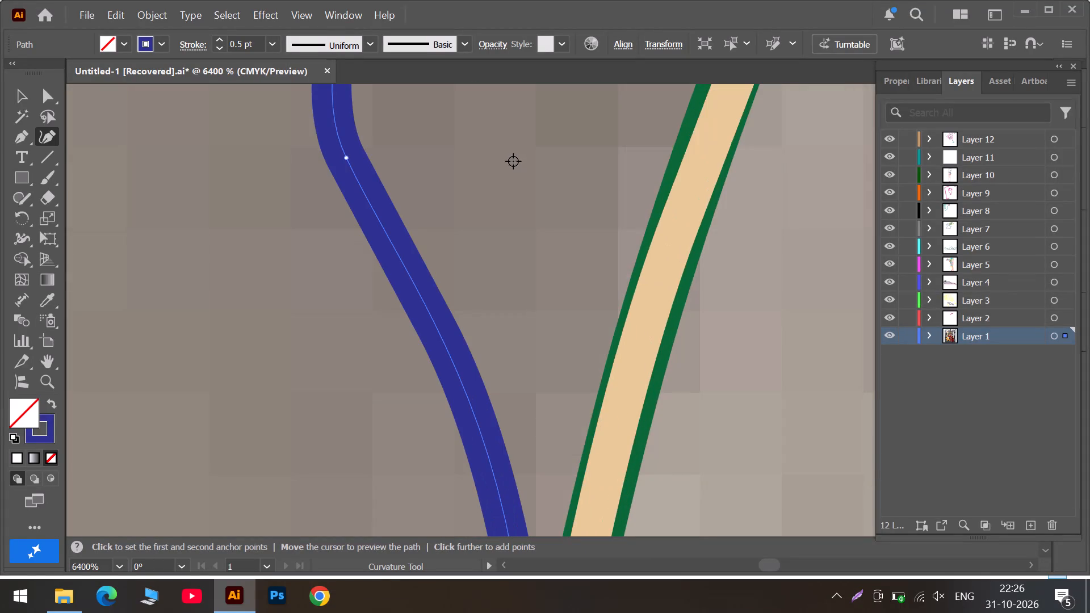
pyautogui.keyDown('alt'); pyautogui.scroll(-4, 502, 173); pyautogui.keyUp('alt')
pyautogui.scroll(5, 502, 174)
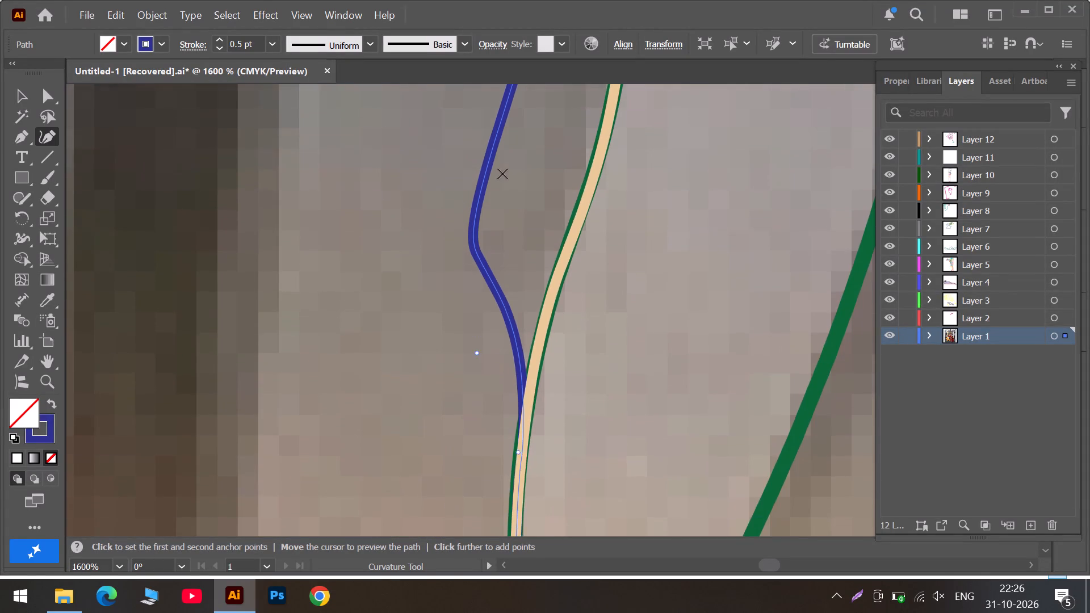
pyautogui.scroll(18, 502, 174)
pyautogui.scroll(6, 653, 233)
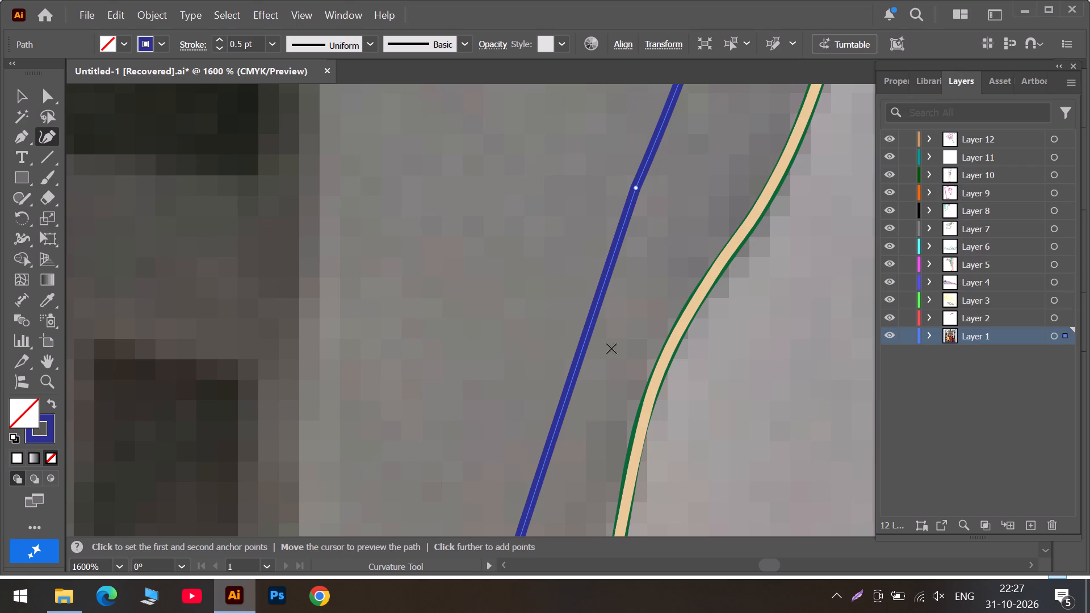
pyautogui.scroll(-6, 610, 401)
pyautogui.scroll(-13, 531, 358)
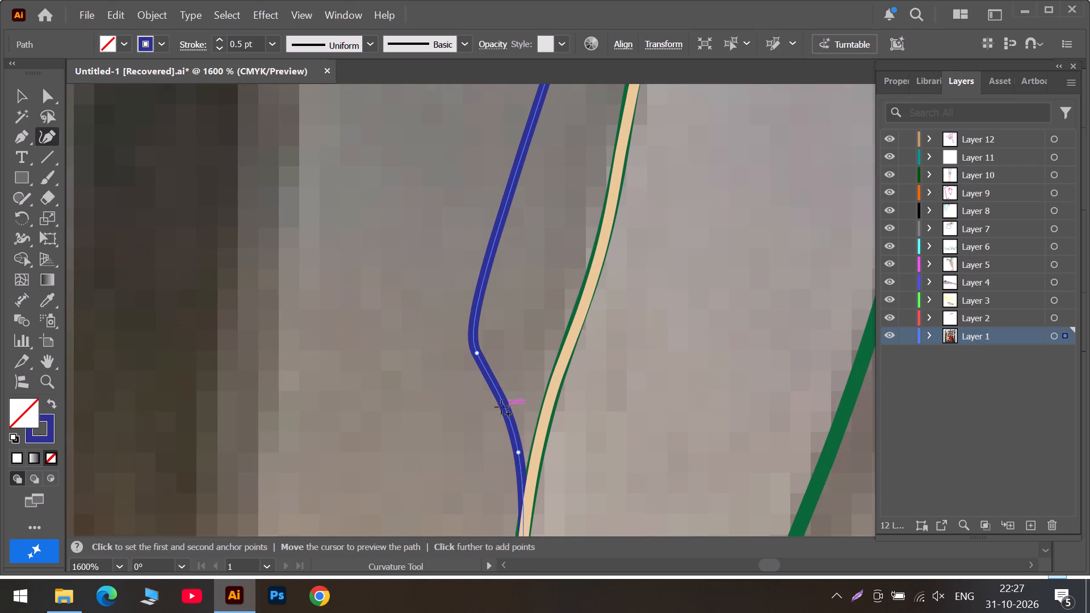
pyautogui.keyDown('alt'); pyautogui.scroll(2, 501, 406); pyautogui.keyUp('alt')
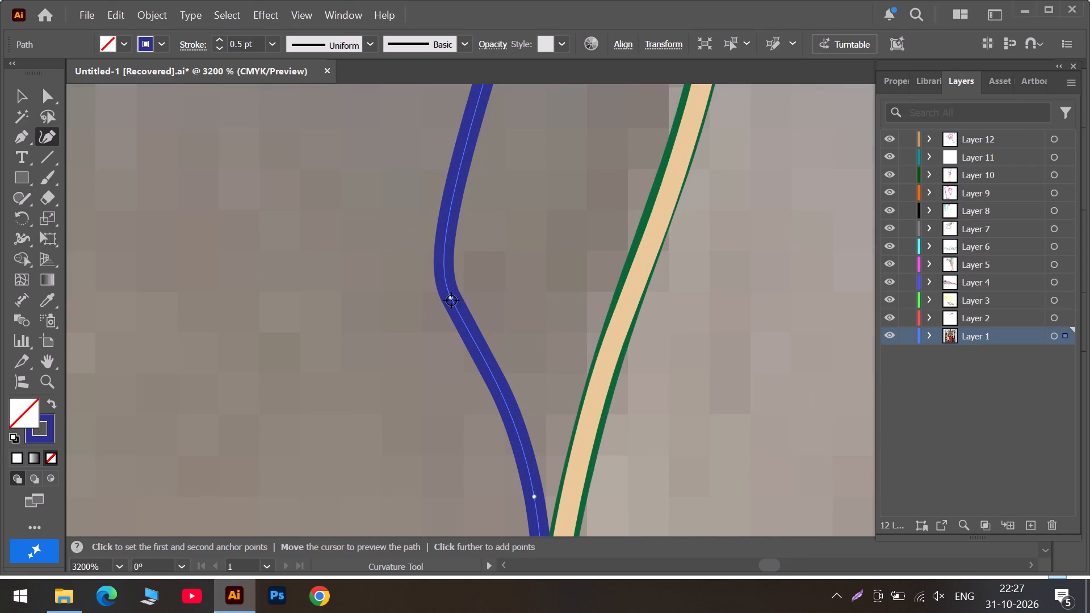
pyautogui.moveTo(452, 297); pyautogui.dragTo(634, 276)
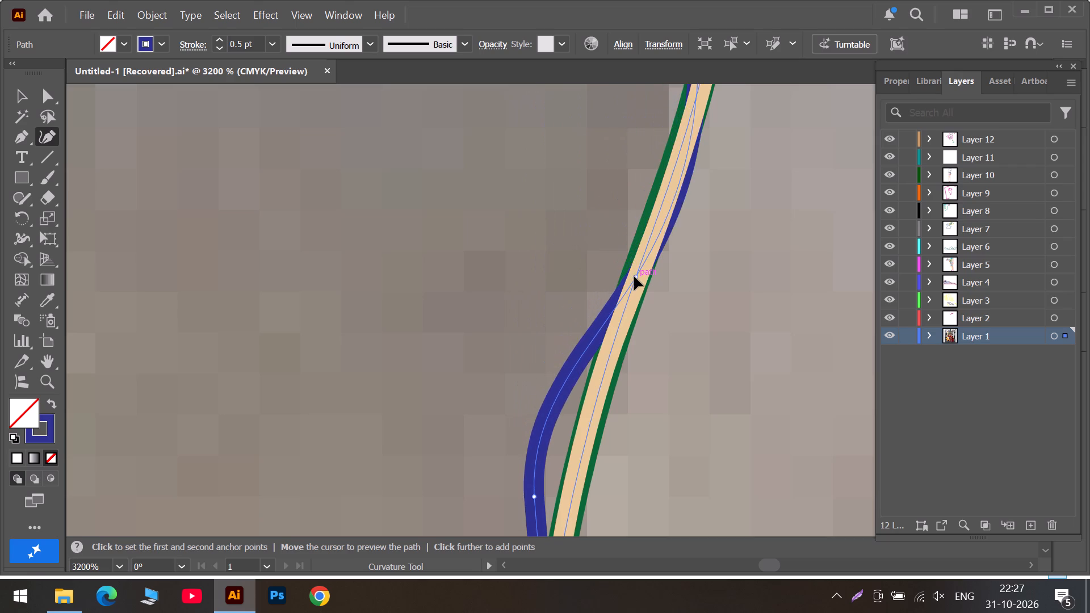
pyautogui.moveTo(634, 276); pyautogui.dragTo(631, 275)
pyautogui.scroll(-4, 623, 288)
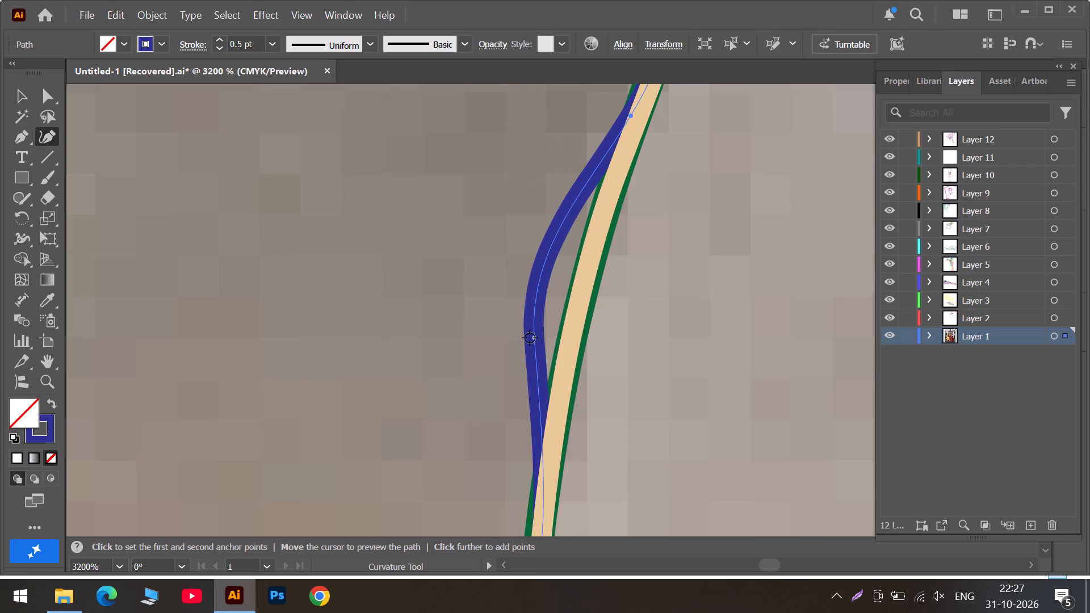
pyautogui.moveTo(534, 339); pyautogui.dragTo(571, 331)
# Add a blue anchor just below the lower relocated anchor and centre it on the beige line.
pyautogui.scroll(-2, 570, 360)
pyautogui.keyDown('alt'); pyautogui.scroll(1, 563, 358); pyautogui.keyUp('alt')
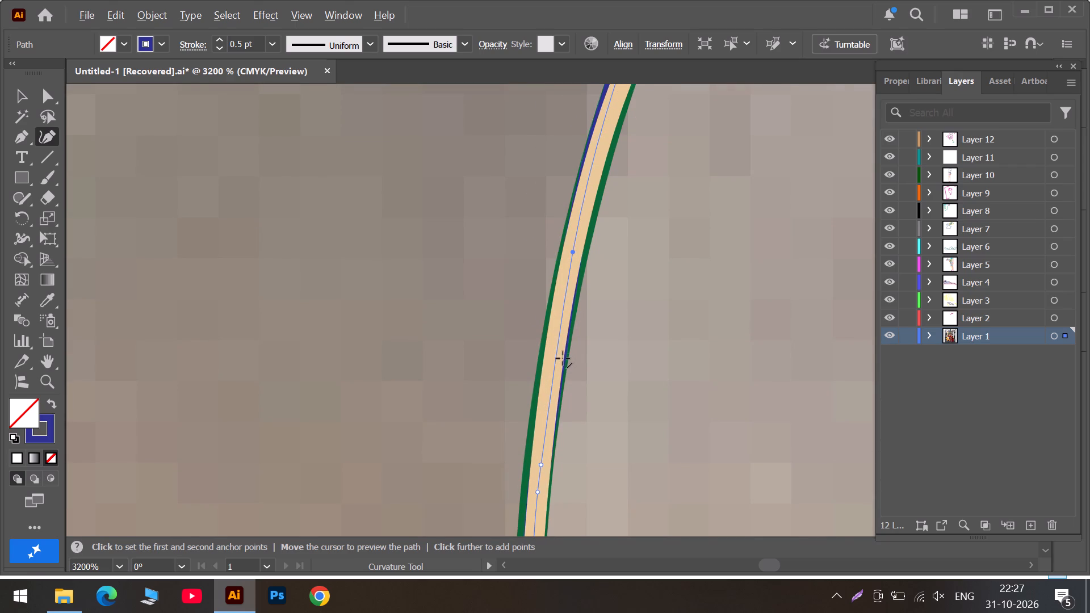
pyautogui.moveTo(561, 335); pyautogui.dragTo(560, 336)
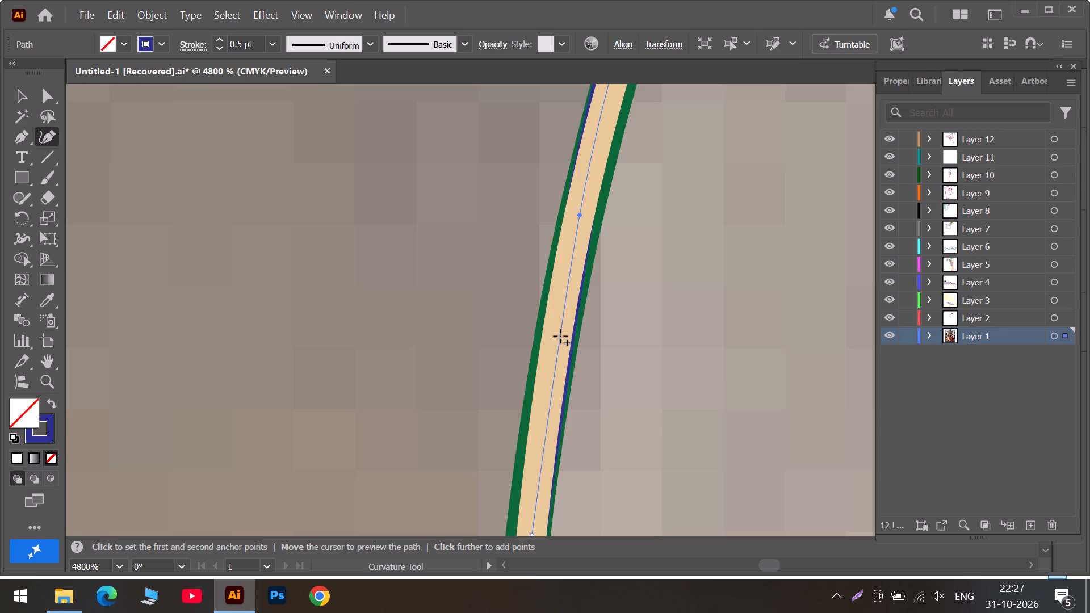
pyautogui.moveTo(560, 336); pyautogui.dragTo(552, 351)
# Centre the upper relocated blue anchor on the beige line and add another anchor between it and the one below.
pyautogui.scroll(4, 581, 255)
pyautogui.scroll(2, 669, 155)
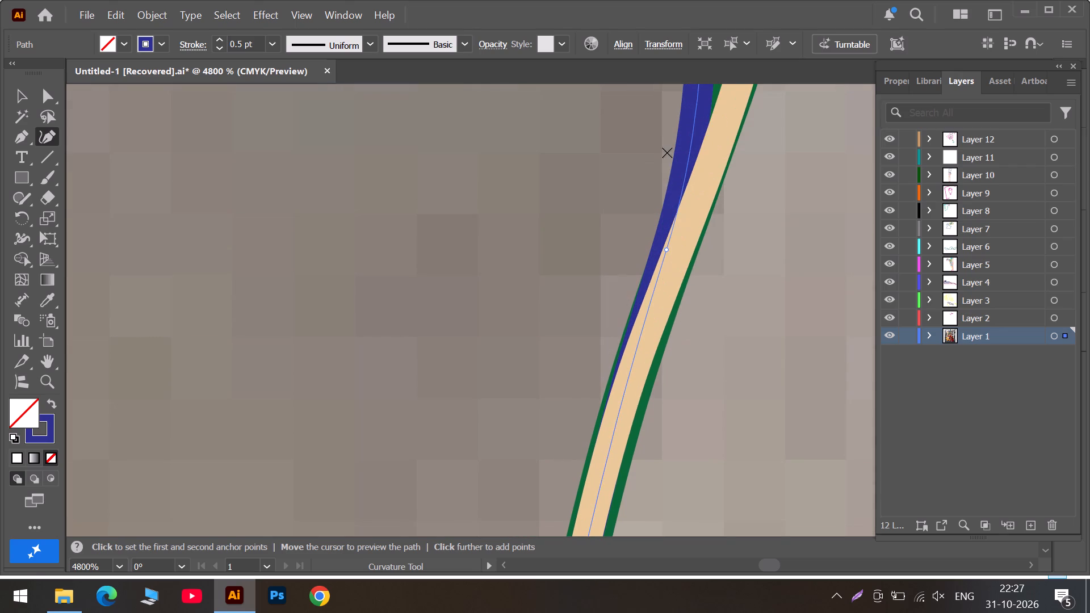
pyautogui.moveTo(669, 250); pyautogui.dragTo(676, 251)
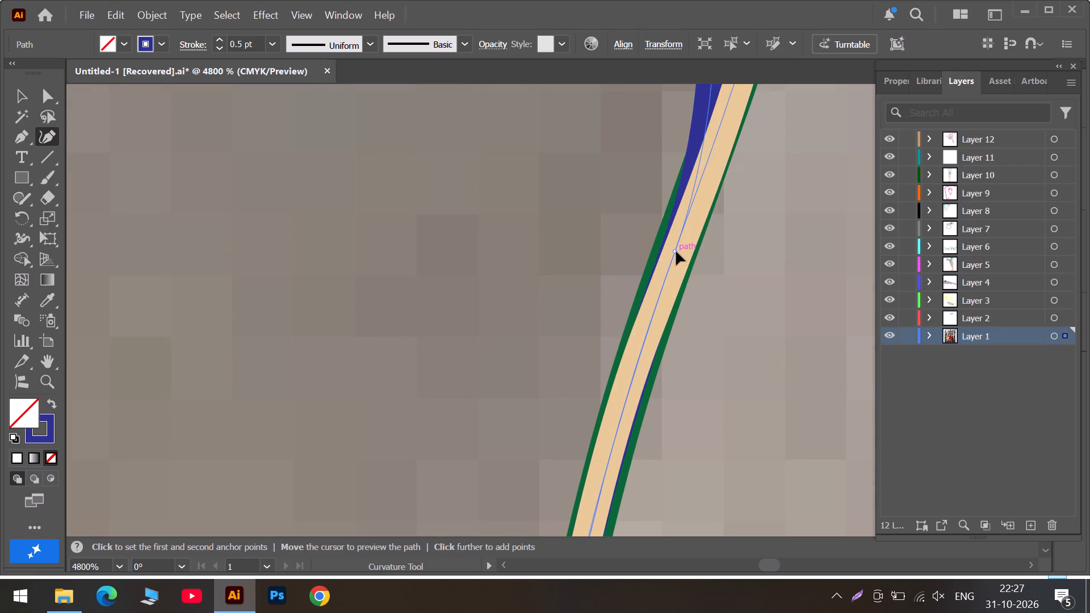
pyautogui.moveTo(676, 251); pyautogui.dragTo(676, 252)
pyautogui.scroll(-3, 658, 330)
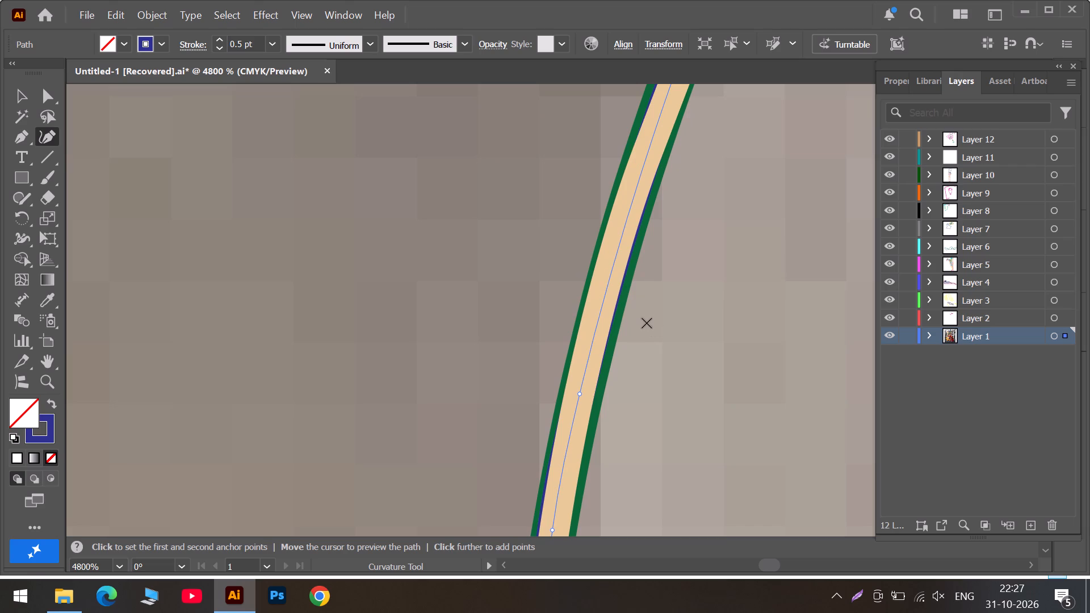
pyautogui.click(621, 237)
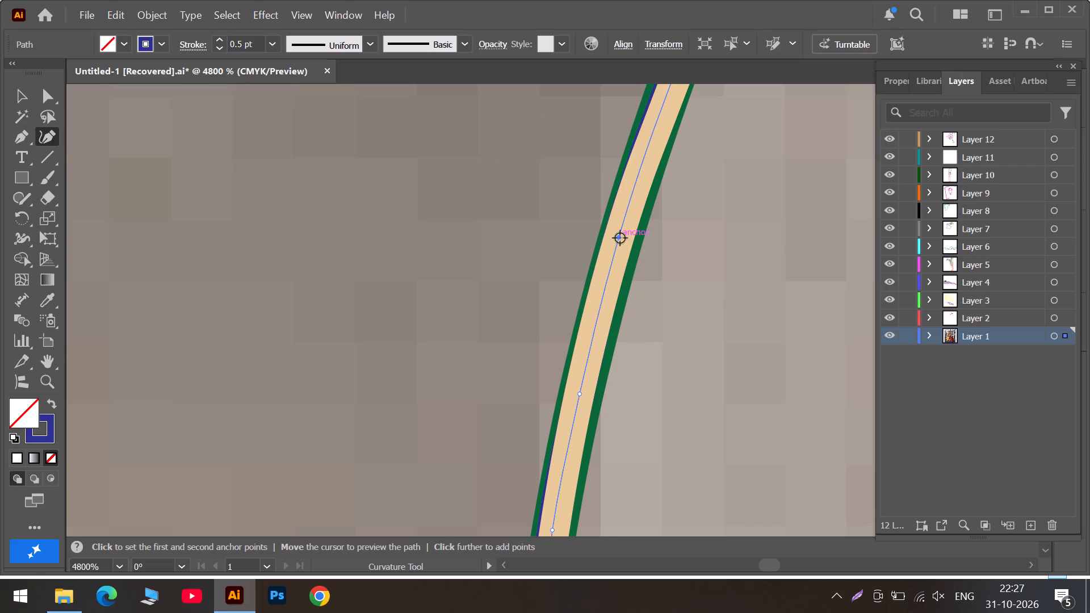
pyautogui.scroll(4, 623, 237)
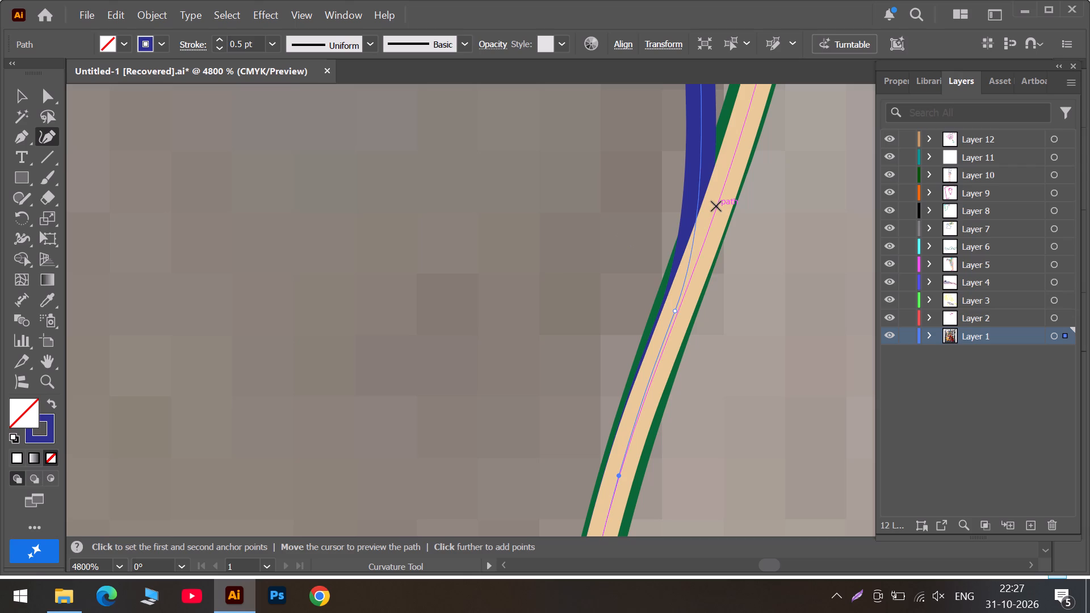
# Add a blue anchor on the stretch above, move it onto the centre of the tall beige line and re-centre the anchor below it.
pyautogui.scroll(1, 707, 138)
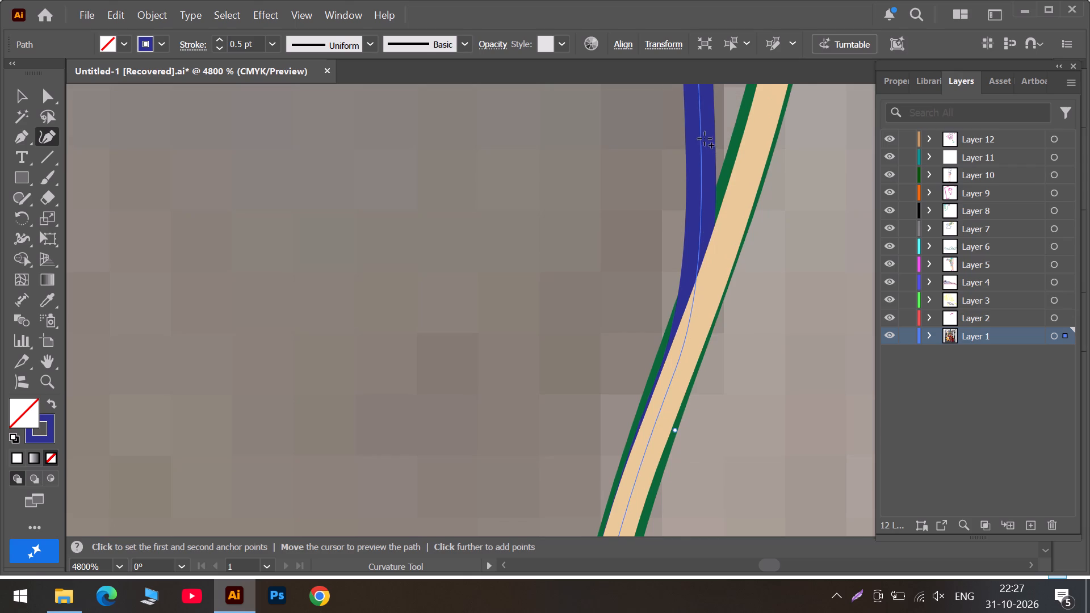
pyautogui.scroll(2, 705, 138)
pyautogui.moveTo(699, 157); pyautogui.dragTo(723, 181)
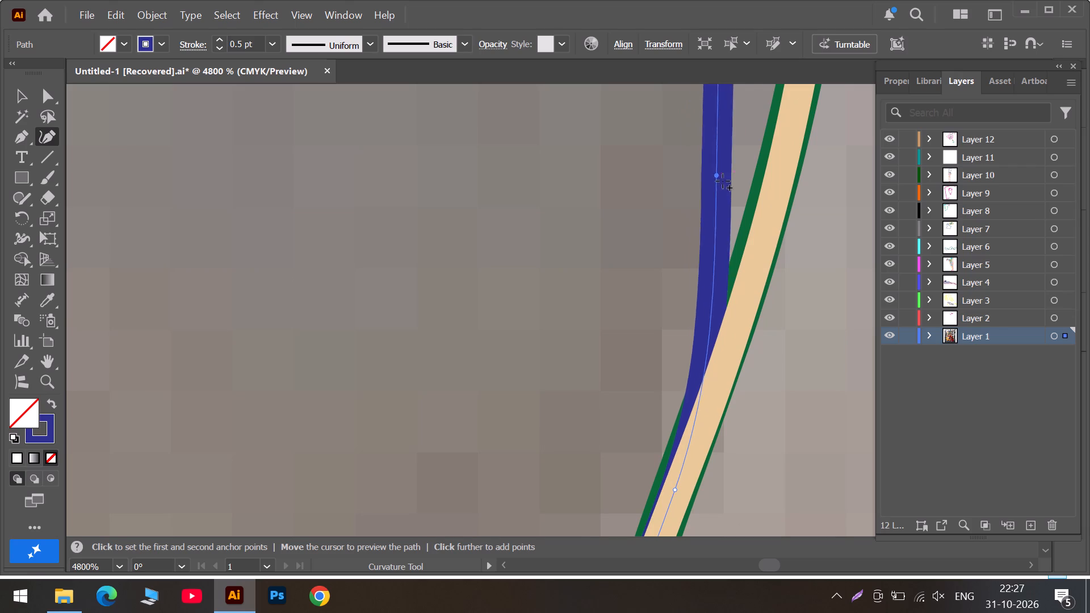
pyautogui.moveTo(723, 181); pyautogui.dragTo(765, 230)
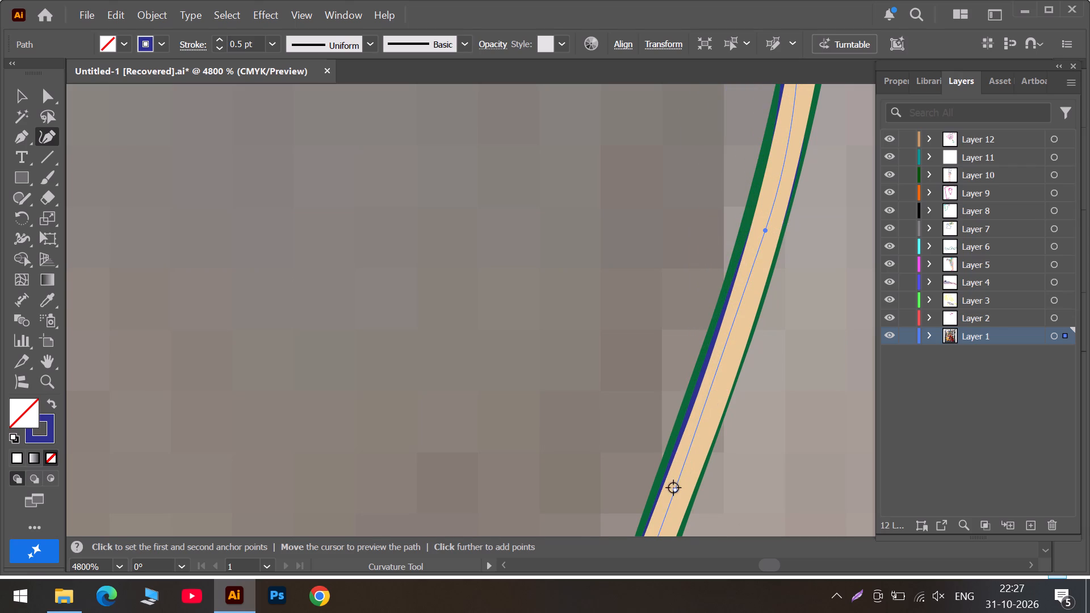
pyautogui.moveTo(676, 490); pyautogui.dragTo(687, 474)
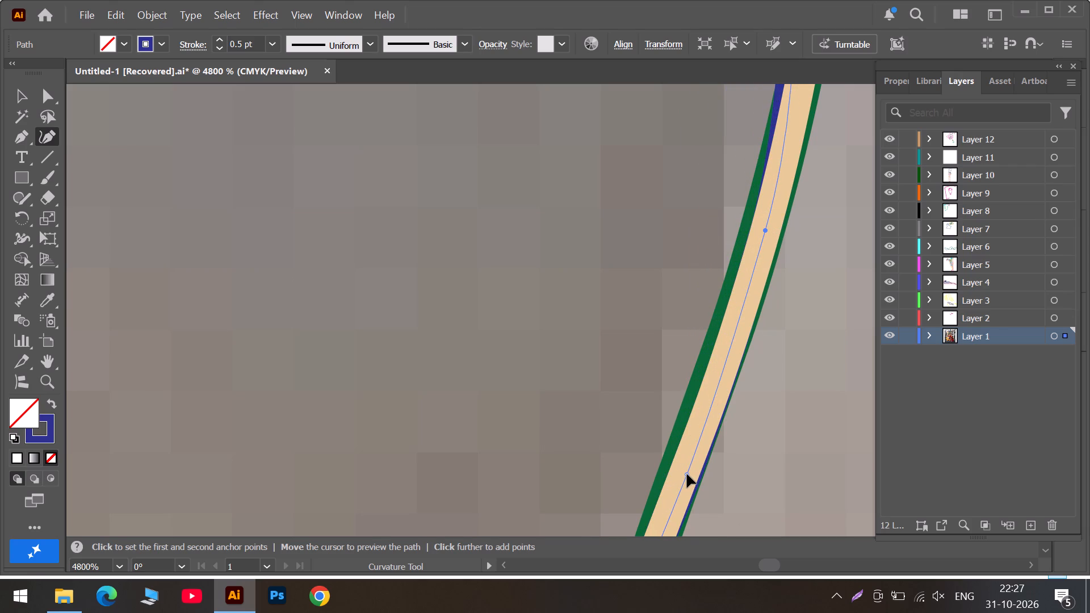
pyautogui.moveTo(687, 474); pyautogui.dragTo(685, 468)
pyautogui.scroll(-5, 685, 467)
pyautogui.scroll(2, 683, 451)
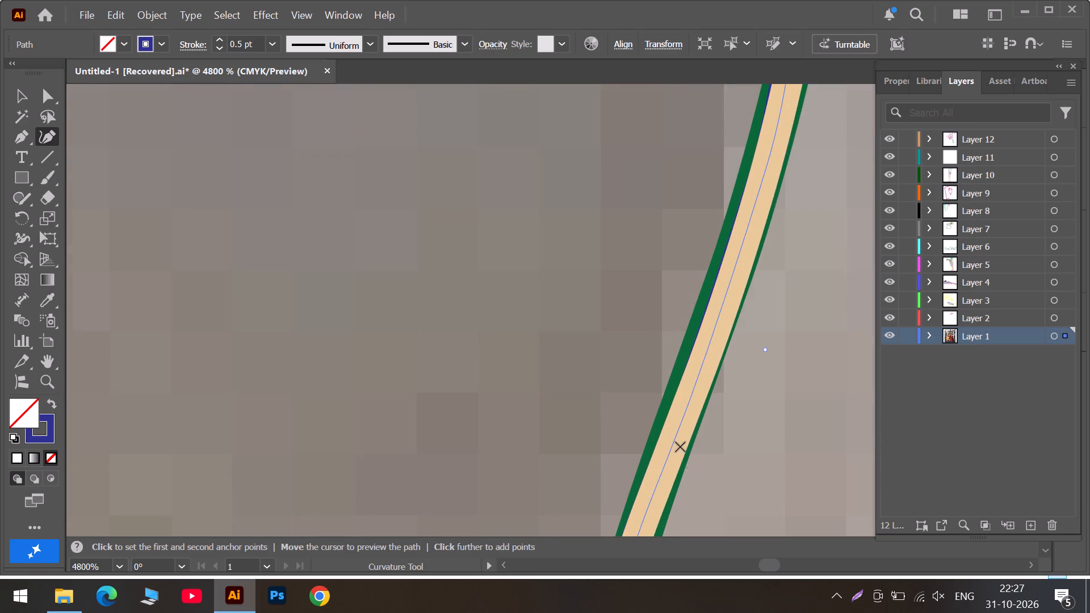
# Add a blue anchor farther up where the path leaves the beige line and move it onto the line's centre.
pyautogui.scroll(3, 680, 447)
pyautogui.scroll(4, 712, 366)
pyautogui.scroll(3, 785, 343)
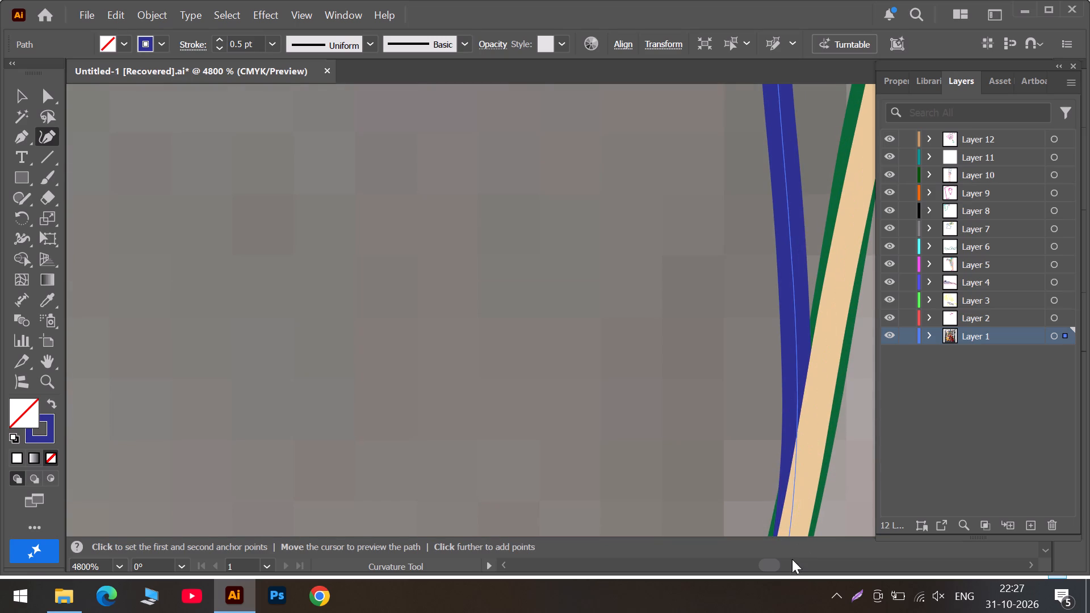
pyautogui.click(790, 561)
pyautogui.scroll(-2, 359, 375)
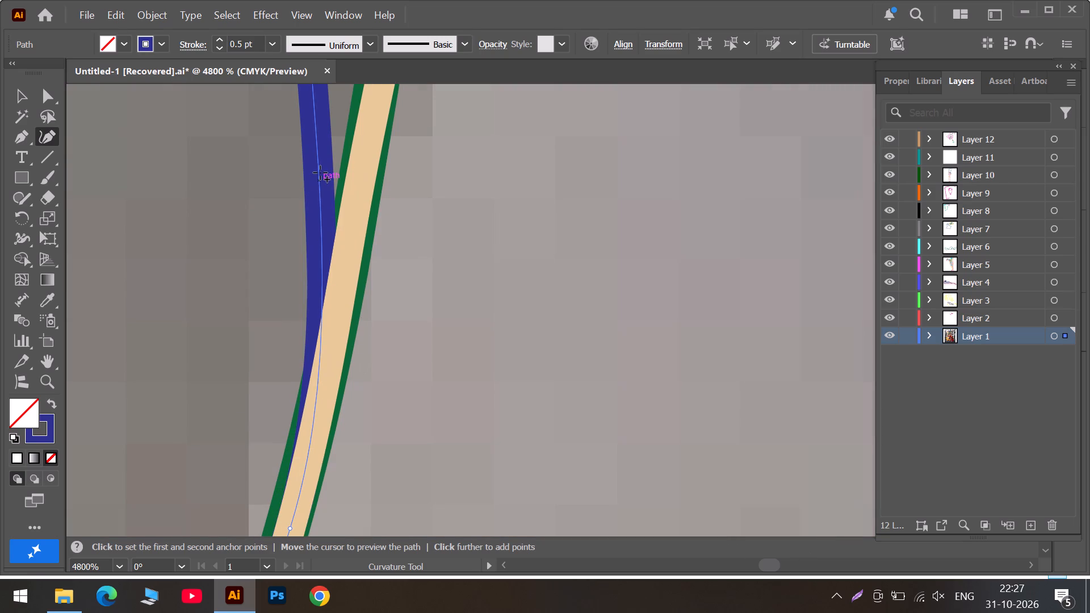
pyautogui.moveTo(320, 172); pyautogui.dragTo(353, 206)
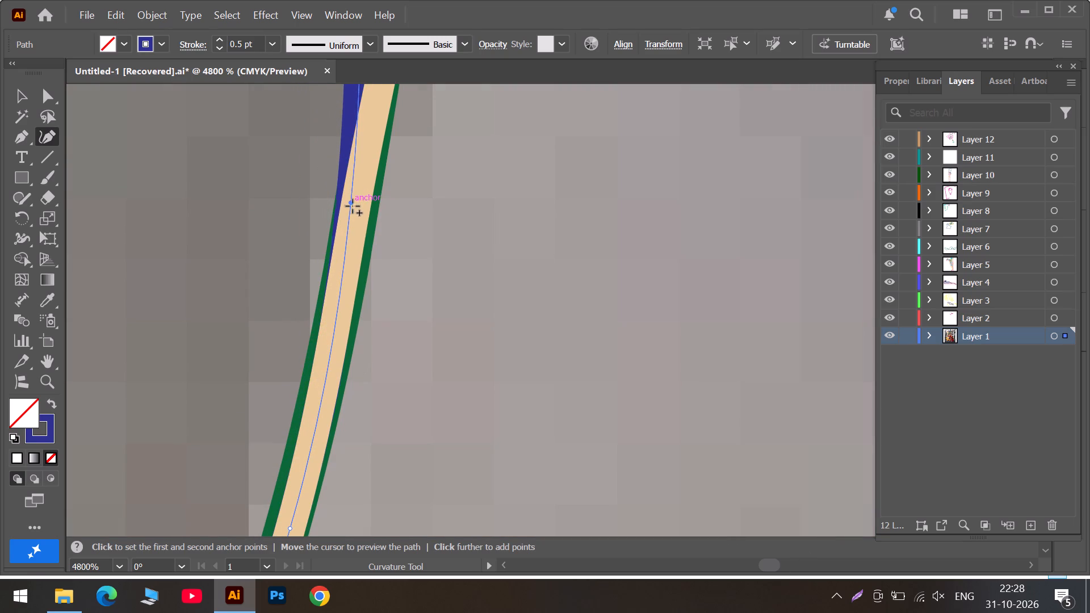
pyautogui.moveTo(353, 206); pyautogui.dragTo(354, 207)
# Add another blue anchor above, slide it down to the beige line's centre and re-centre the anchor below it.
pyautogui.scroll(4, 354, 207)
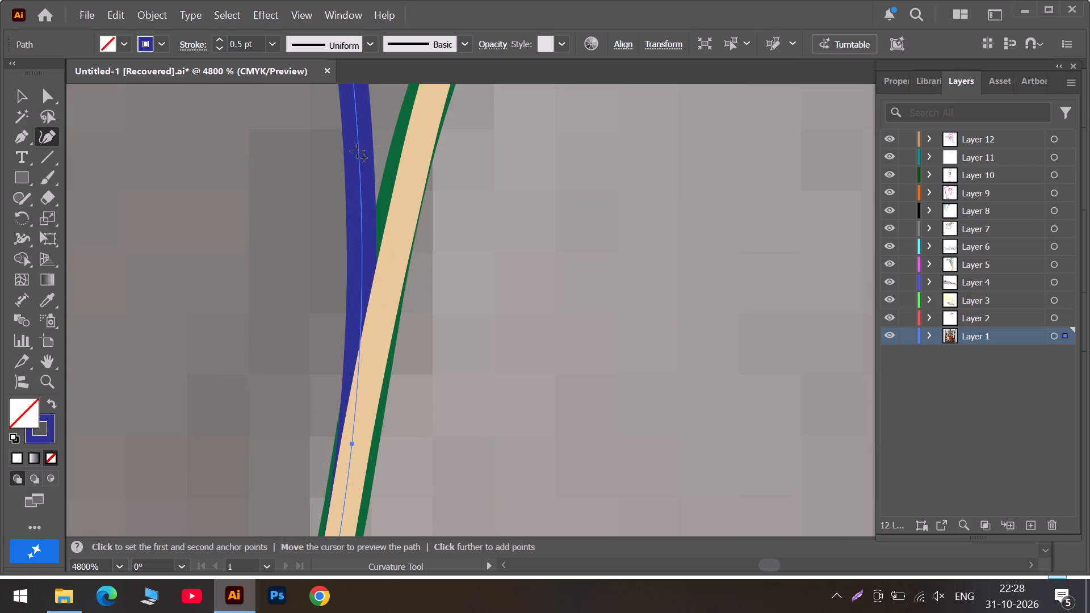
pyautogui.moveTo(357, 132); pyautogui.dragTo(410, 173)
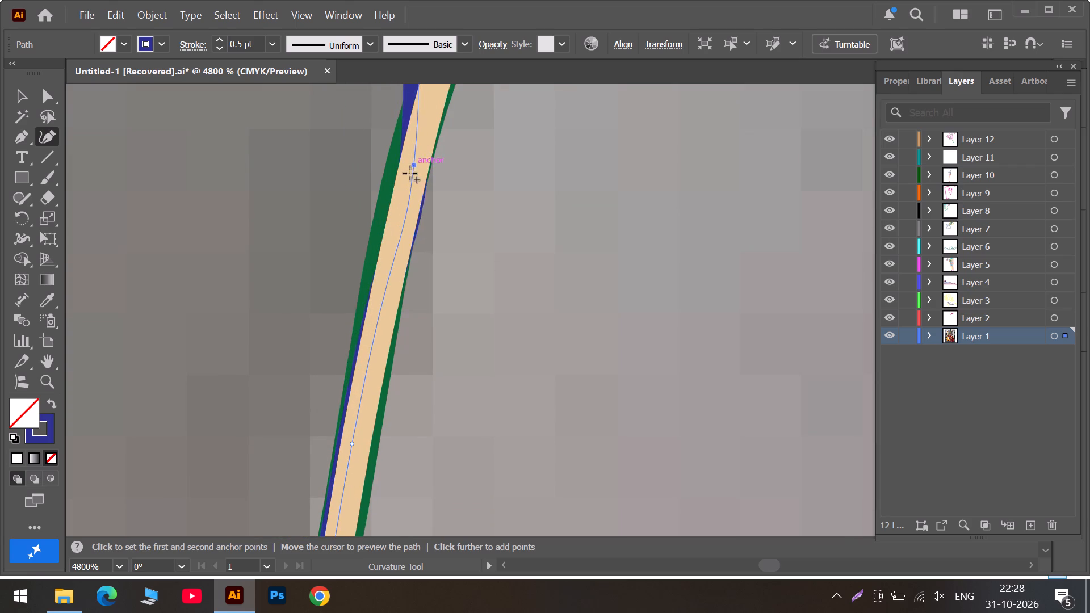
pyautogui.moveTo(410, 173); pyautogui.dragTo(404, 202)
pyautogui.scroll(-2, 388, 298)
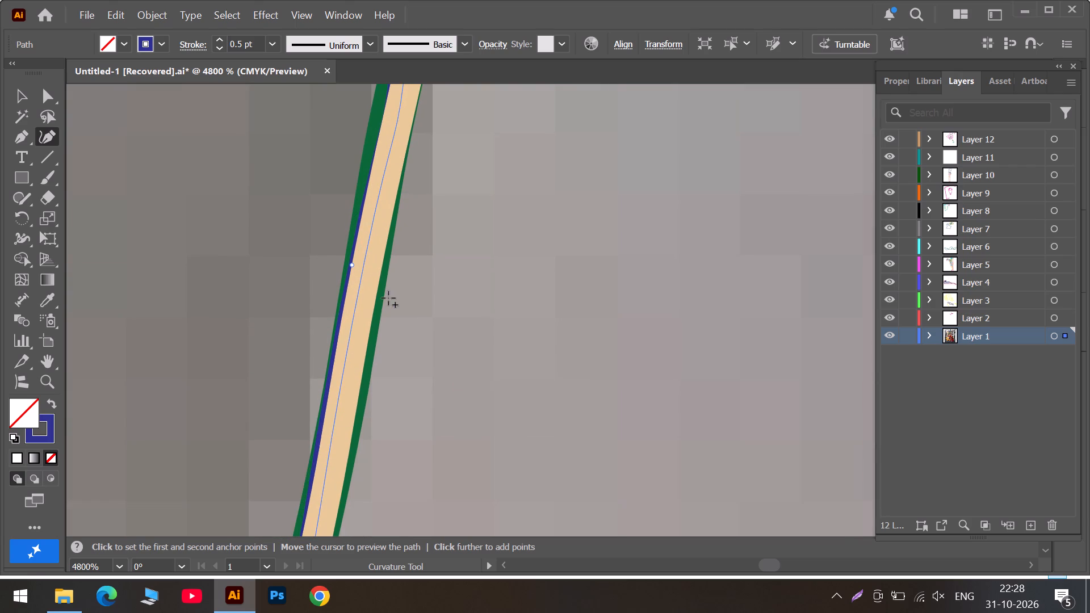
pyautogui.click(354, 326)
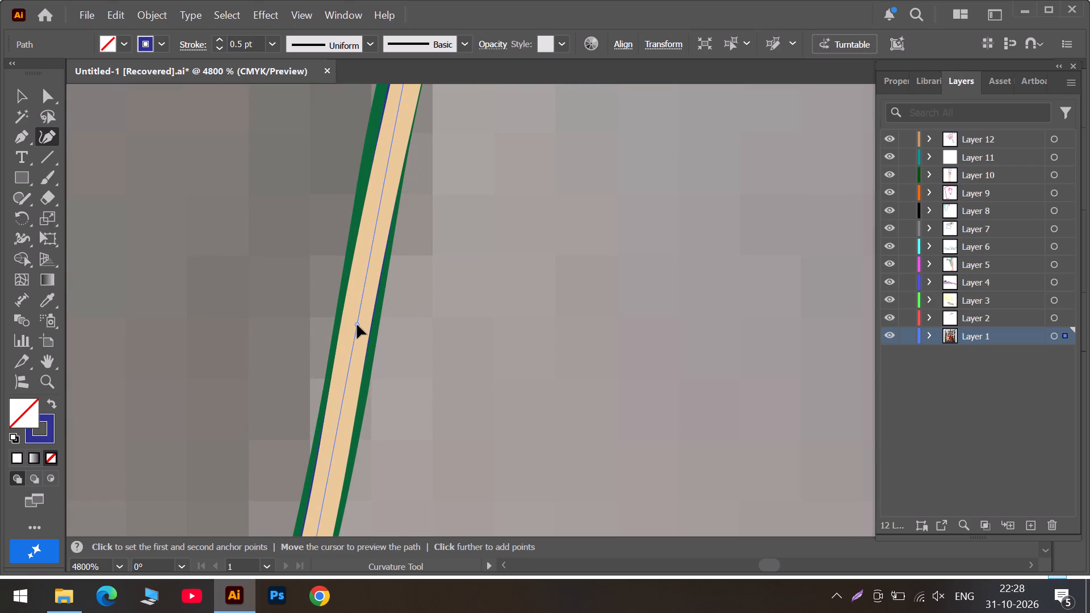
# Add a blue anchor higher on the straying stretch, move it onto the beige line's centre and adjust the anchor below to match.
pyautogui.scroll(5, 357, 291)
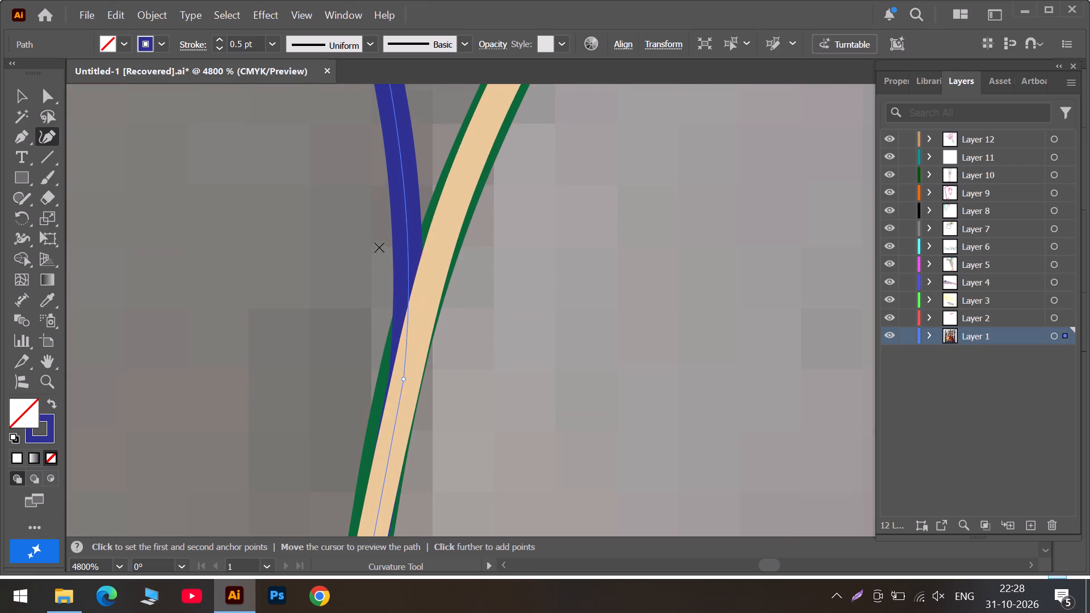
pyautogui.scroll(1, 379, 247)
pyautogui.moveTo(392, 150); pyautogui.dragTo(395, 165)
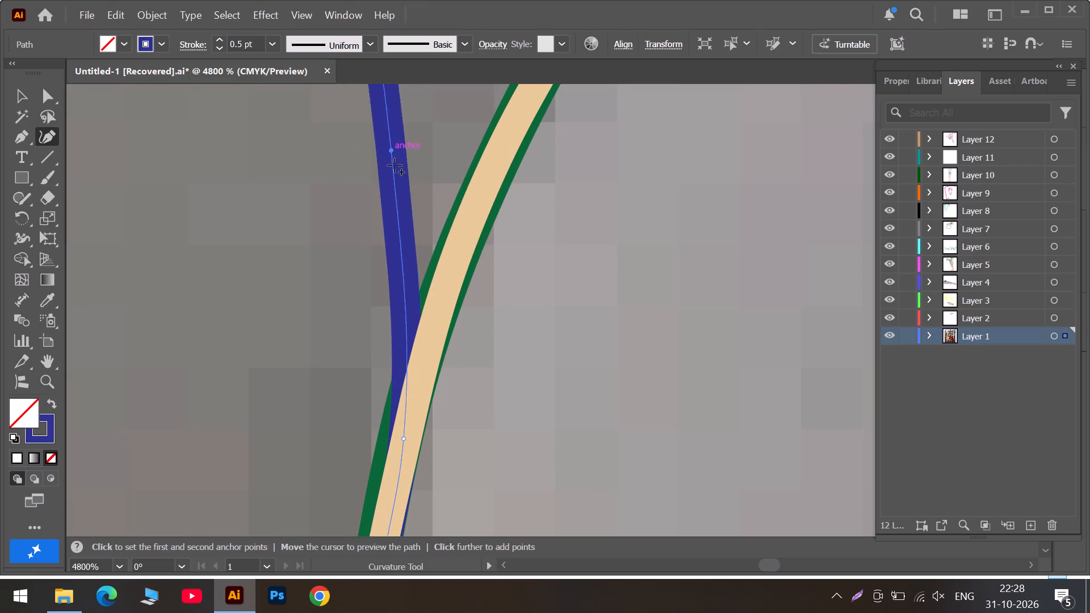
pyautogui.moveTo(395, 165); pyautogui.dragTo(441, 295)
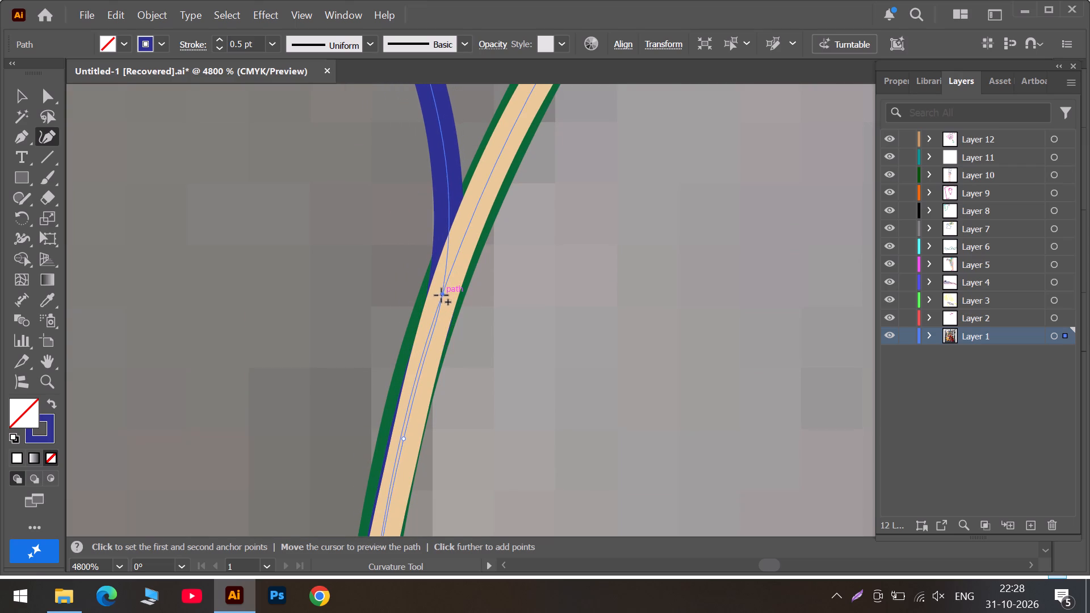
pyautogui.moveTo(441, 295); pyautogui.dragTo(441, 296)
pyautogui.scroll(-1, 385, 494)
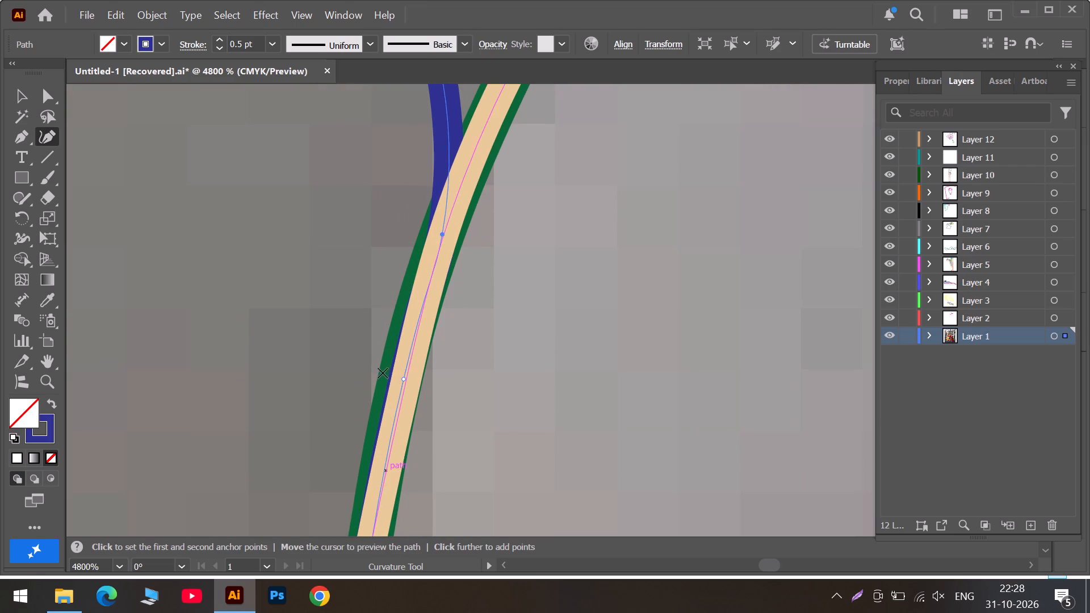
pyautogui.click(404, 382)
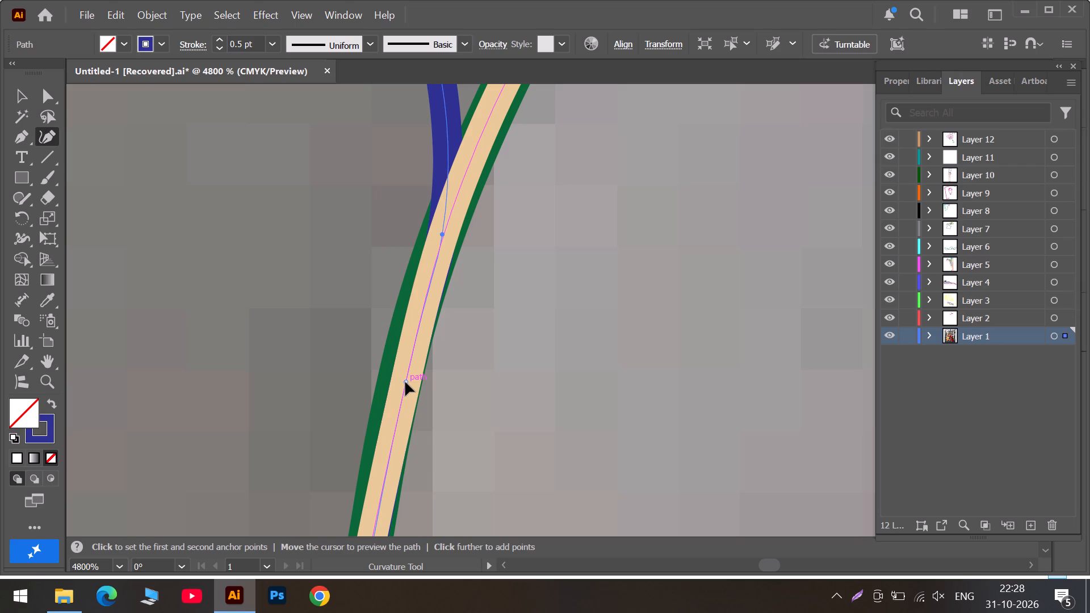
# Re-centre the second anchor below on the beige line and add a centred blue anchor on the segment beneath it.
pyautogui.scroll(-5, 405, 382)
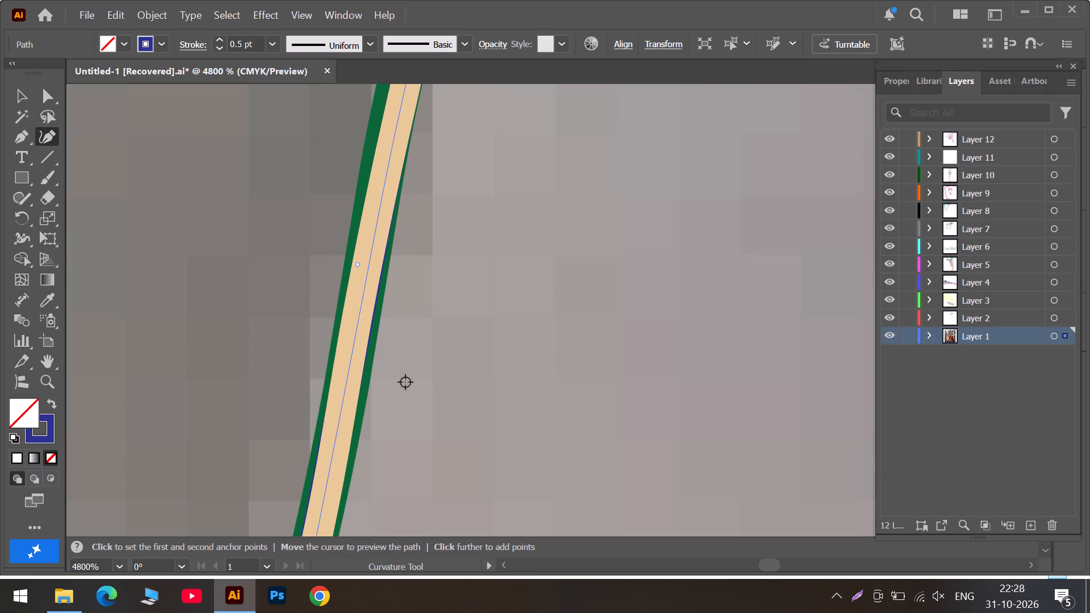
pyautogui.scroll(3, 405, 382)
pyautogui.scroll(-1, 405, 382)
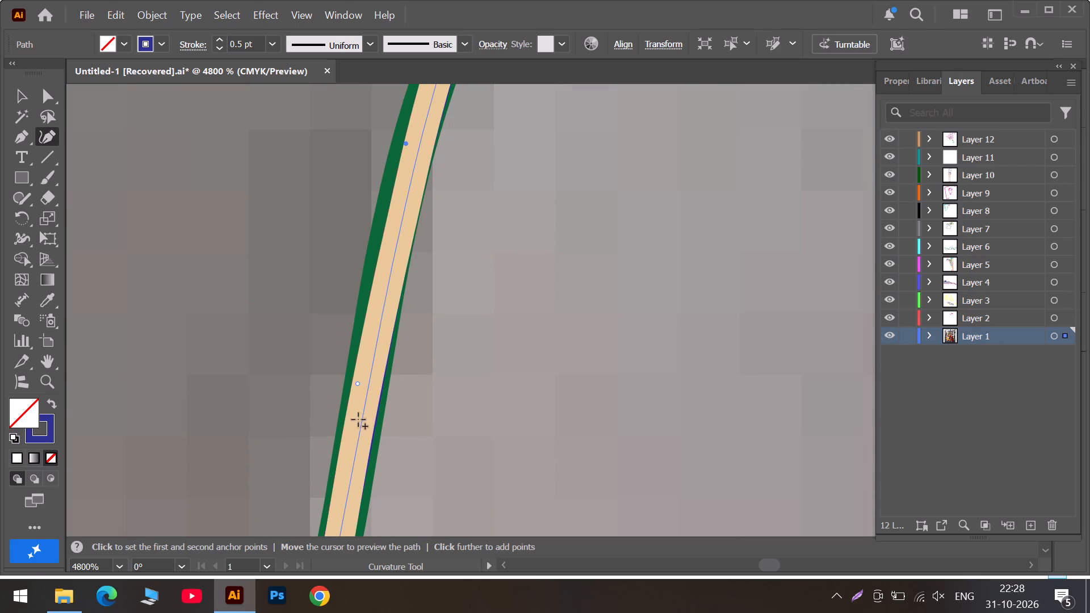
pyautogui.click(356, 444)
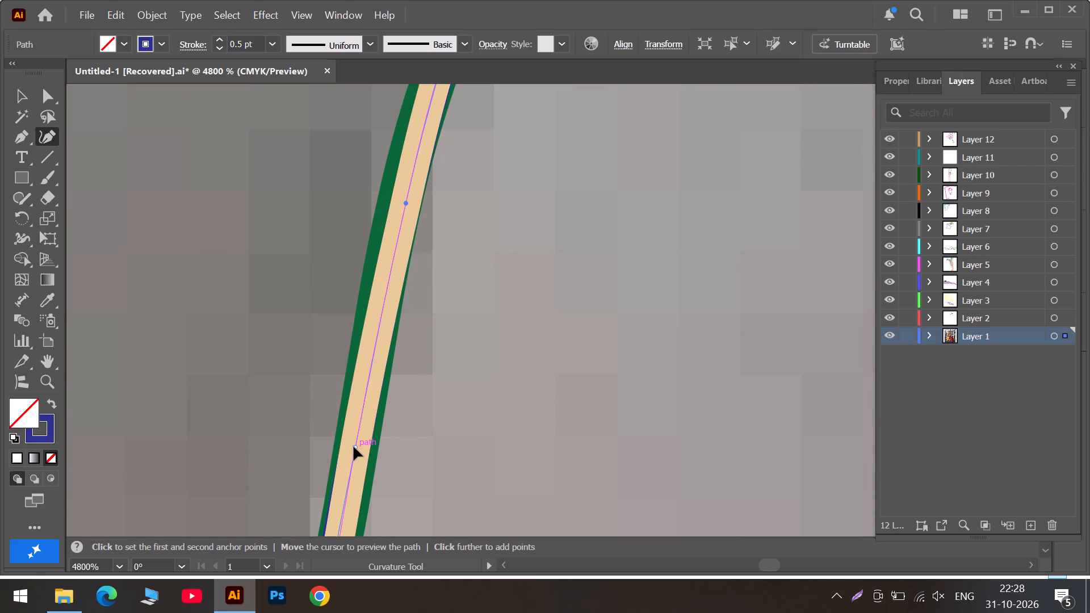
pyautogui.scroll(-6, 354, 447)
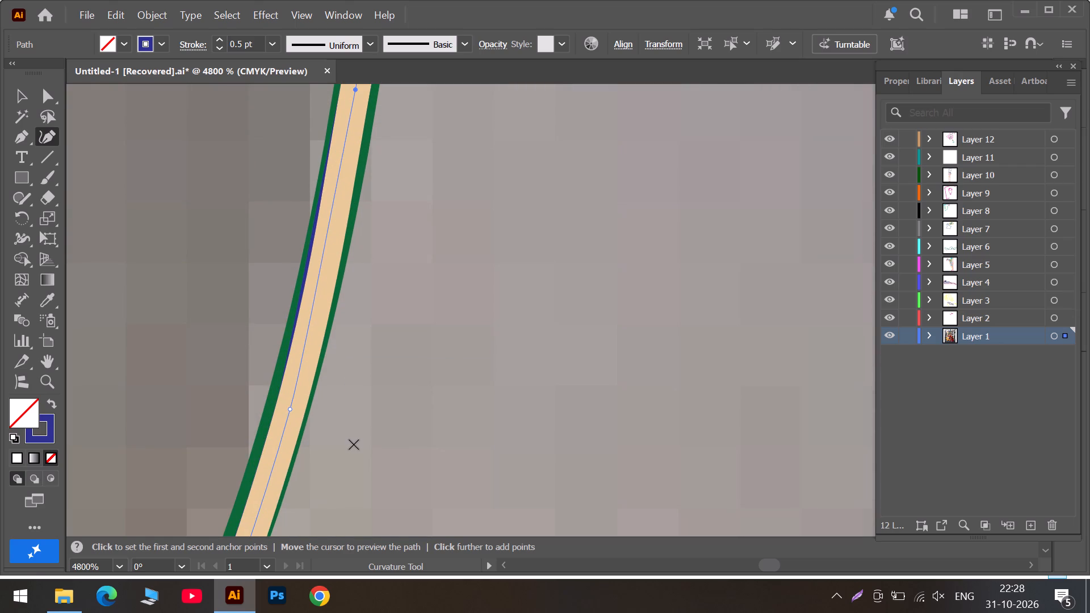
pyautogui.click(329, 228)
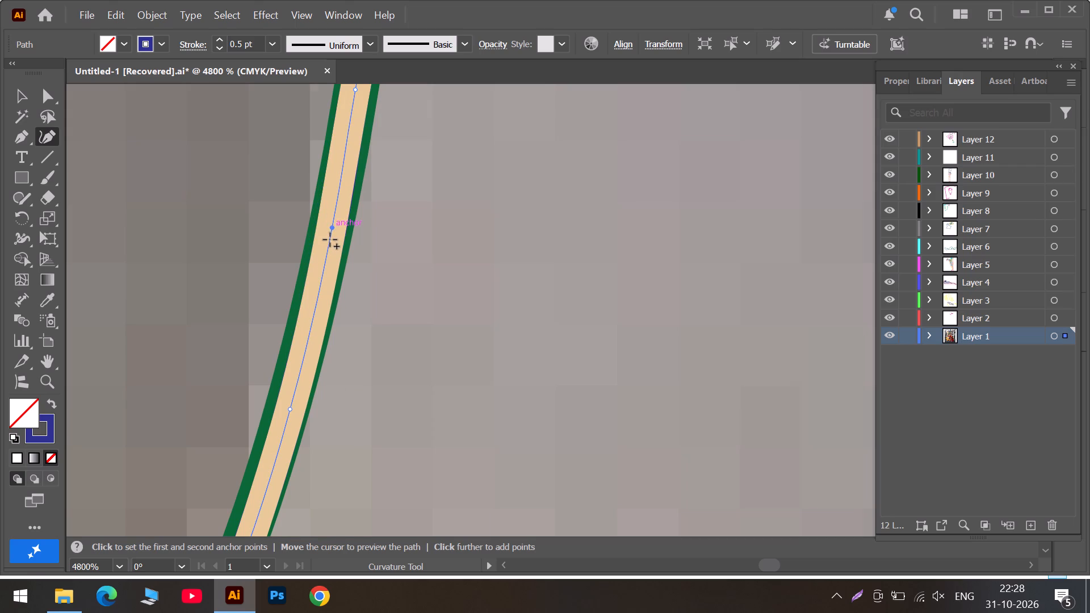
# Add a blue anchor on the bend above the topmost fitted anchor and move it onto the centre of the beige line.
pyautogui.scroll(-9, 330, 240)
pyautogui.scroll(4, 329, 241)
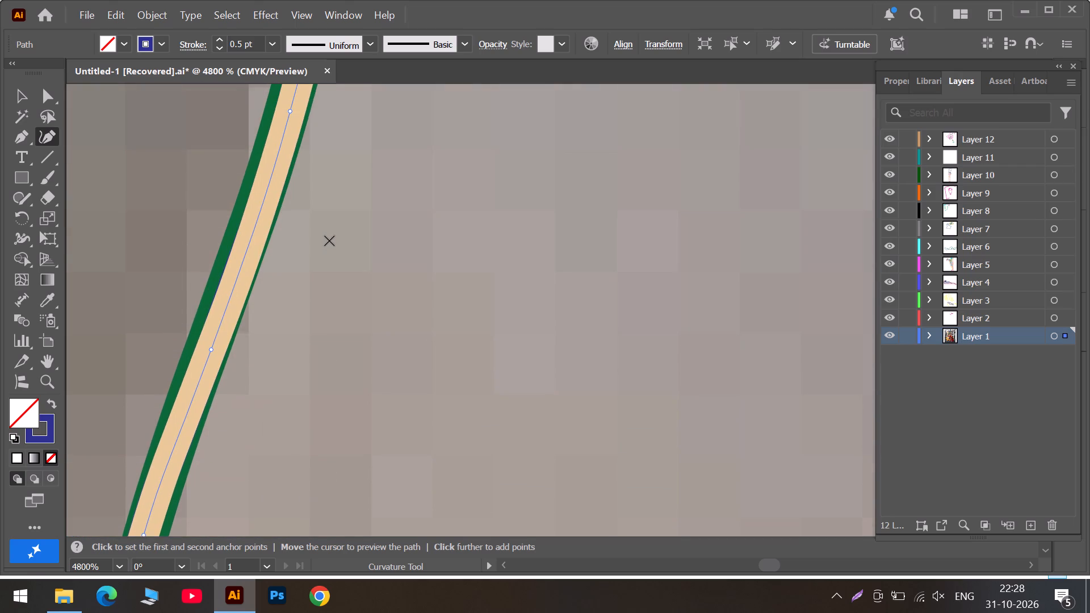
pyautogui.scroll(16, 329, 241)
pyautogui.scroll(1, 502, 303)
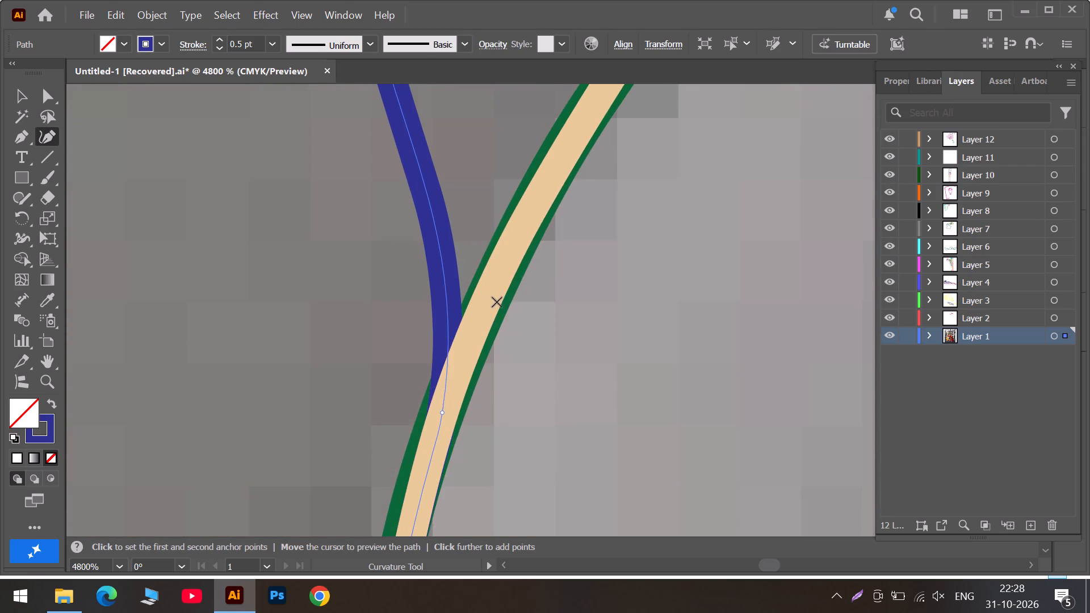
pyautogui.scroll(1, 497, 302)
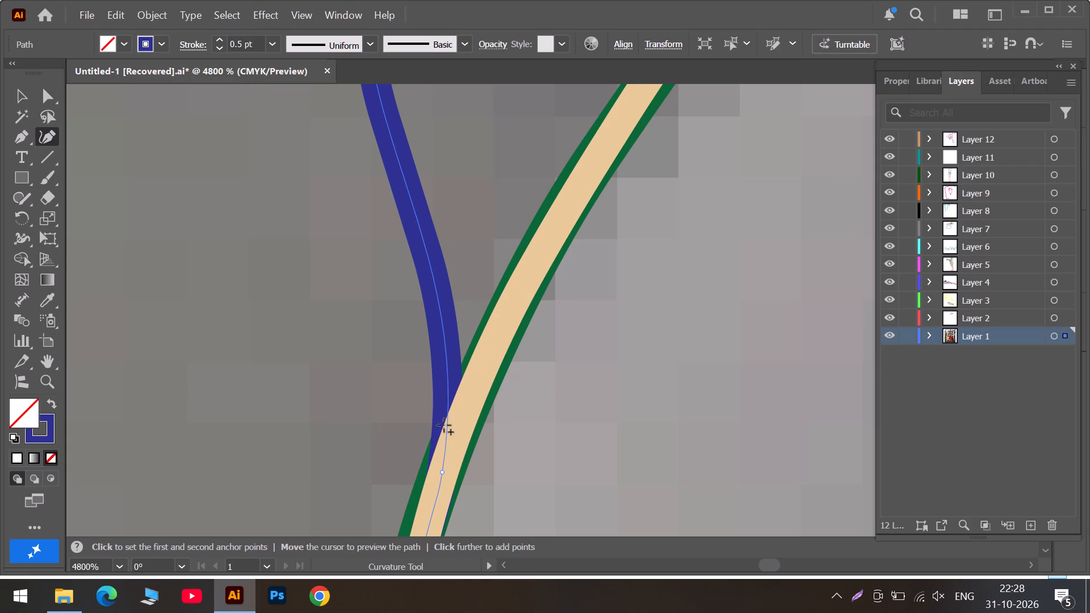
pyautogui.moveTo(427, 258); pyautogui.dragTo(473, 271)
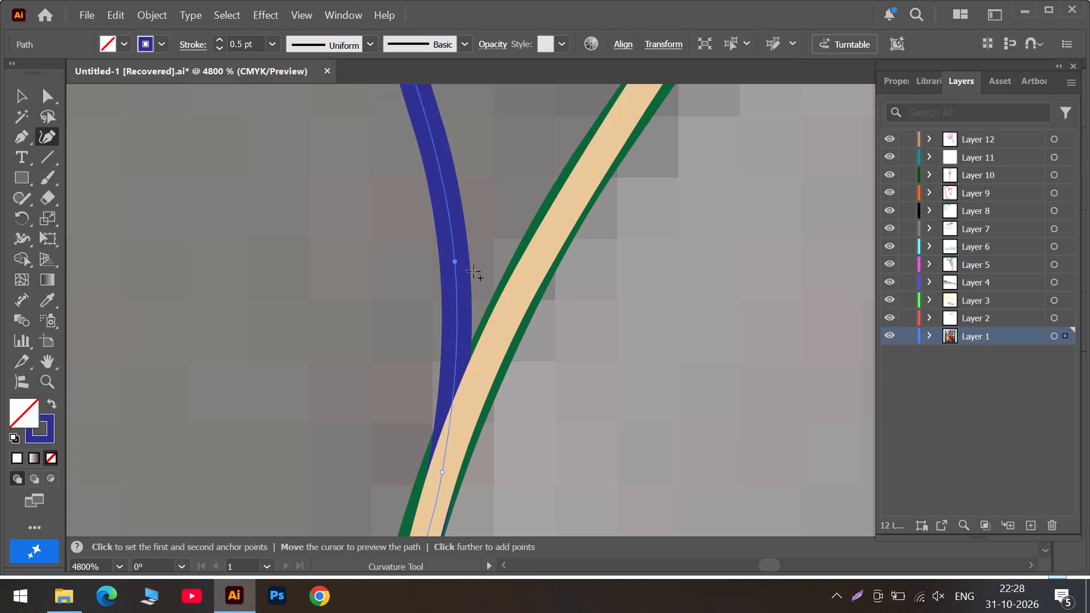
pyautogui.moveTo(473, 271); pyautogui.dragTo(502, 316)
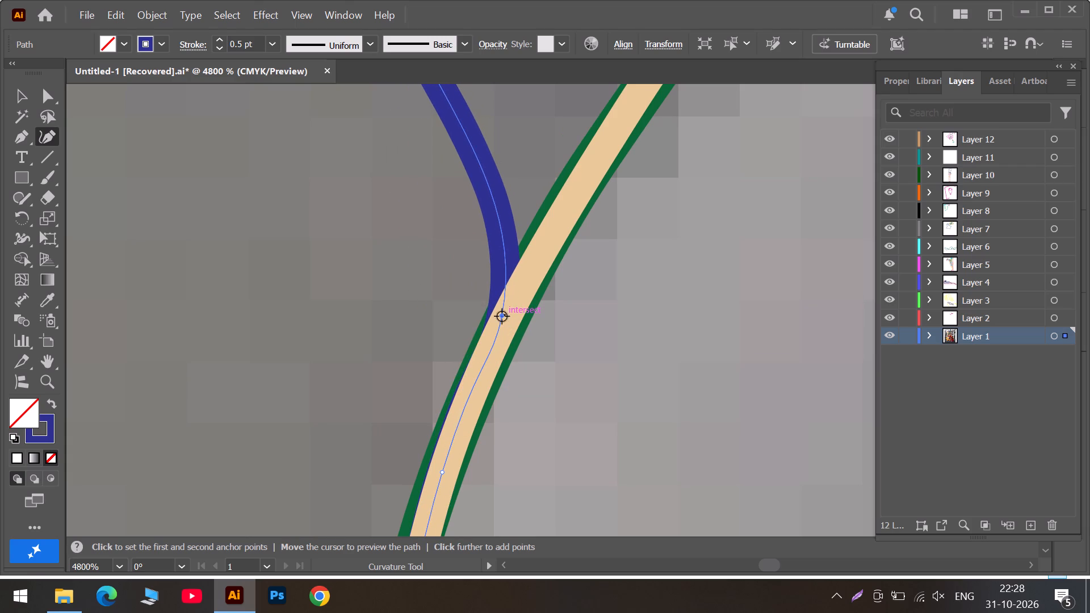
# Move the blue path's next two stray anchors across towards the beige line, placing the lower one on the line's centre.
pyautogui.scroll(-3, 502, 316)
pyautogui.scroll(7, 502, 316)
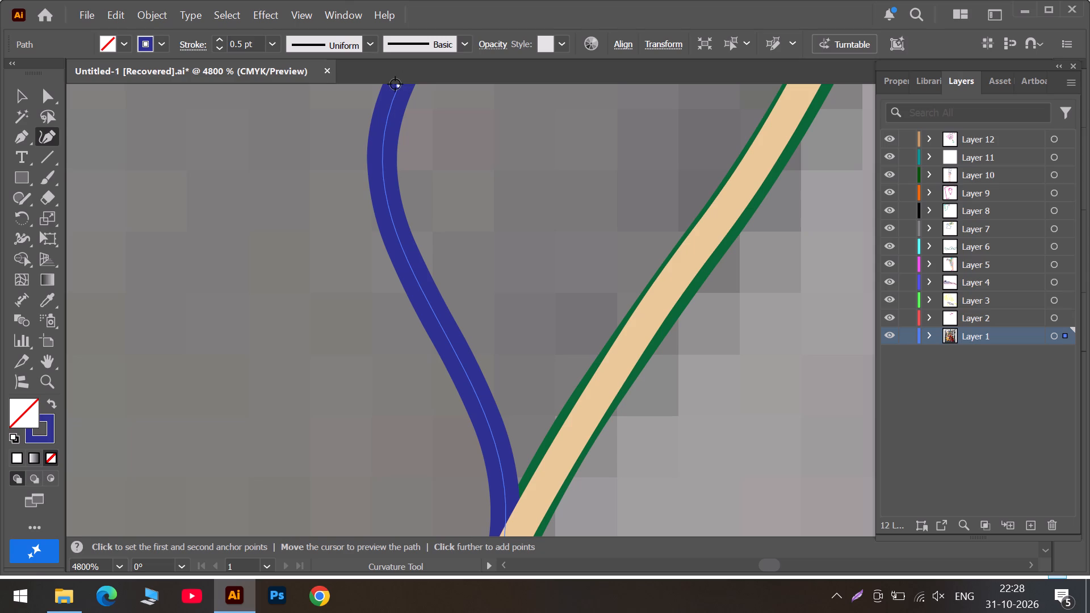
pyautogui.moveTo(395, 84); pyautogui.dragTo(565, 79)
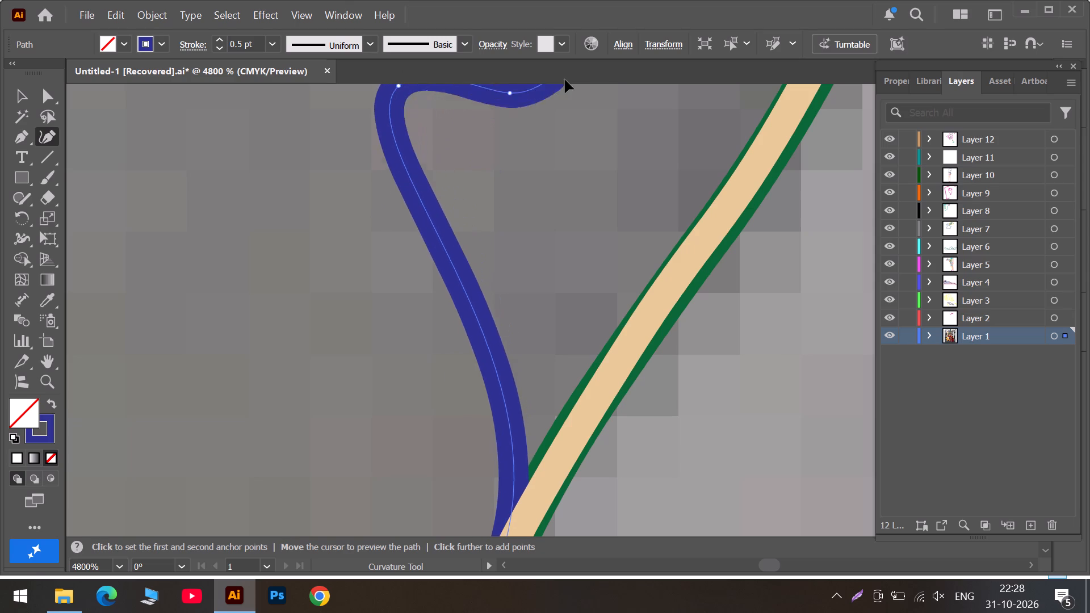
pyautogui.moveTo(565, 79); pyautogui.dragTo(667, 67)
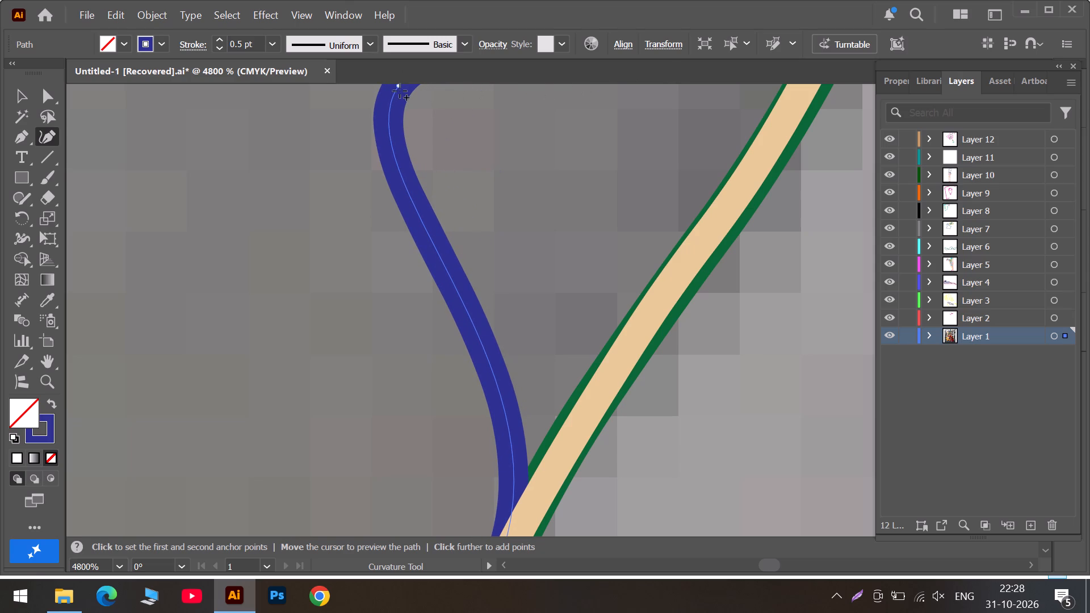
pyautogui.moveTo(399, 87); pyautogui.dragTo(676, 224)
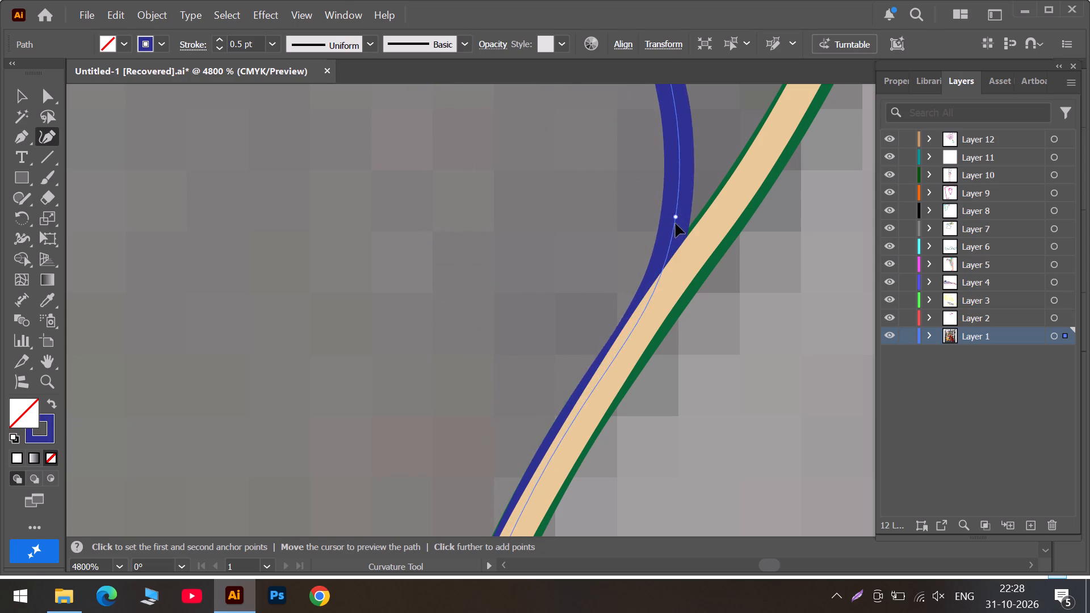
pyautogui.moveTo(676, 224); pyautogui.dragTo(666, 286)
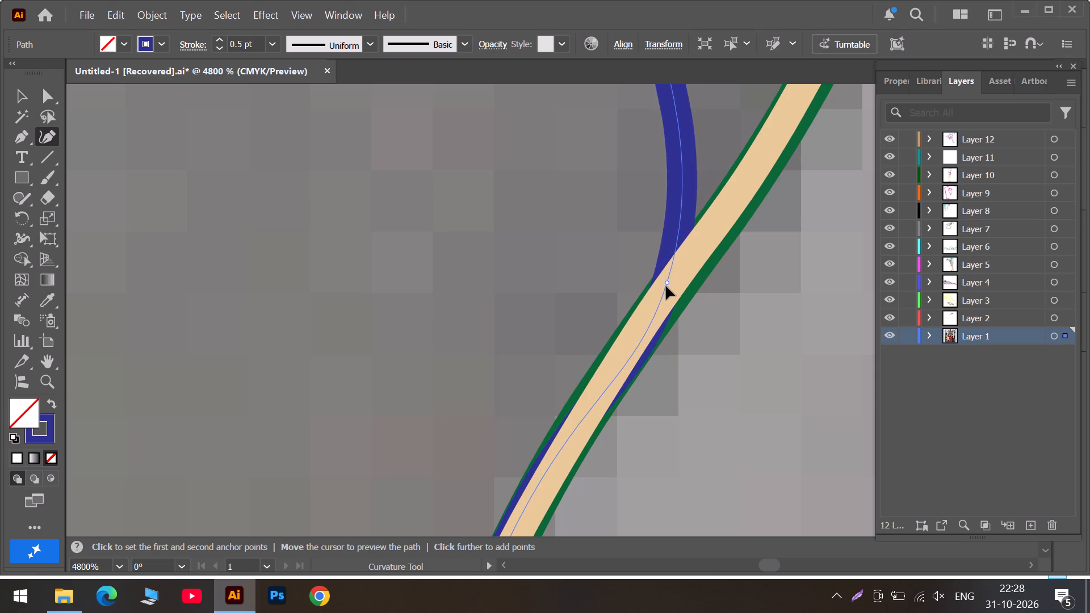
pyautogui.moveTo(666, 286); pyautogui.dragTo(639, 322)
# Centre the blue anchor just below the relocated one on the beige line.
pyautogui.scroll(-2, 639, 322)
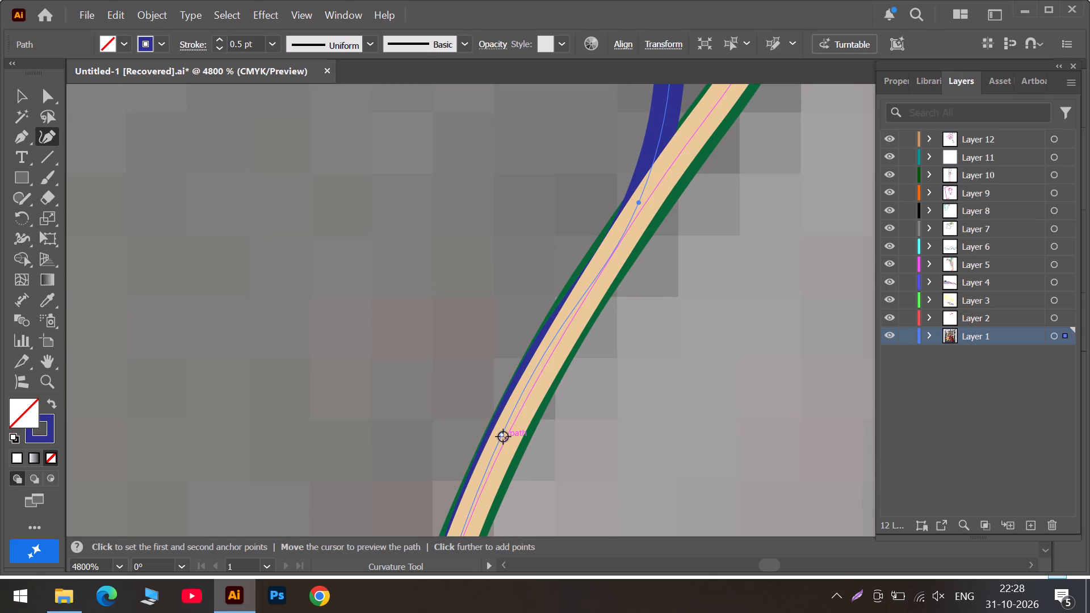
pyautogui.moveTo(503, 436); pyautogui.dragTo(508, 436)
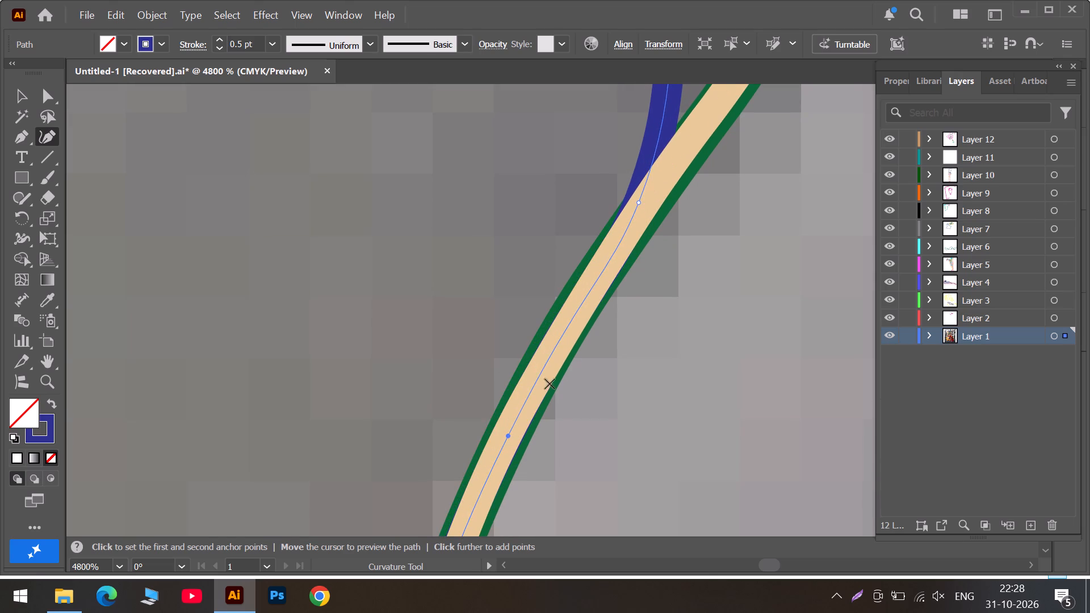
pyautogui.scroll(5, 708, 222)
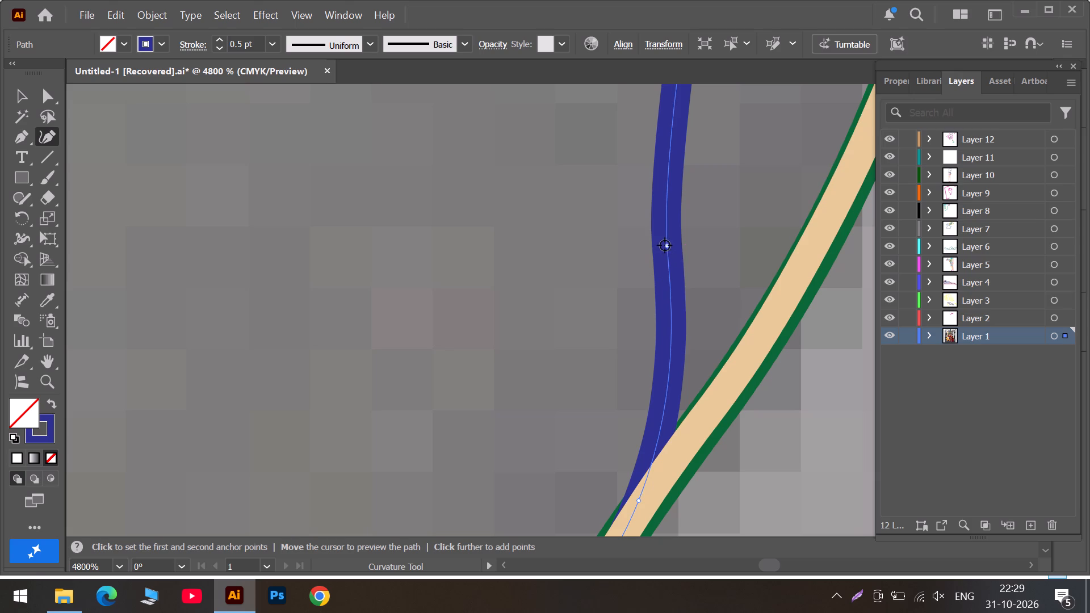
# Move the next stray blue anchor across onto the centre of the beige line, re-centring the anchor below it as well.
pyautogui.moveTo(665, 245); pyautogui.dragTo(769, 329)
pyautogui.scroll(-2, 754, 338)
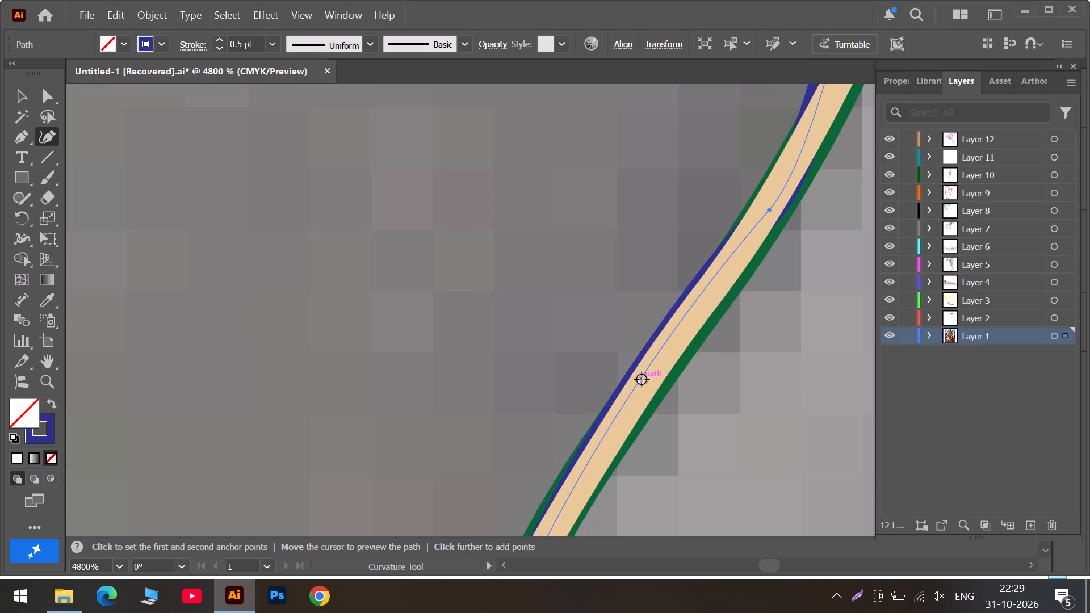
pyautogui.moveTo(638, 381); pyautogui.dragTo(642, 382)
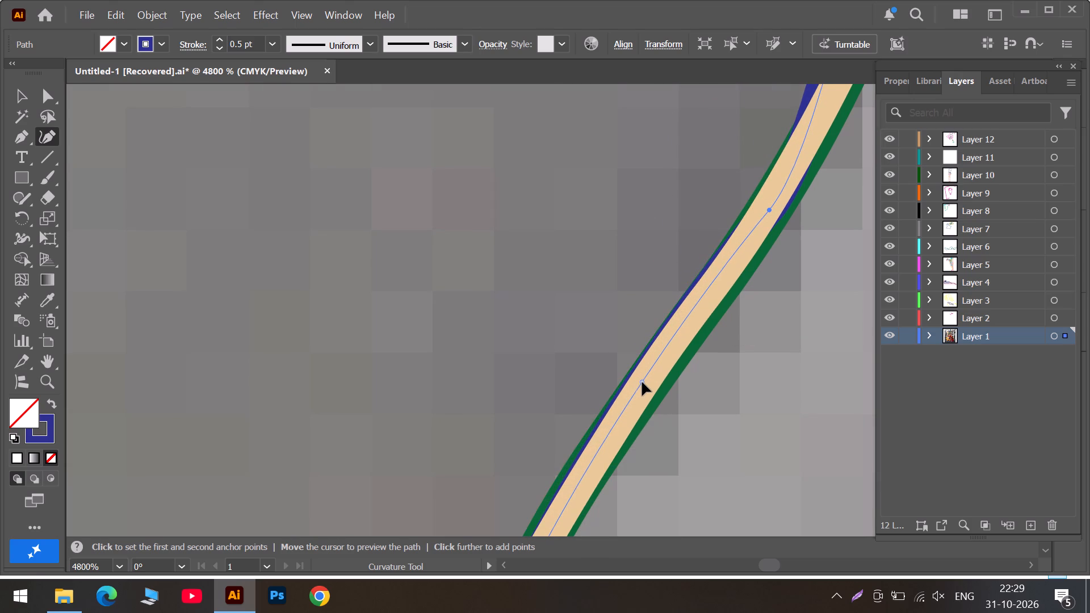
pyautogui.moveTo(642, 382); pyautogui.dragTo(644, 381)
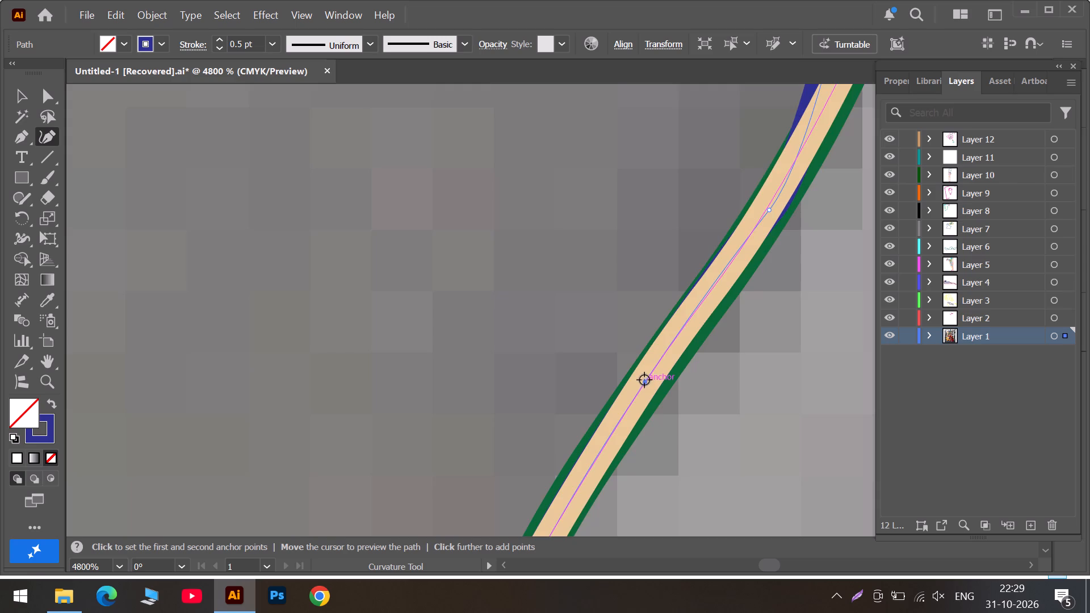
pyautogui.scroll(-6, 644, 379)
pyautogui.scroll(5, 663, 337)
pyautogui.scroll(4, 730, 299)
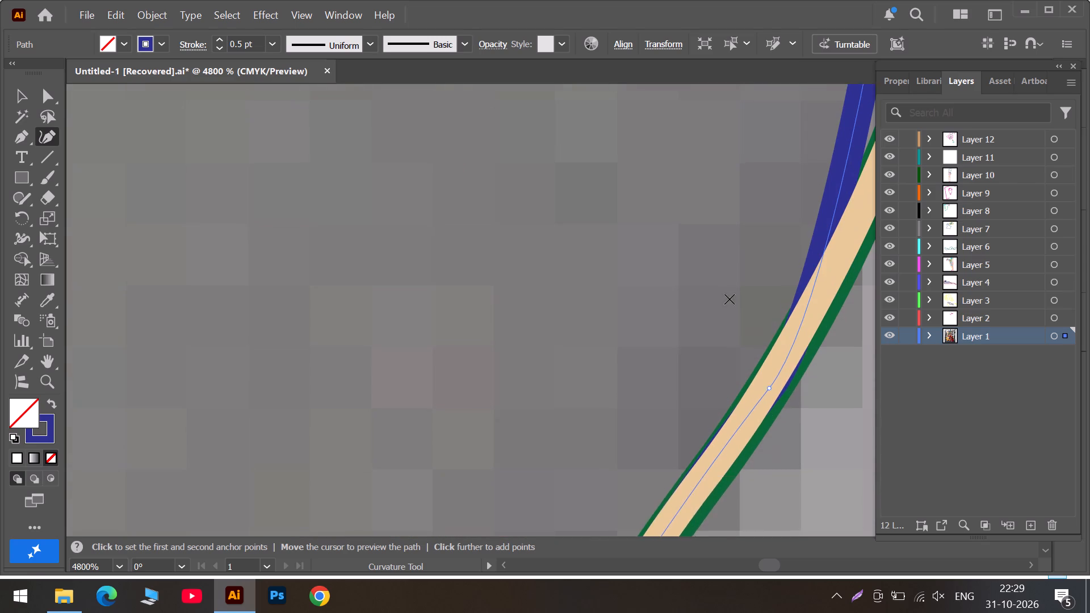
pyautogui.scroll(1, 730, 299)
pyautogui.moveTo(768, 446); pyautogui.dragTo(772, 440)
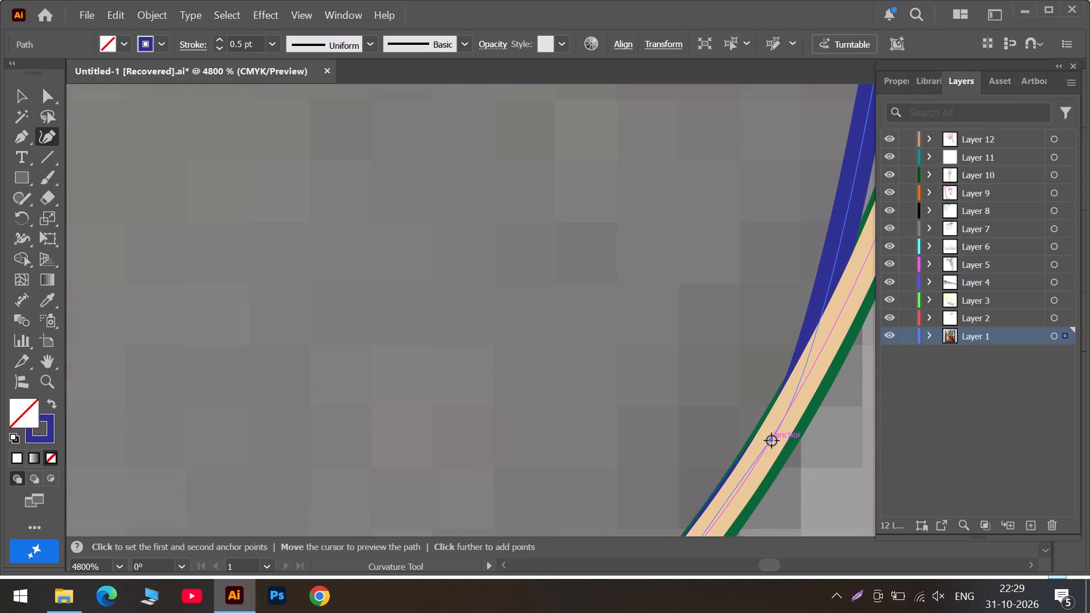
# Add a blue anchor on the segment between those two anchors and centre it on the beige line.
pyautogui.scroll(-2, 772, 440)
pyautogui.moveTo(720, 392); pyautogui.dragTo(720, 392)
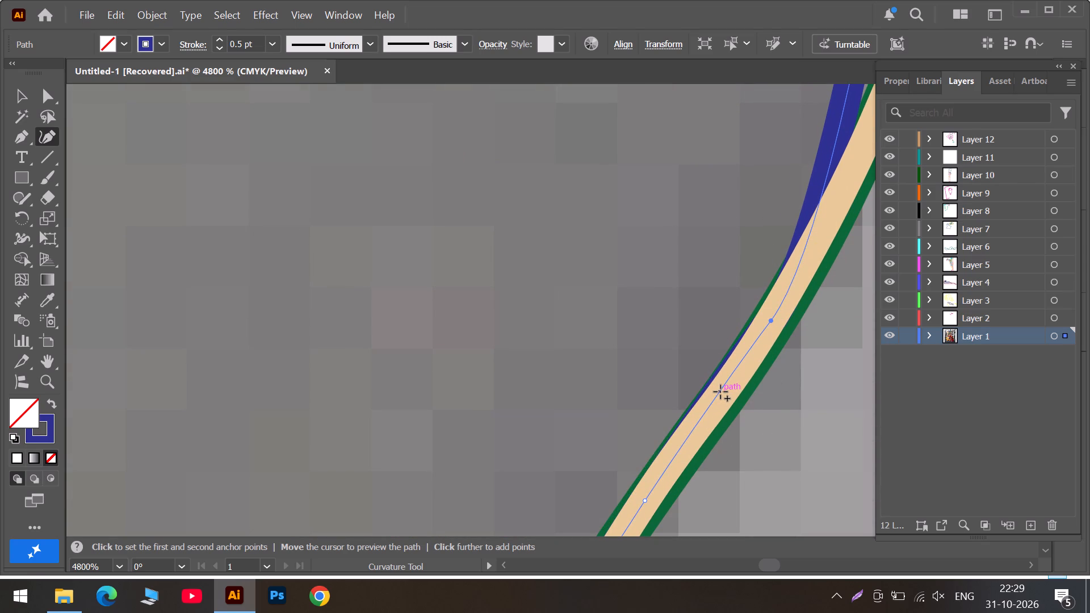
pyautogui.moveTo(720, 392); pyautogui.dragTo(725, 392)
pyautogui.scroll(-3, 727, 454)
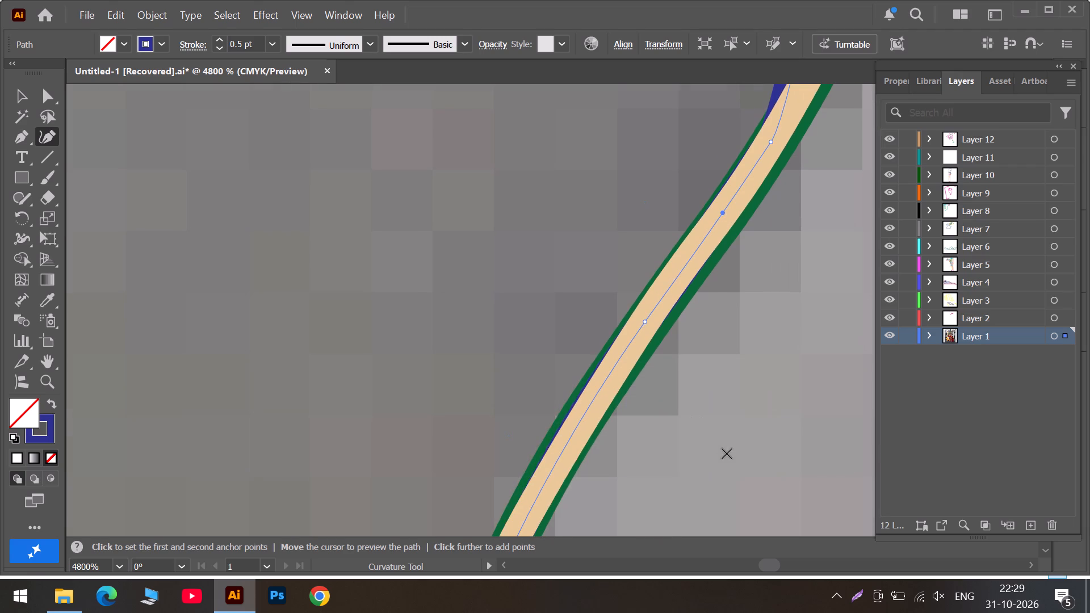
# Add a blue anchor on the stray segment above the topmost fitted anchor and centre it on the beige line.
pyautogui.scroll(4, 744, 488)
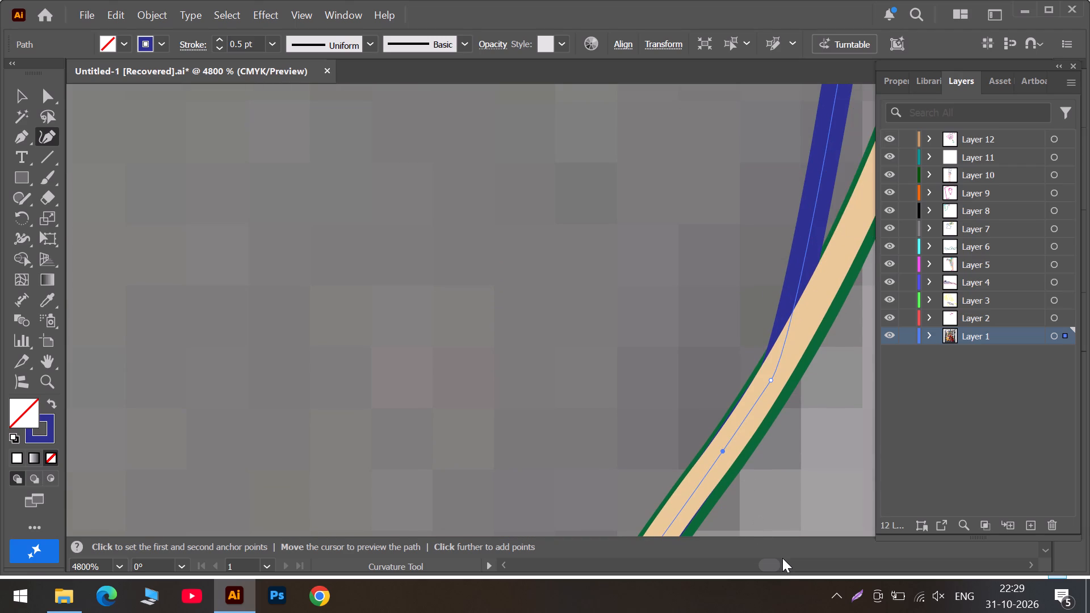
pyautogui.click(784, 562)
pyautogui.scroll(4, 425, 329)
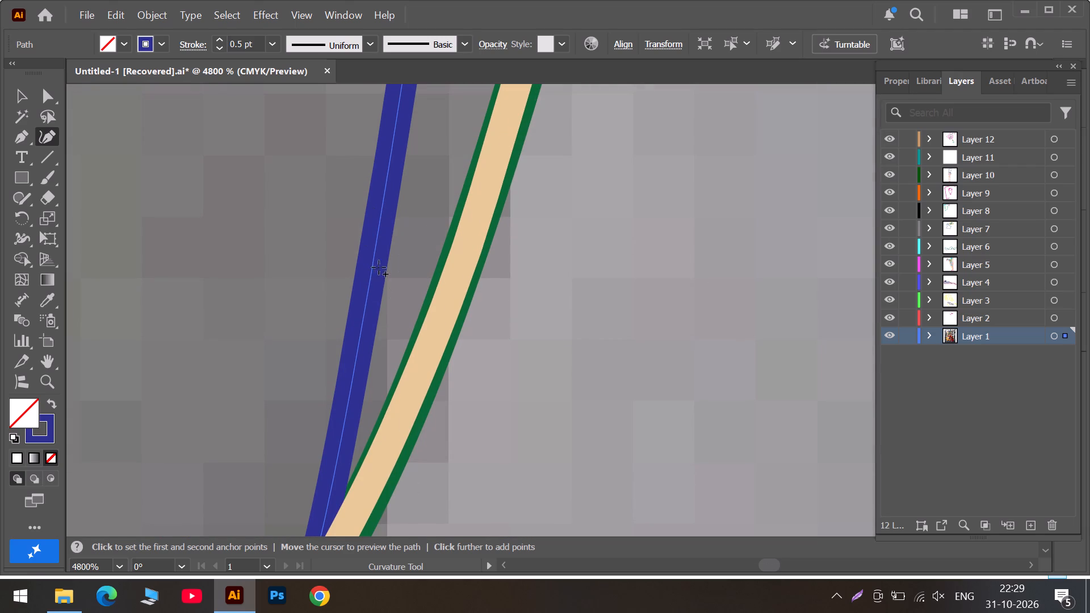
pyautogui.scroll(-2, 385, 374)
pyautogui.moveTo(344, 300); pyautogui.dragTo(375, 317)
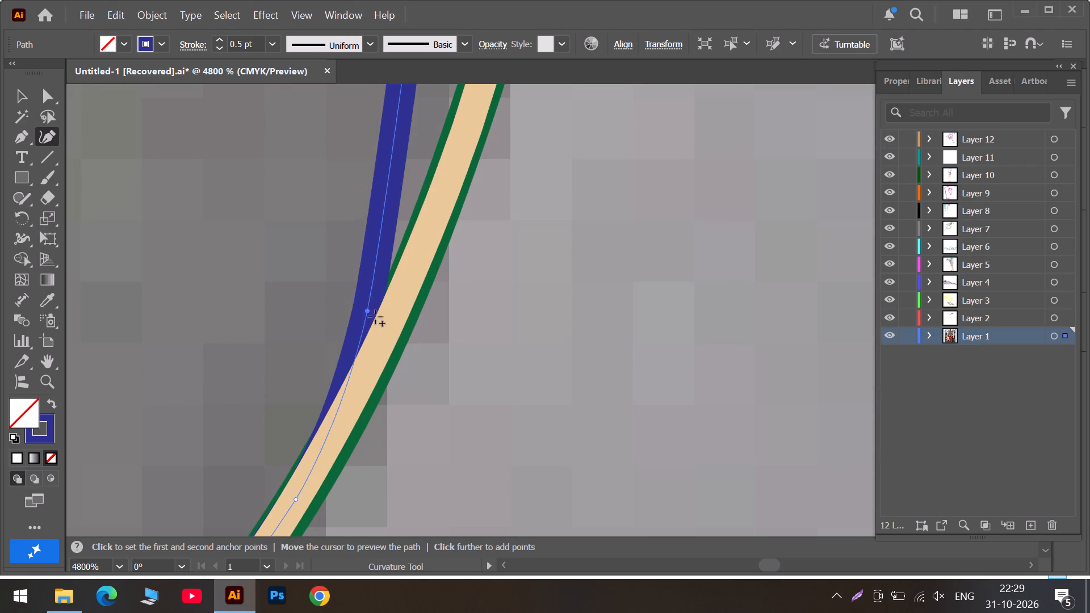
pyautogui.moveTo(375, 317); pyautogui.dragTo(387, 334)
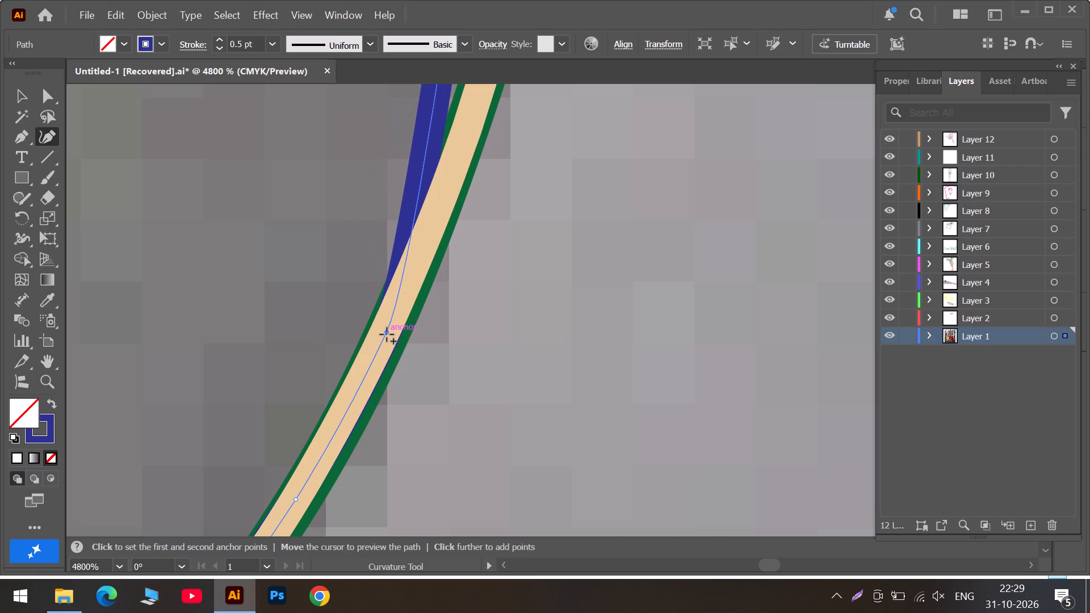
pyautogui.moveTo(387, 334); pyautogui.dragTo(379, 341)
# Add three more blue anchors farther up the path, placing them along the centre of the beige line.
pyautogui.scroll(2, 384, 332)
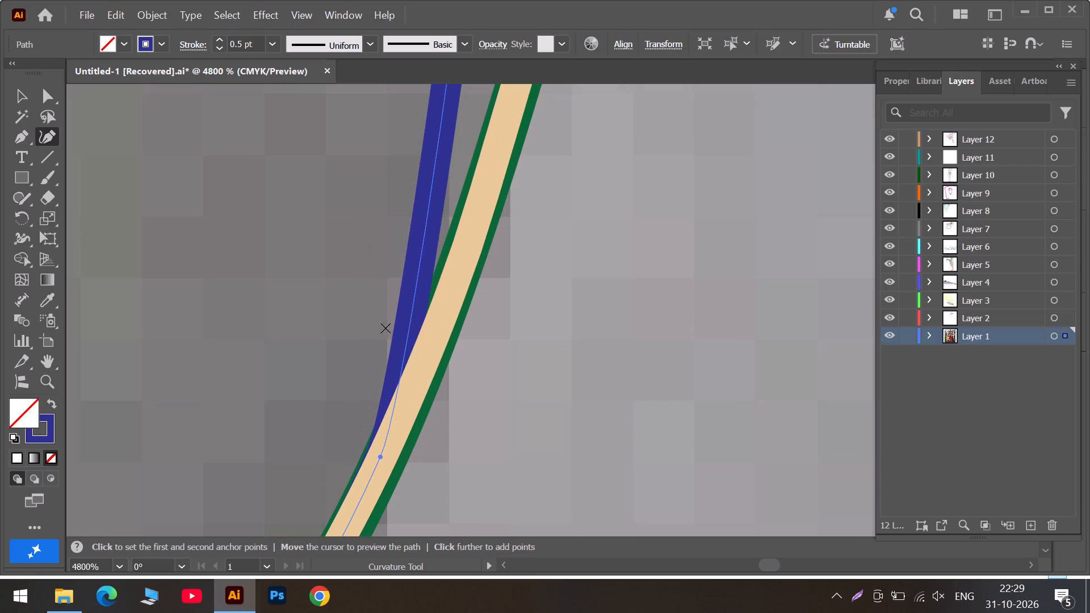
pyautogui.moveTo(424, 237); pyautogui.dragTo(454, 291)
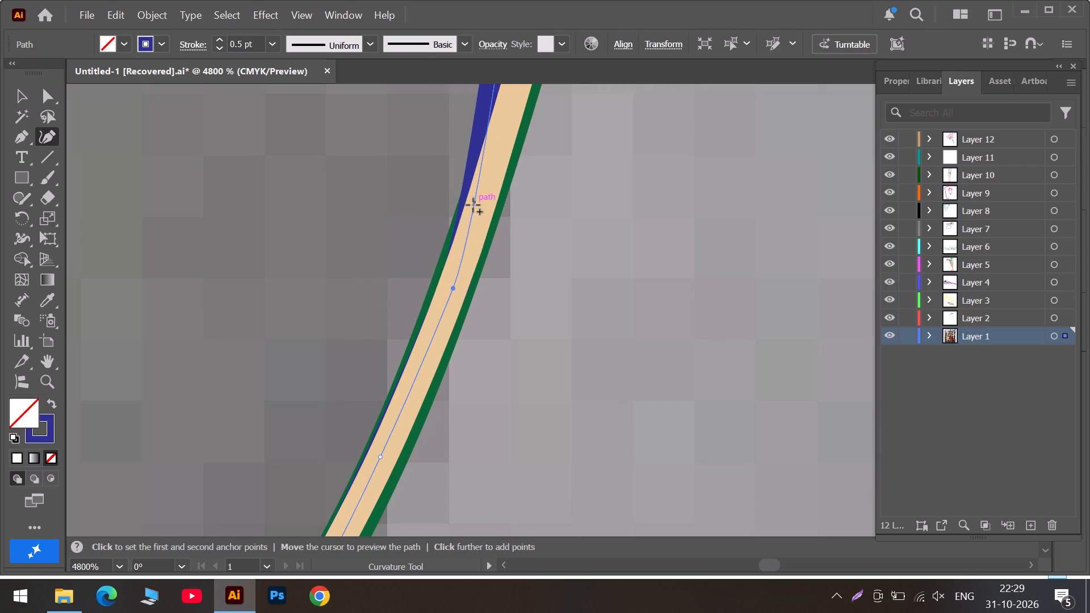
pyautogui.click(460, 261)
pyautogui.scroll(2, 478, 217)
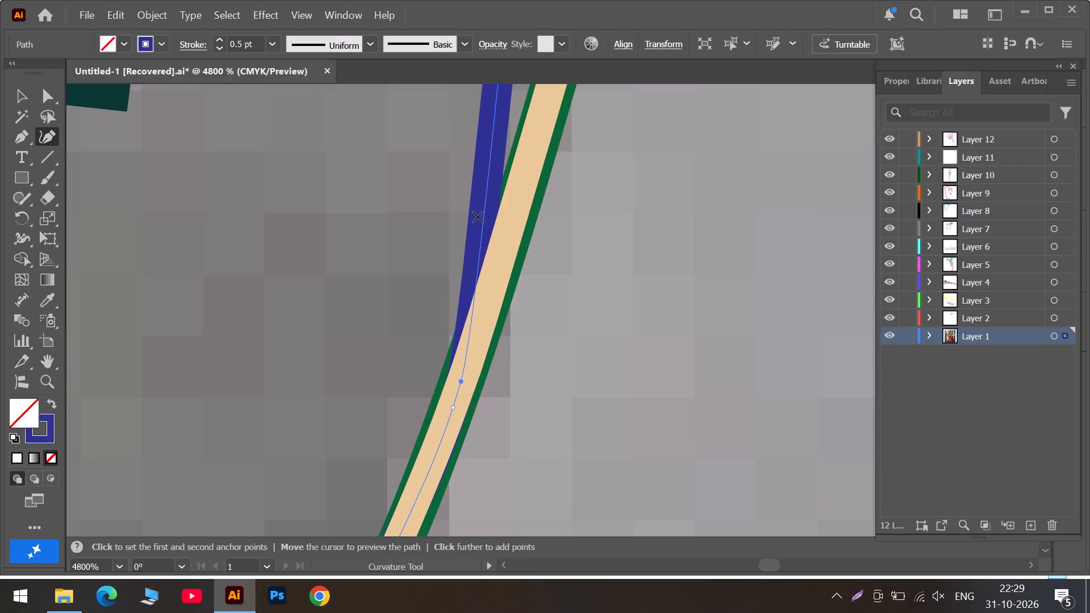
pyautogui.moveTo(484, 191); pyautogui.dragTo(520, 214)
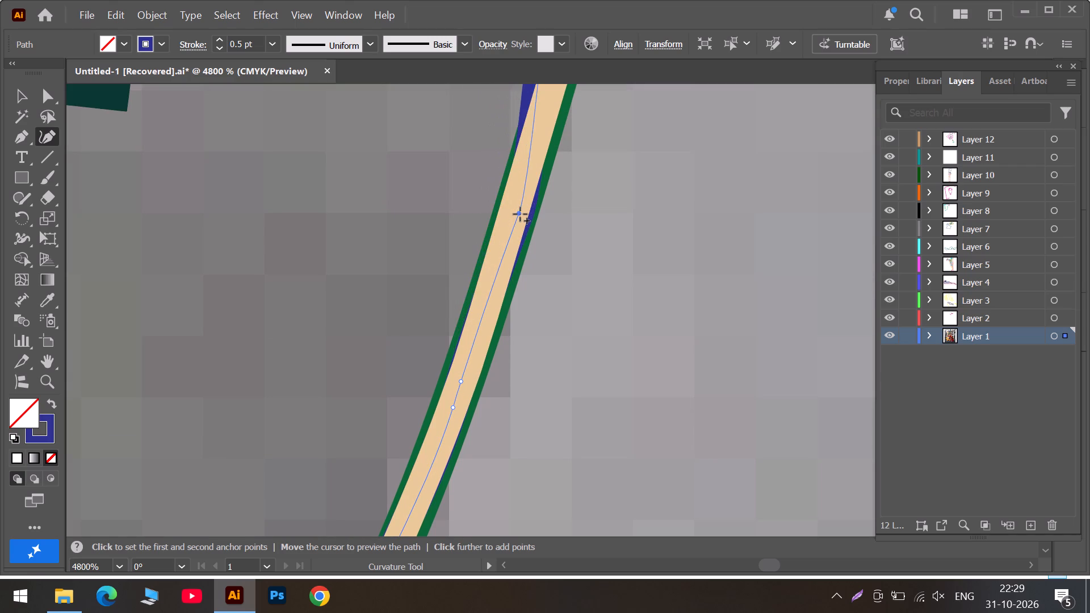
pyautogui.moveTo(520, 214); pyautogui.dragTo(512, 220)
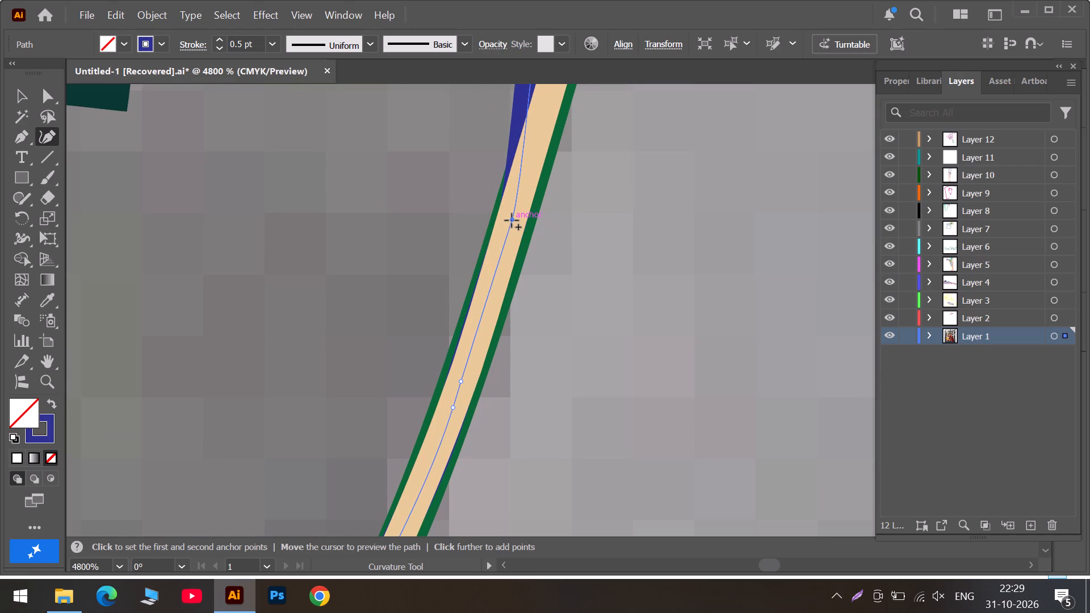
# Add two more anchors up the blue path, one centred on the beige line and one at the dark green box's lower corner.
pyautogui.scroll(3, 512, 220)
pyautogui.moveTo(538, 185); pyautogui.dragTo(598, 225)
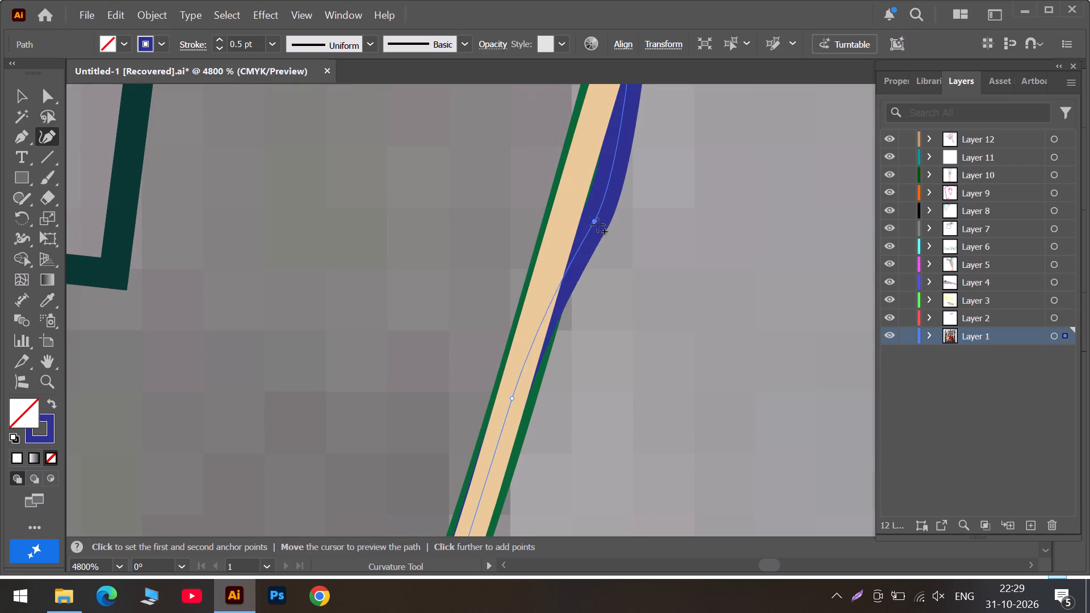
pyautogui.moveTo(598, 225); pyautogui.dragTo(557, 230)
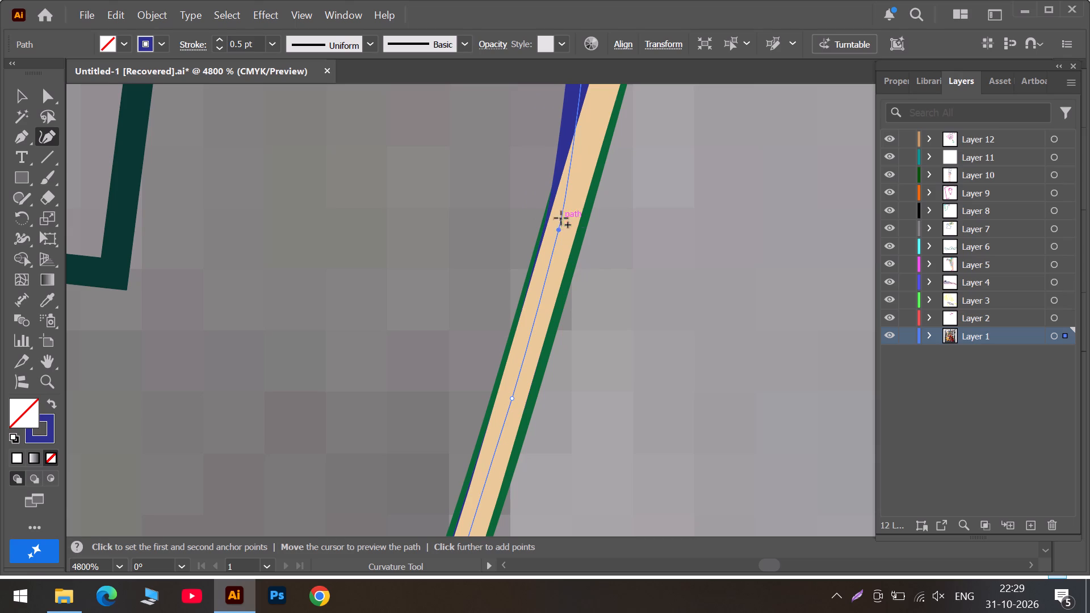
pyautogui.scroll(3, 561, 217)
pyautogui.scroll(3, 596, 153)
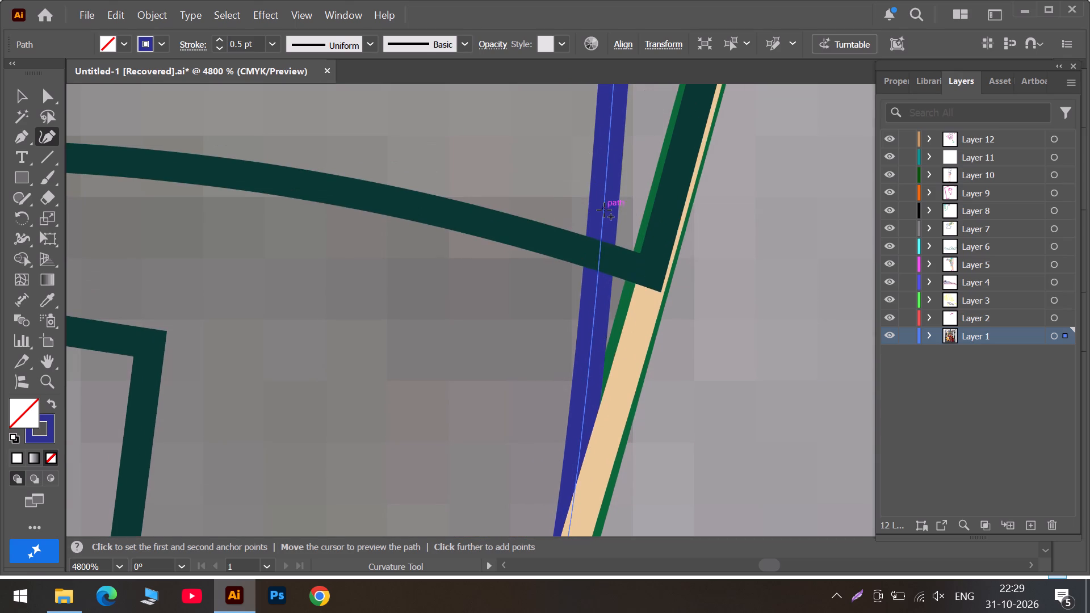
pyautogui.moveTo(604, 210); pyautogui.dragTo(654, 268)
# Add a centred blue anchor on the beige line below the dark green box's corner and re-centre the anchor beneath it.
pyautogui.scroll(-3, 651, 272)
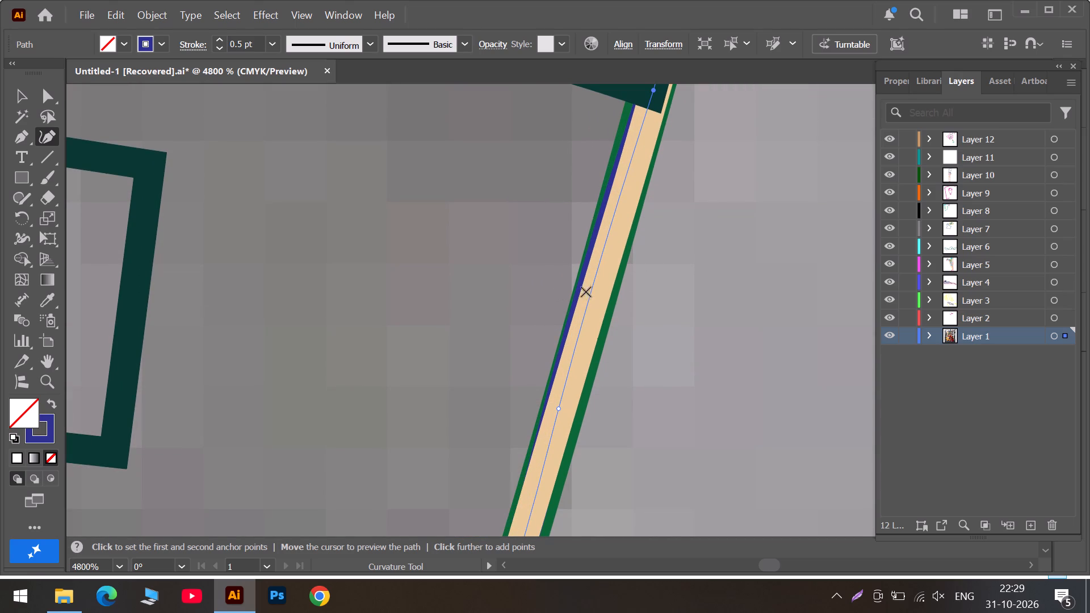
pyautogui.moveTo(592, 291); pyautogui.dragTo(598, 288)
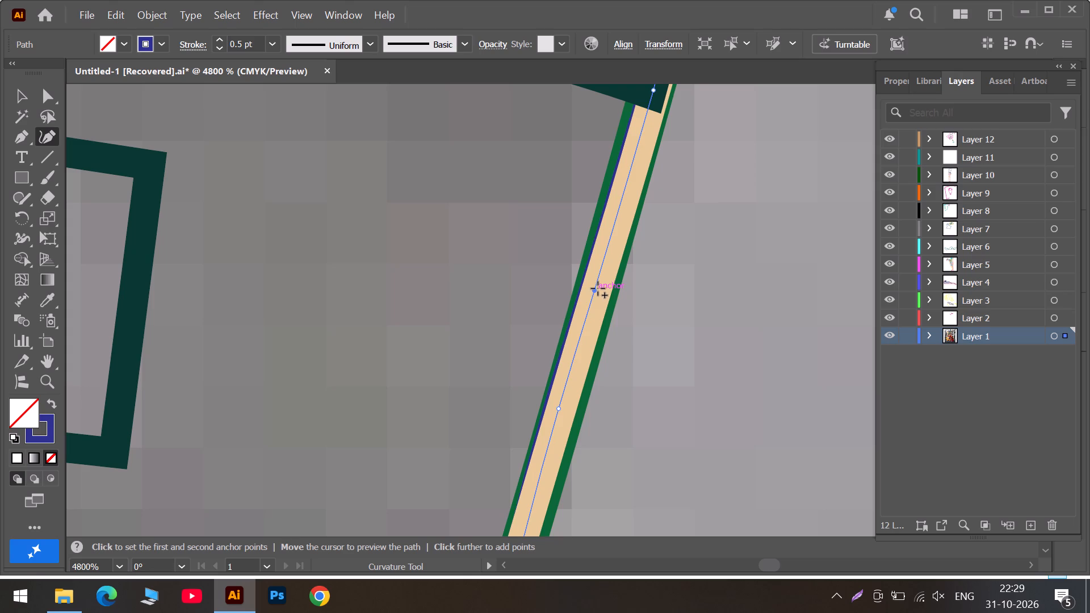
pyautogui.moveTo(598, 288); pyautogui.dragTo(599, 288)
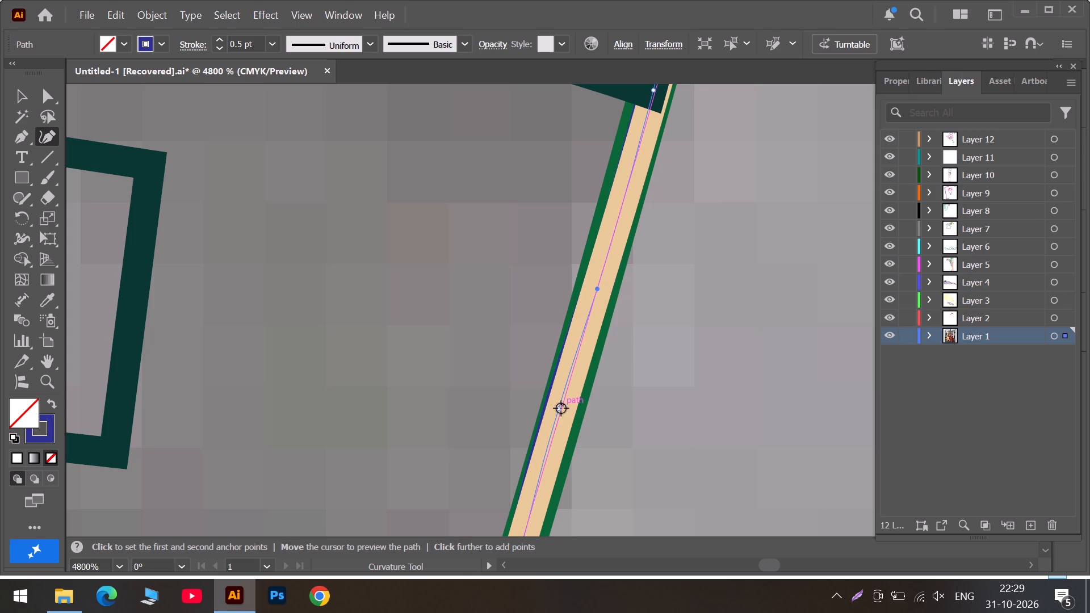
pyautogui.click(560, 410)
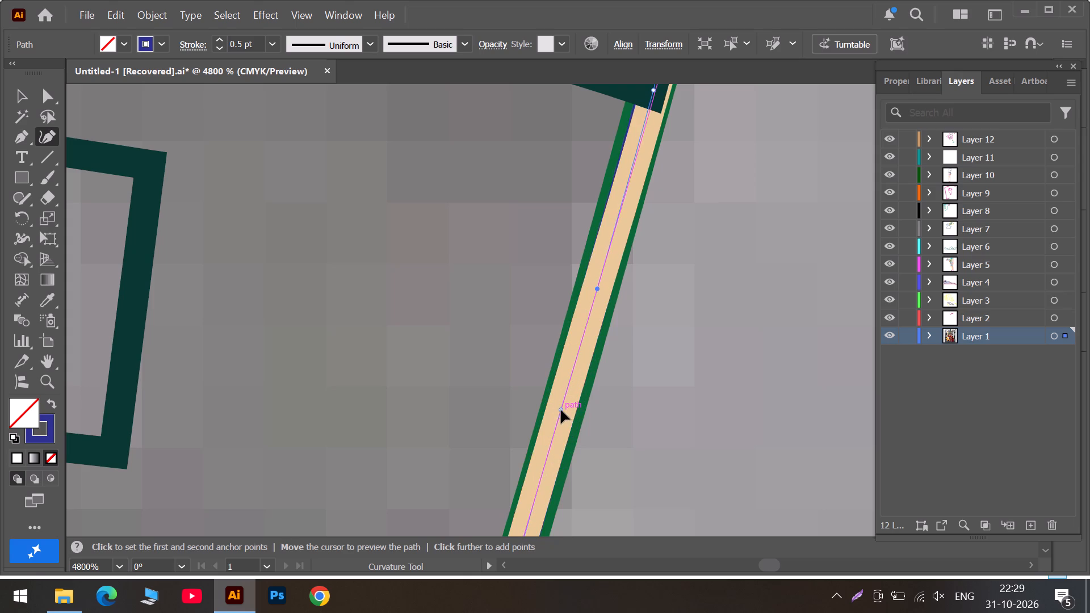
# Move the blue path's upper corner anchor onto the corner where the long dark green line meets the beige line.
pyautogui.scroll(4, 657, 255)
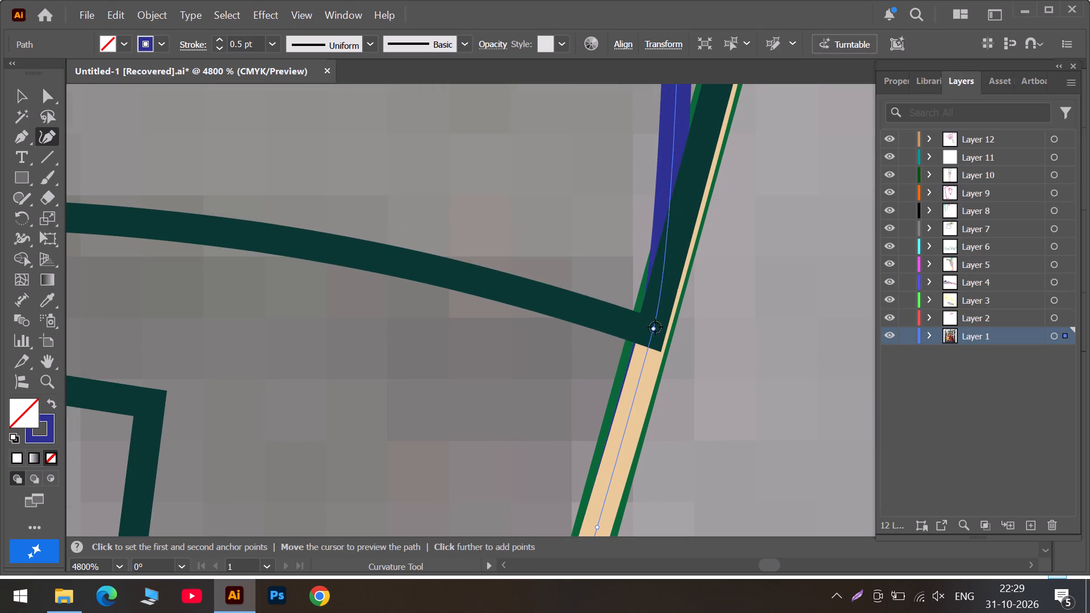
pyautogui.keyDown('alt'); pyautogui.scroll(-2, 651, 280); pyautogui.keyUp('alt')
pyautogui.scroll(4, 695, 144)
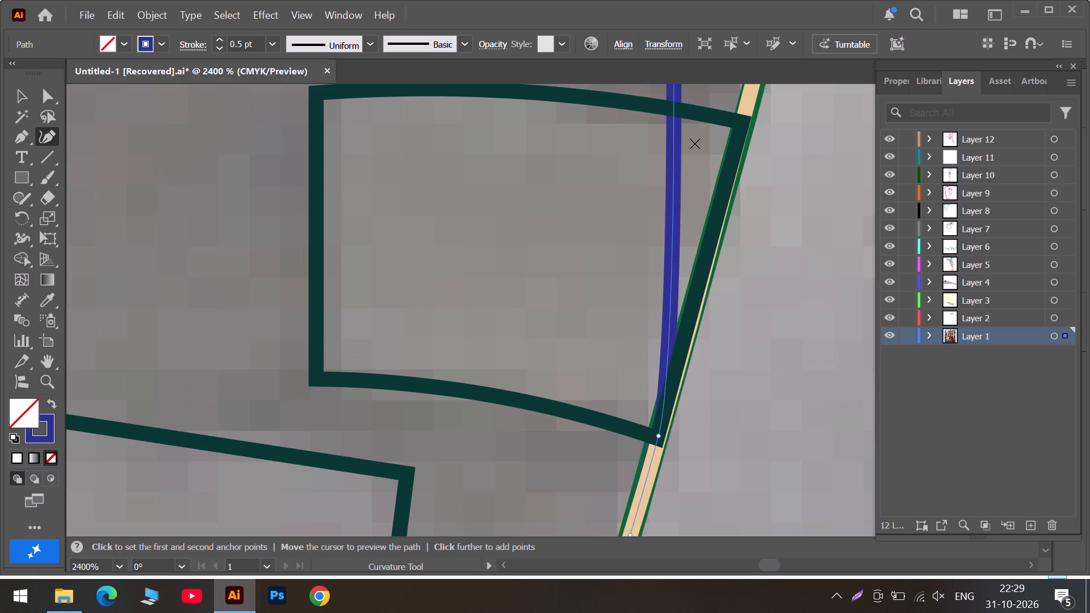
pyautogui.scroll(10, 695, 144)
pyautogui.keyDown('alt'); pyautogui.scroll(-3, 697, 145); pyautogui.keyUp('alt')
pyautogui.scroll(5, 697, 145)
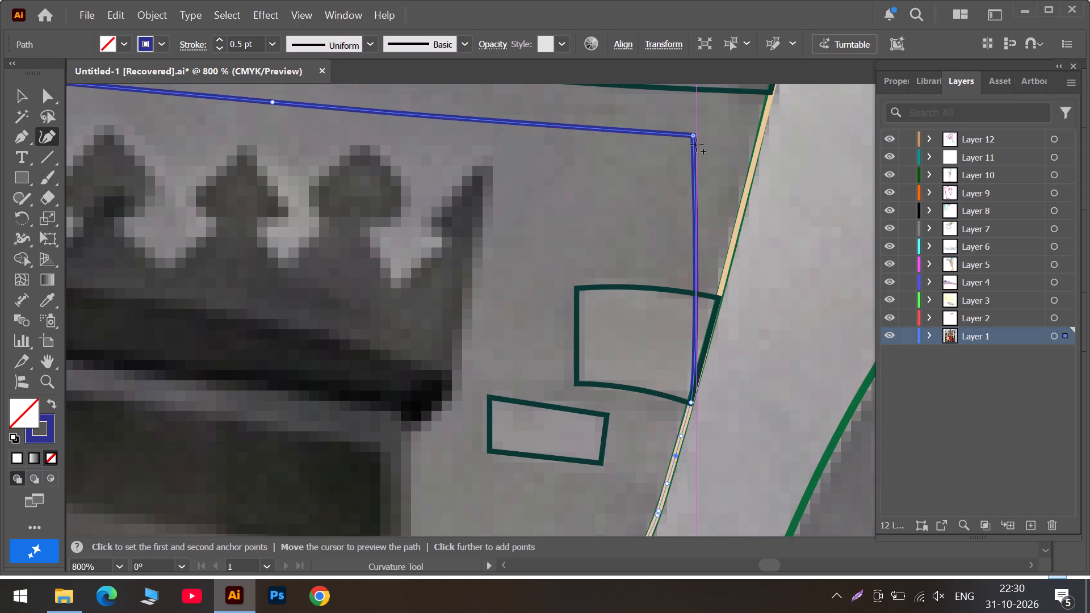
pyautogui.scroll(4, 697, 145)
pyautogui.moveTo(690, 188); pyautogui.dragTo(756, 146)
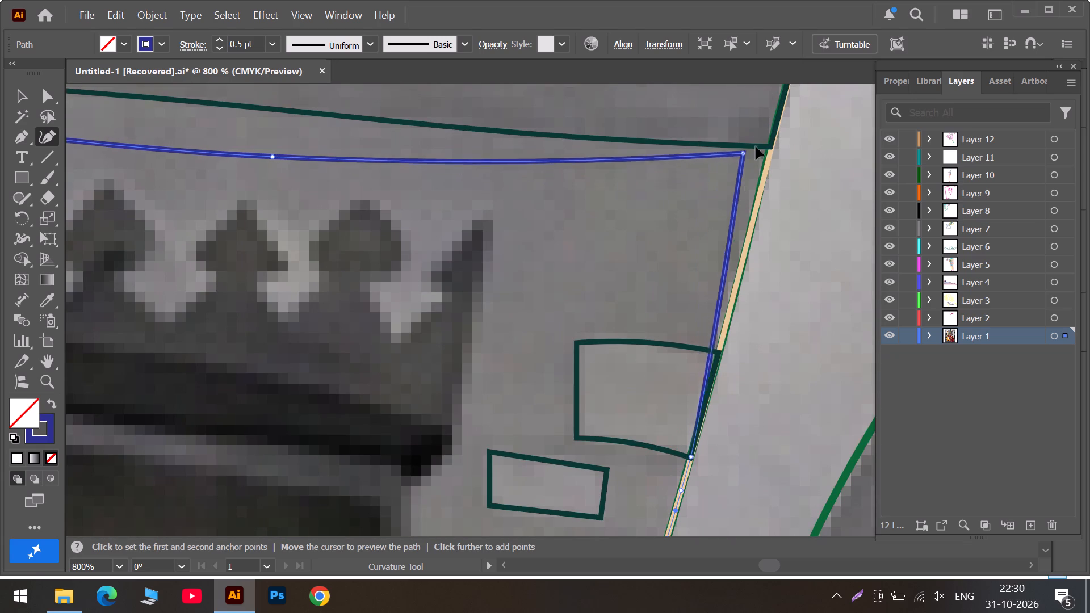
pyautogui.moveTo(756, 146); pyautogui.dragTo(773, 146)
pyautogui.keyDown('alt'); pyautogui.scroll(4, 773, 146); pyautogui.keyUp('alt')
pyautogui.moveTo(740, 135); pyautogui.dragTo(747, 133)
# Add an anchor on the blue path's top edge near the corner and move it onto the long dark green line.
pyautogui.scroll(-11, 730, 214)
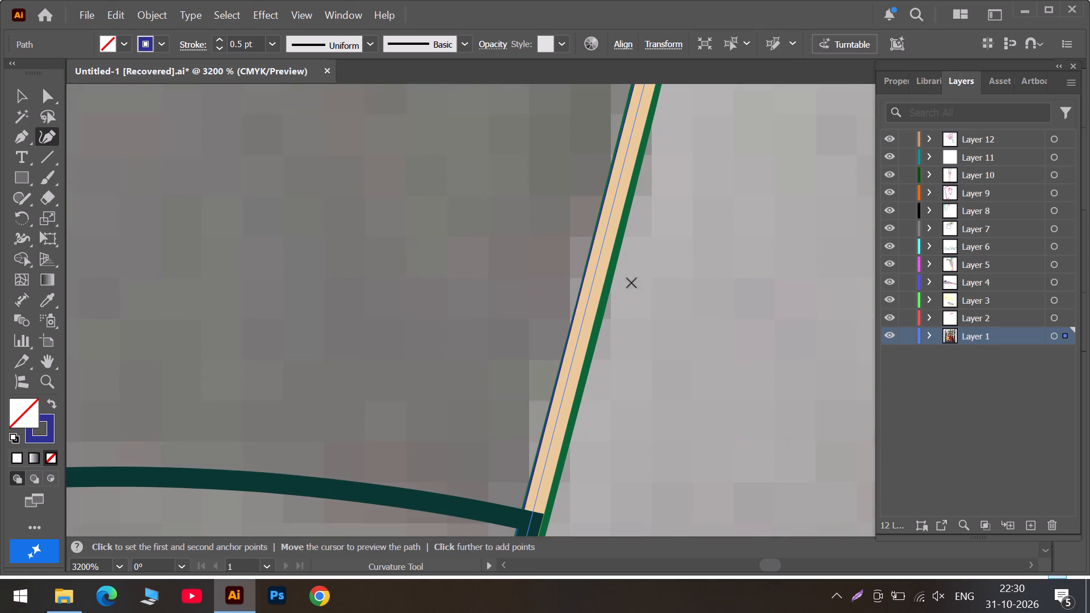
pyautogui.scroll(-5, 618, 289)
pyautogui.scroll(16, 538, 306)
pyautogui.scroll(3, 353, 240)
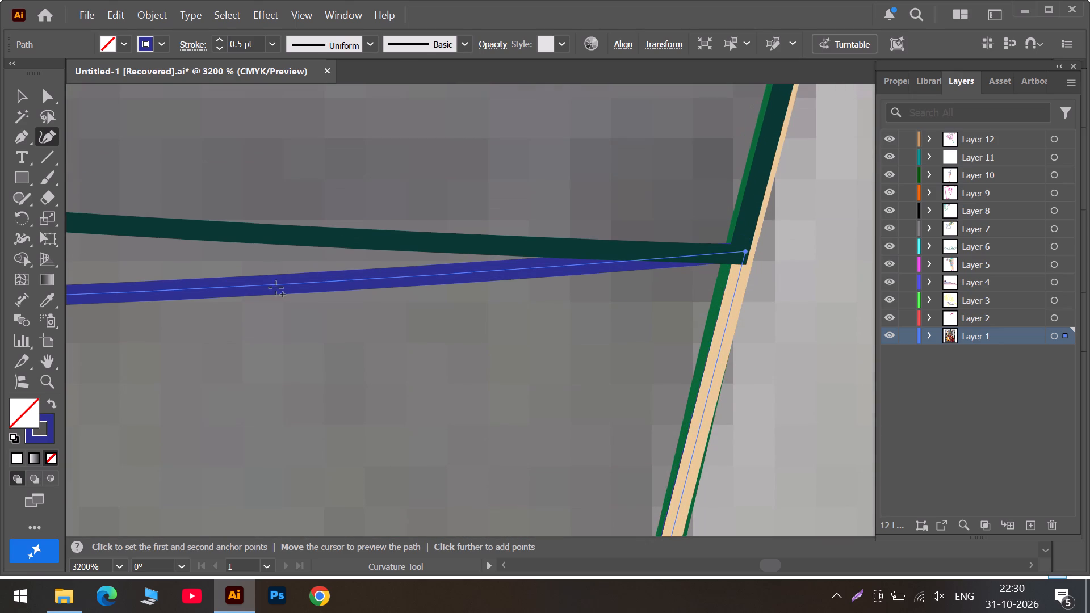
pyautogui.moveTo(294, 288); pyautogui.dragTo(408, 237)
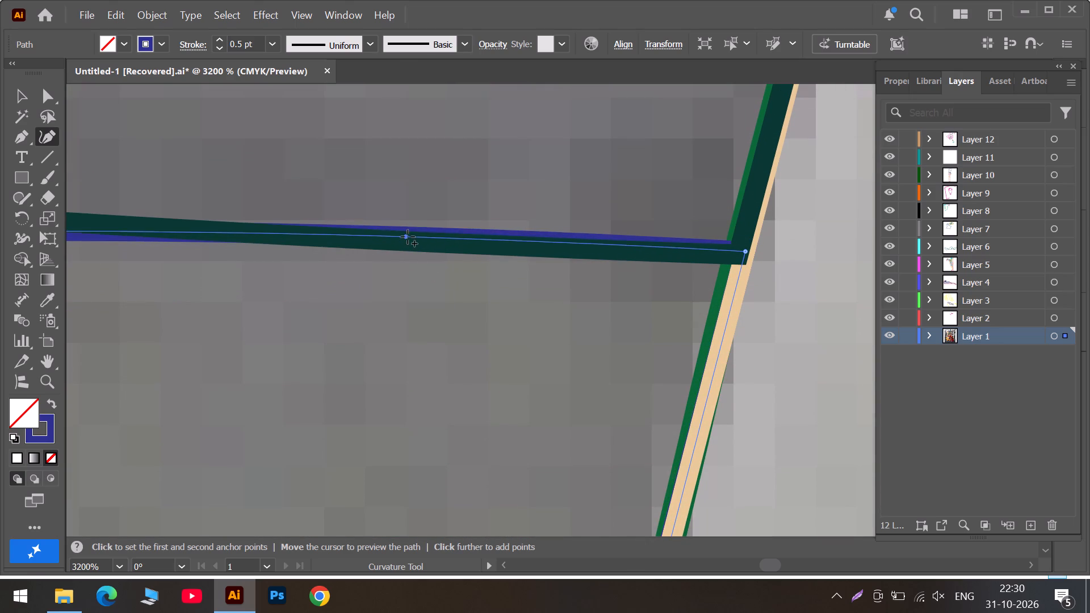
pyautogui.moveTo(408, 237); pyautogui.dragTo(409, 237)
# Add an anchor on the blue path's top edge near the corner and centre it on the long dark green line.
pyautogui.moveTo(607, 245); pyautogui.dragTo(614, 247)
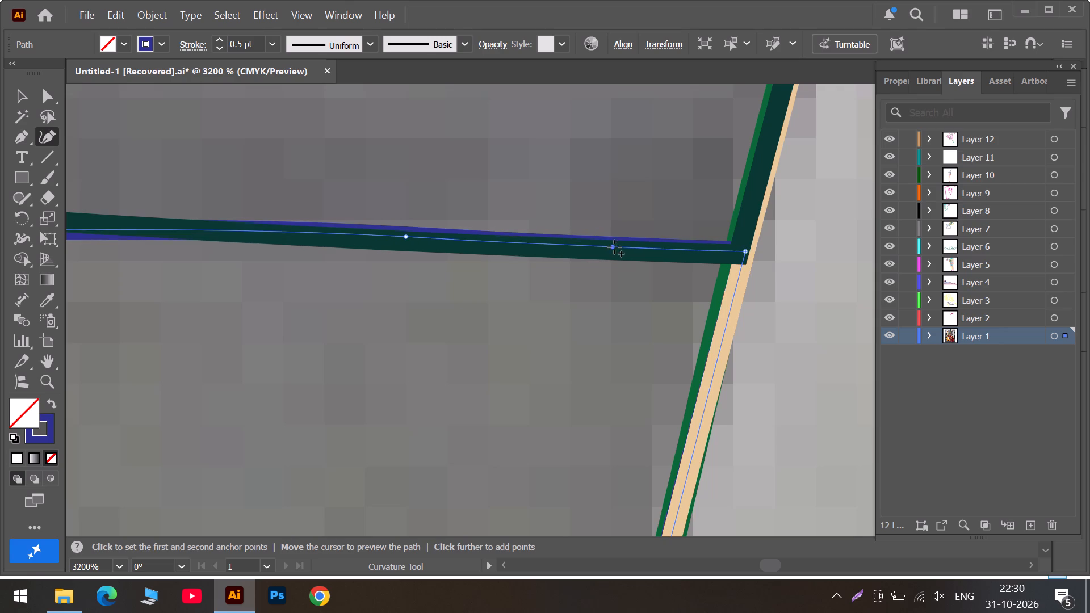
pyautogui.moveTo(614, 247); pyautogui.dragTo(624, 248)
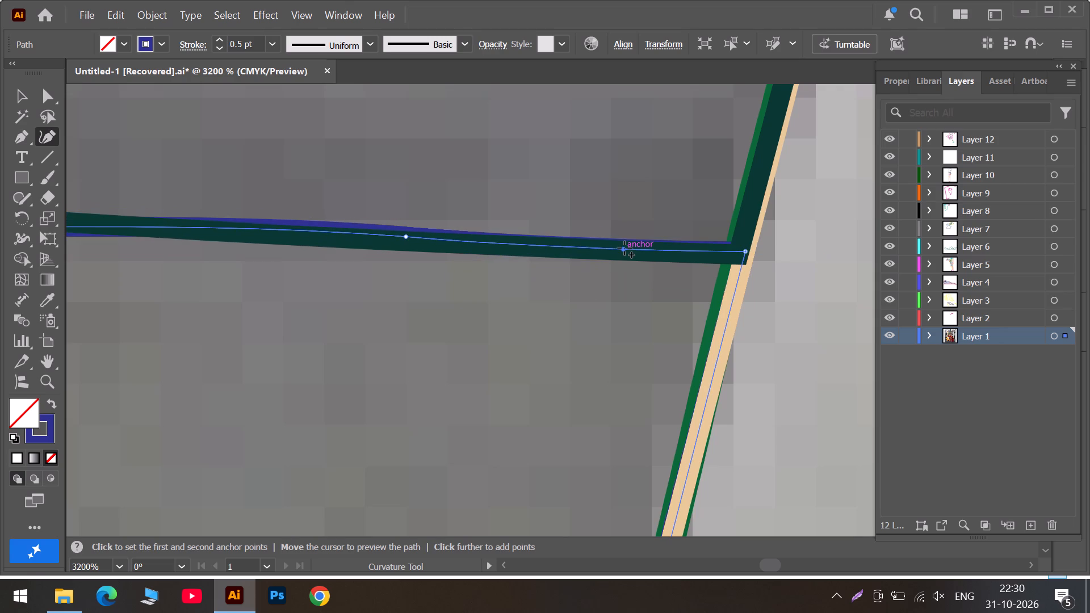
pyautogui.moveTo(624, 248); pyautogui.dragTo(624, 249)
pyautogui.keyDown('alt'); pyautogui.scroll(3, 618, 251); pyautogui.keyUp('alt')
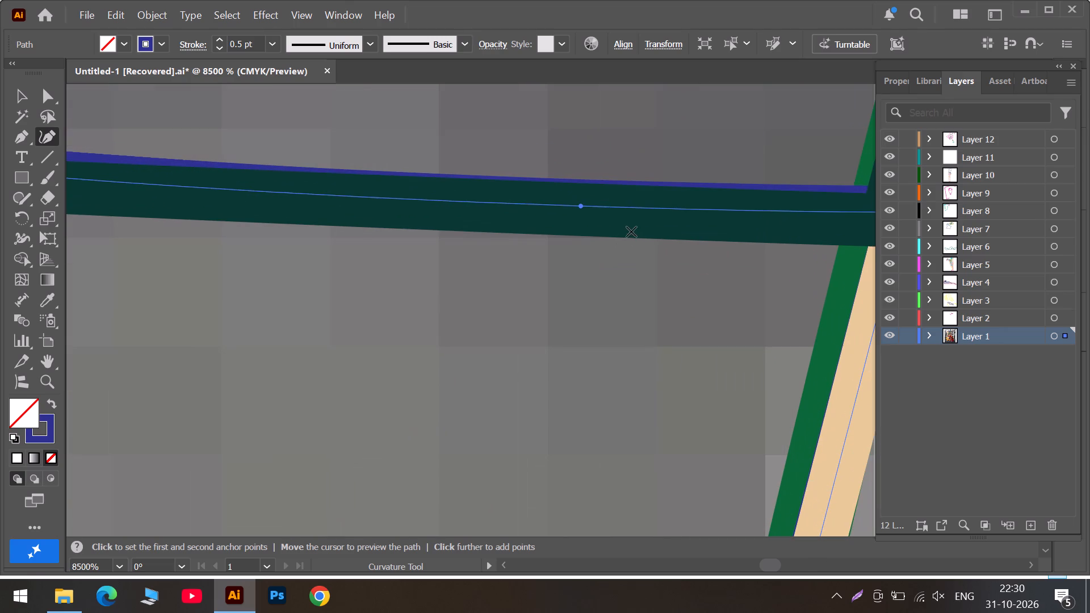
pyautogui.moveTo(582, 206); pyautogui.dragTo(733, 211)
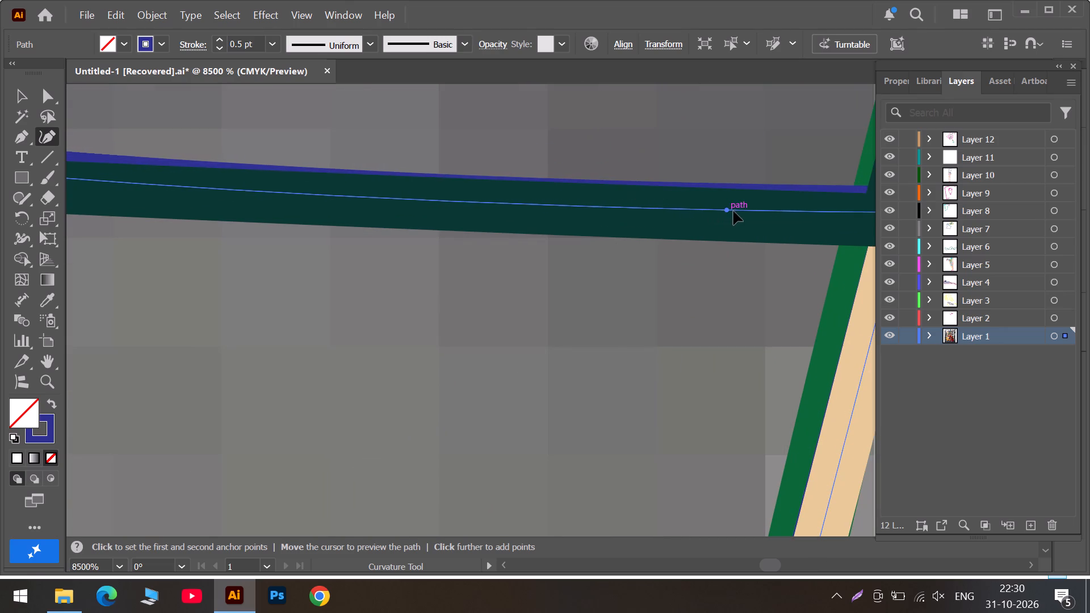
pyautogui.moveTo(733, 211); pyautogui.dragTo(753, 215)
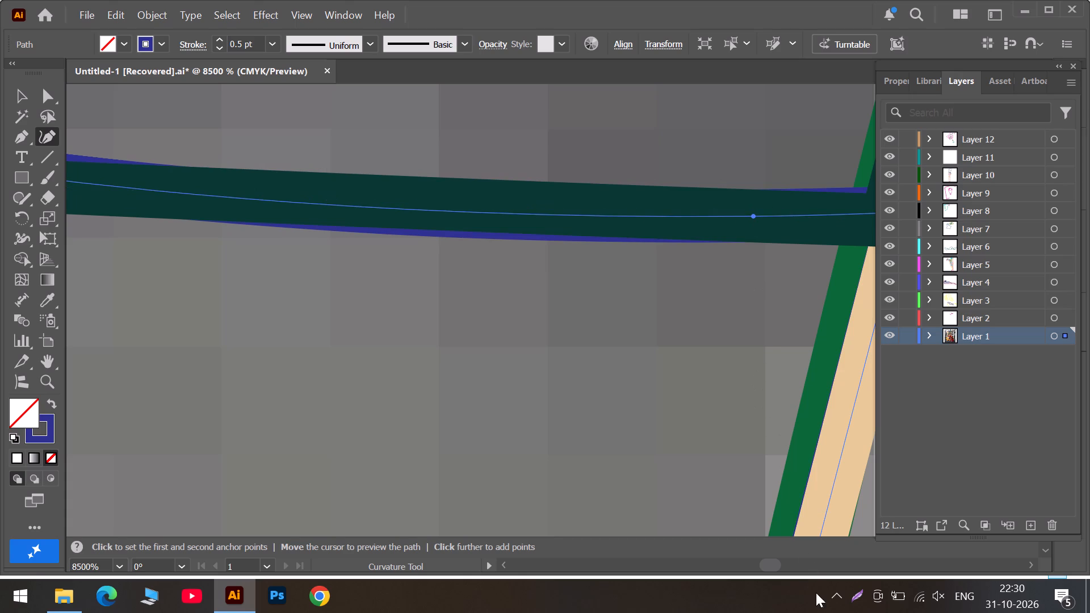
# Re-centre the blue path's upper corner anchor on the end of the long dark green line at the beige line.
pyautogui.click(806, 565)
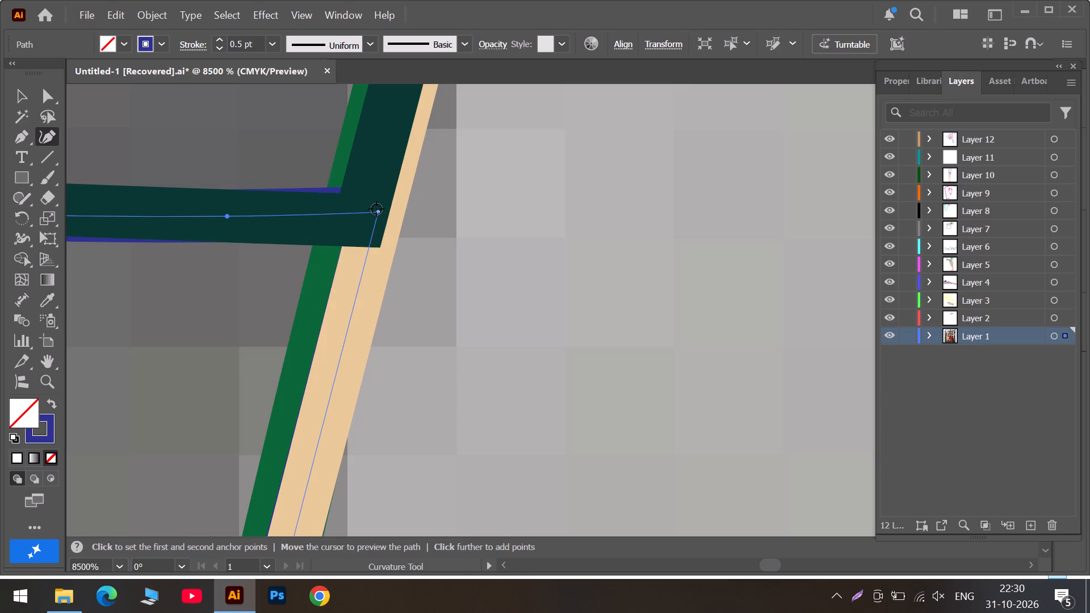
pyautogui.moveTo(376, 209); pyautogui.dragTo(373, 224)
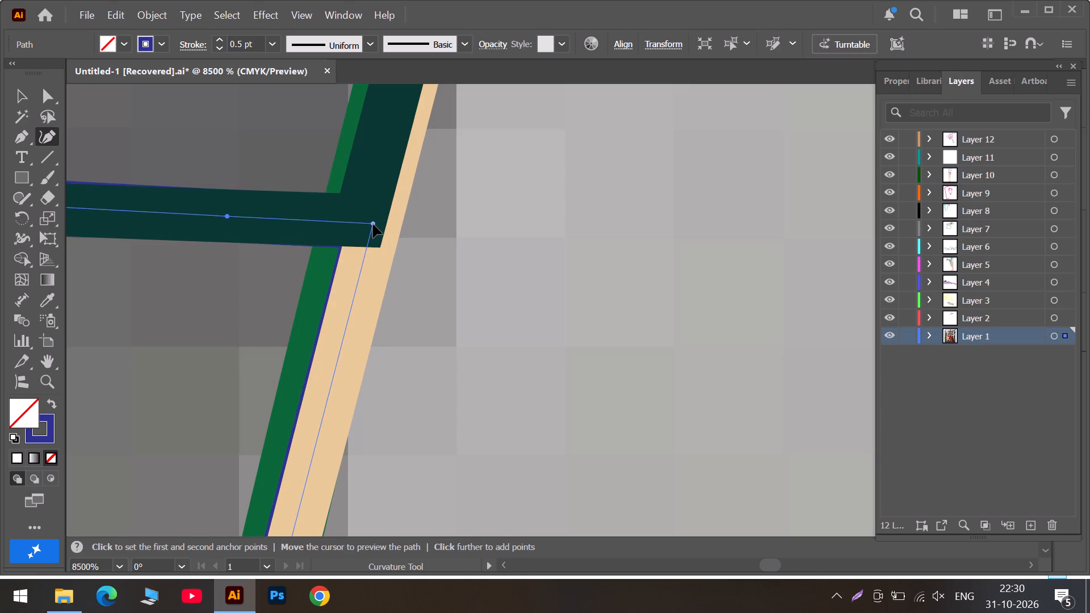
pyautogui.moveTo(373, 224); pyautogui.dragTo(375, 222)
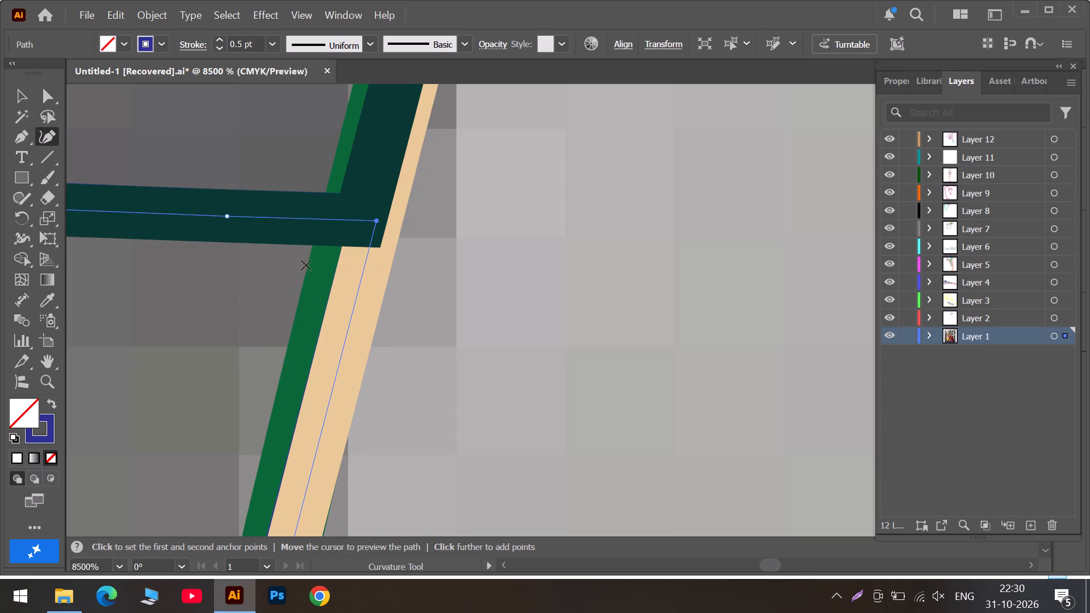
pyautogui.scroll(-5, 271, 276)
pyautogui.scroll(2, 209, 293)
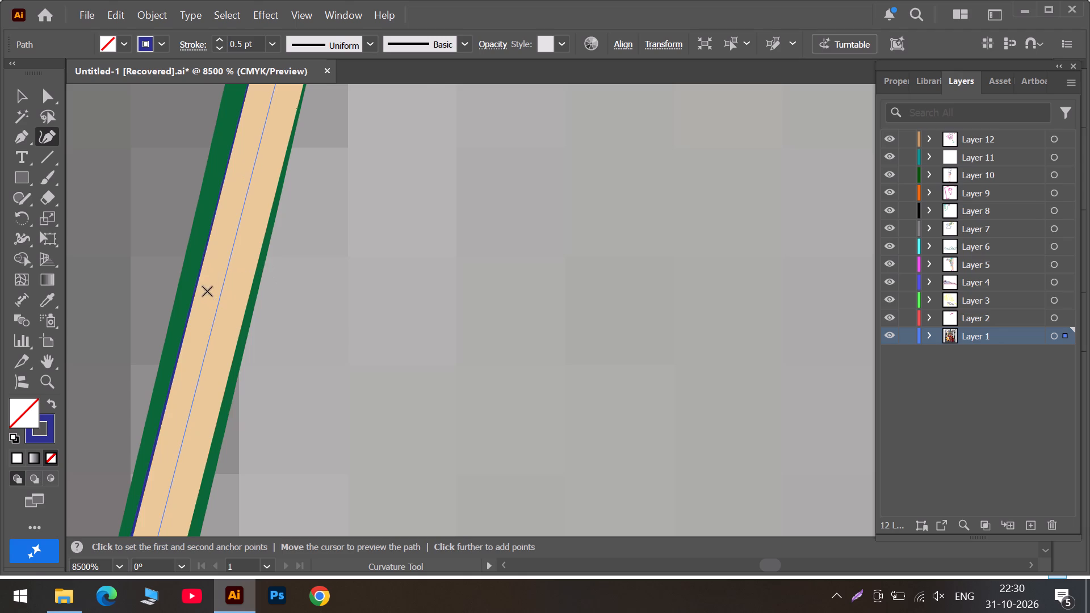
pyautogui.scroll(3, 207, 291)
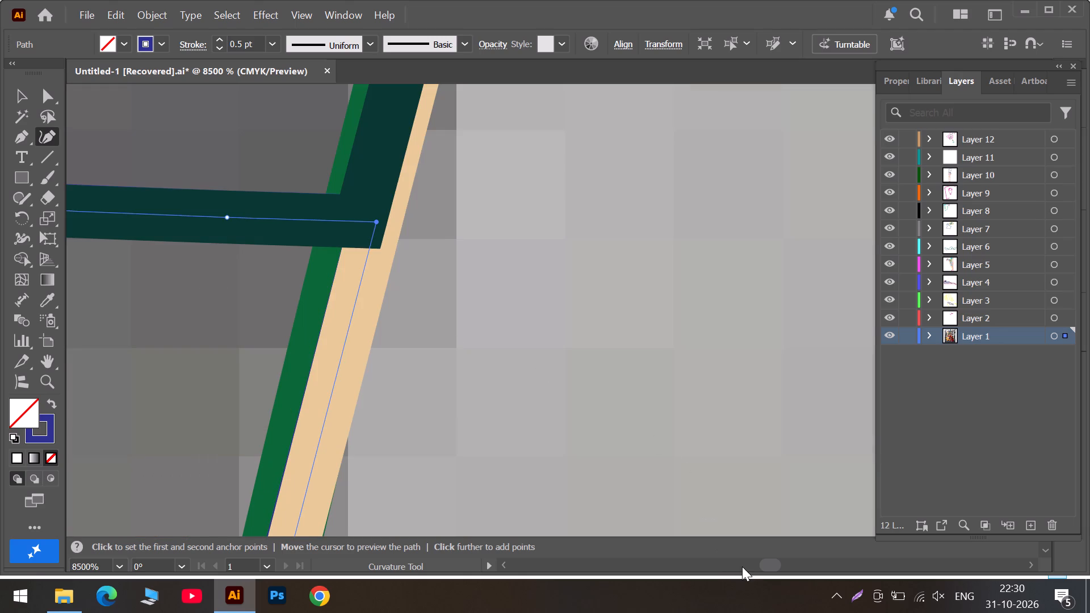
# Add two more anchors along the blue path's top edge, away from the corner, centred on the dark green line.
pyautogui.click(744, 565)
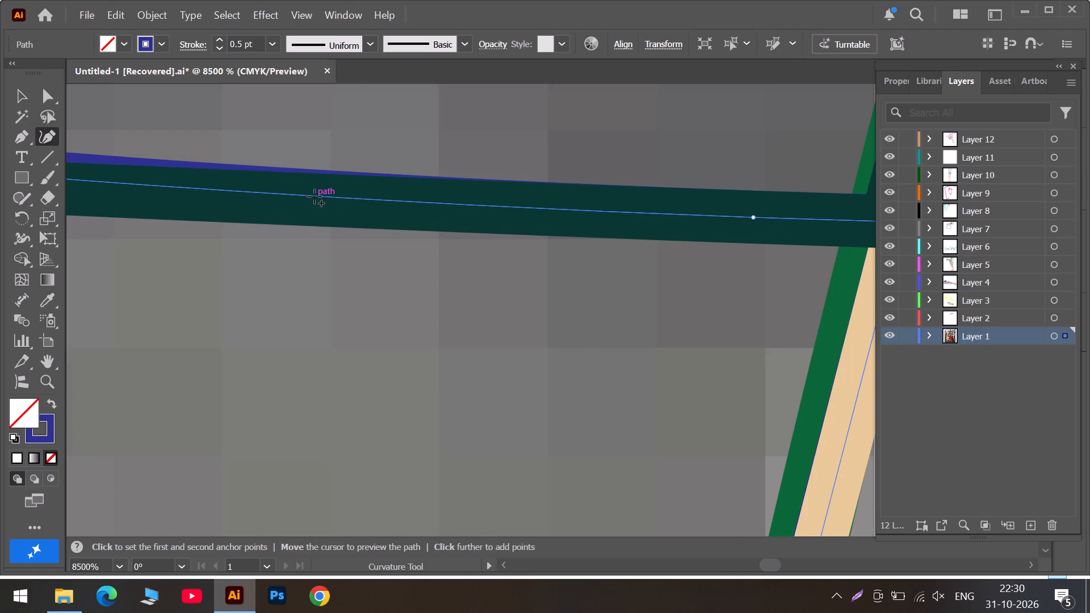
pyautogui.moveTo(315, 196); pyautogui.dragTo(320, 200)
pyautogui.moveTo(144, 188); pyautogui.dragTo(142, 192)
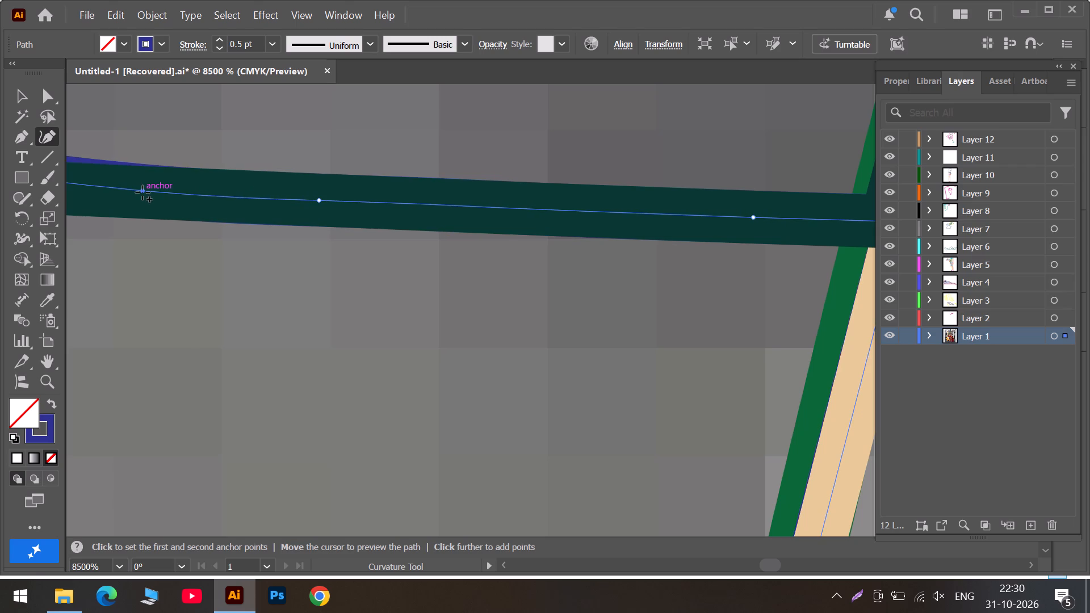
pyautogui.moveTo(142, 192); pyautogui.dragTo(142, 193)
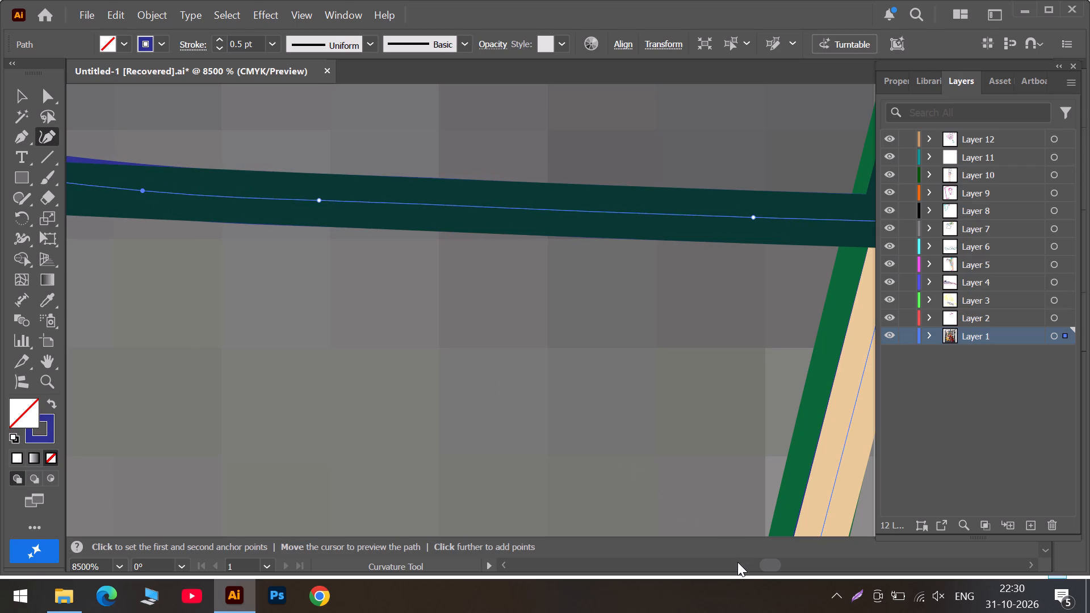
# Add two further anchors on the next stretch of the blue top edge and centre them on the dark green line.
pyautogui.click(737, 563)
pyautogui.moveTo(531, 174); pyautogui.dragTo(522, 177)
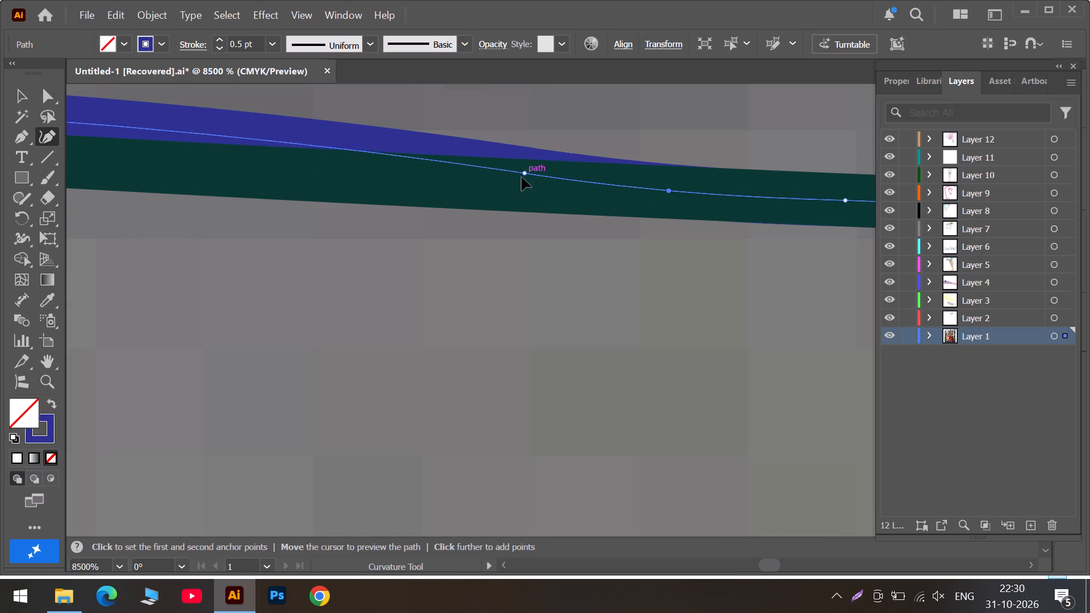
pyautogui.moveTo(522, 177); pyautogui.dragTo(506, 182)
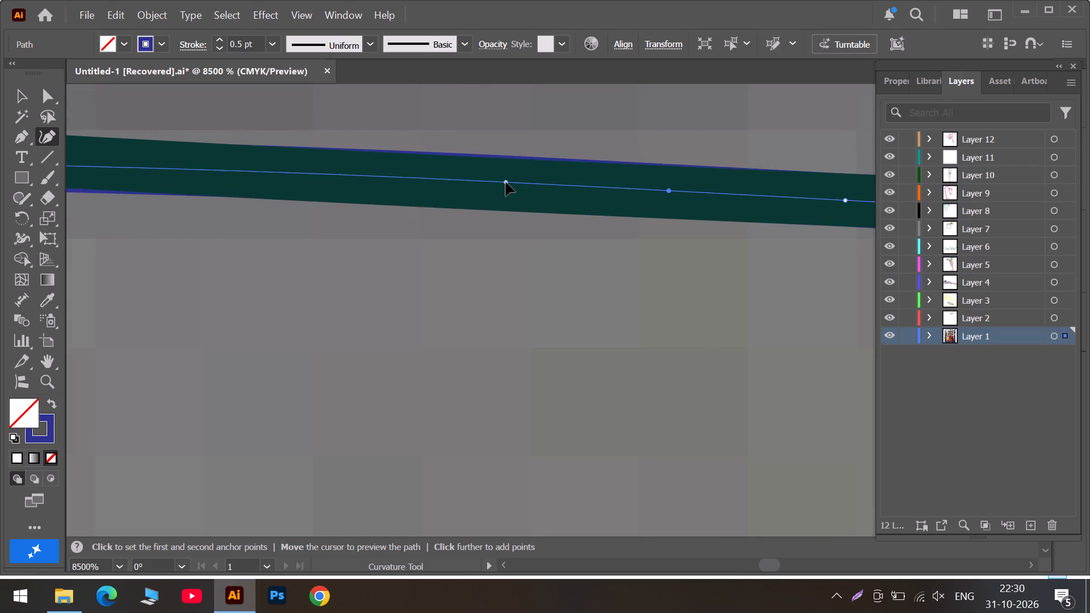
pyautogui.moveTo(506, 182); pyautogui.dragTo(500, 186)
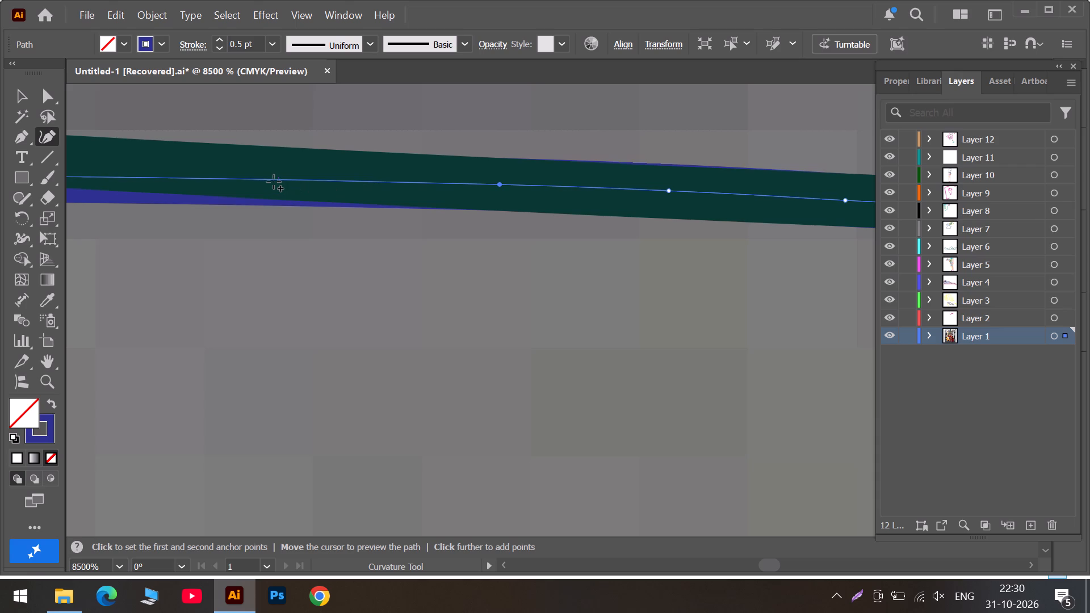
pyautogui.moveTo(273, 181); pyautogui.dragTo(270, 174)
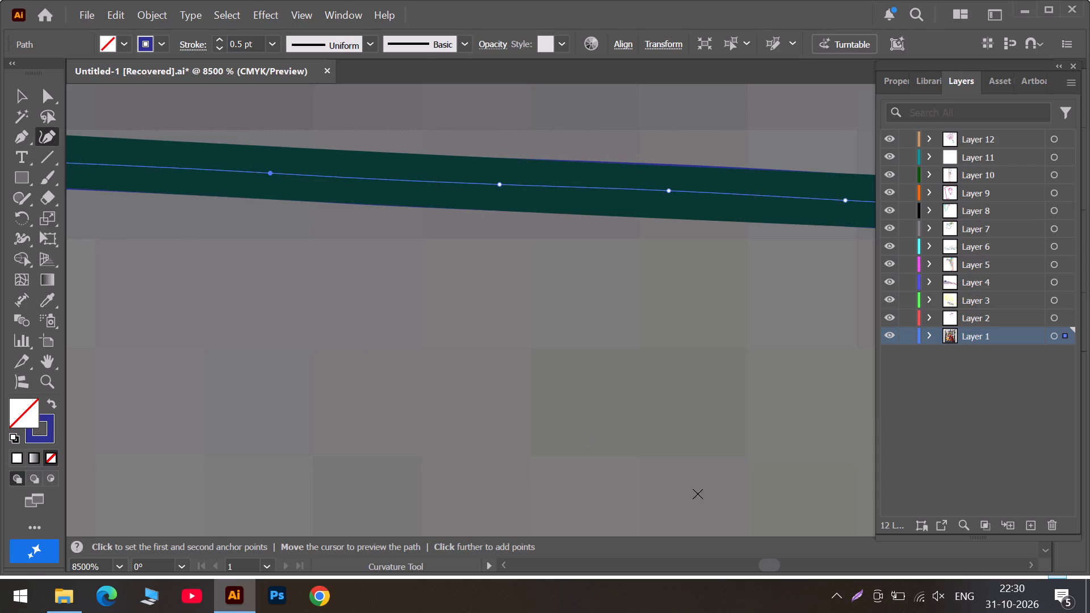
# Continue along the blue top edge with two more anchors, each centred on the dark green line.
pyautogui.click(740, 561)
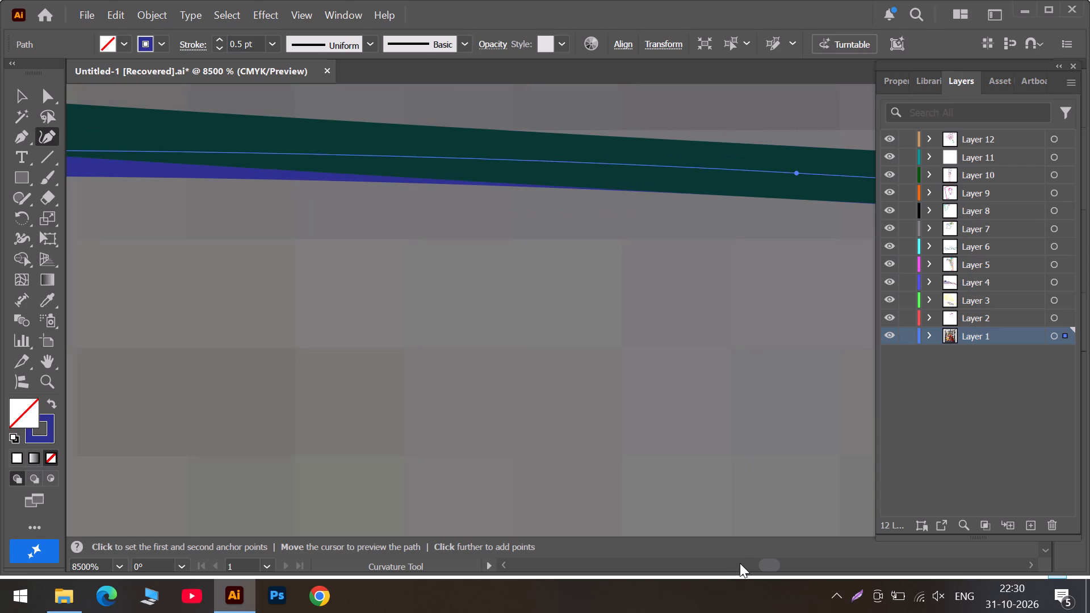
pyautogui.moveTo(318, 154); pyautogui.dragTo(323, 143)
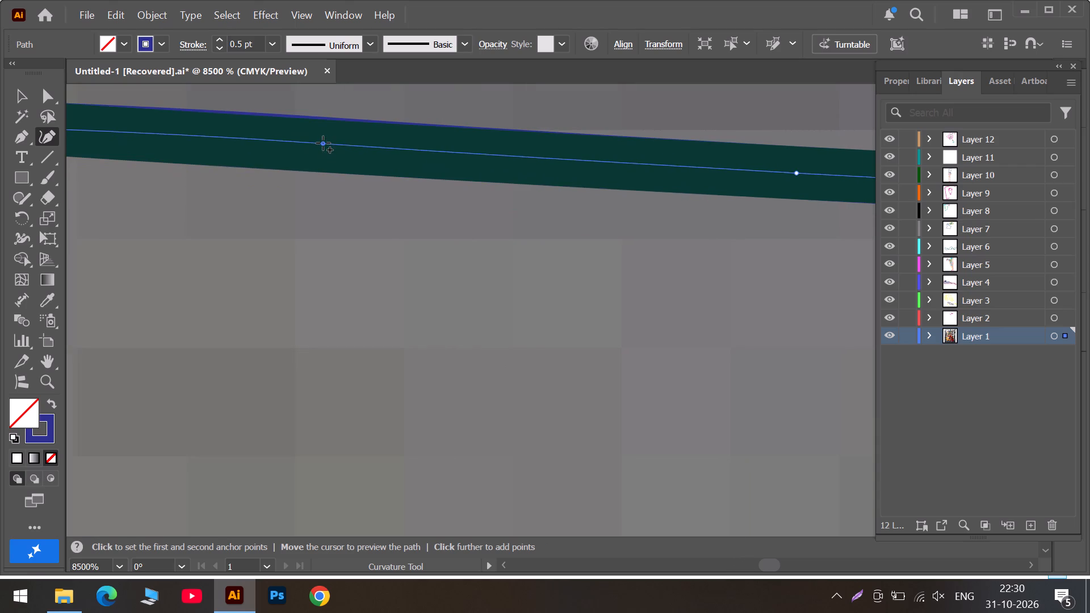
pyautogui.moveTo(323, 143); pyautogui.dragTo(317, 146)
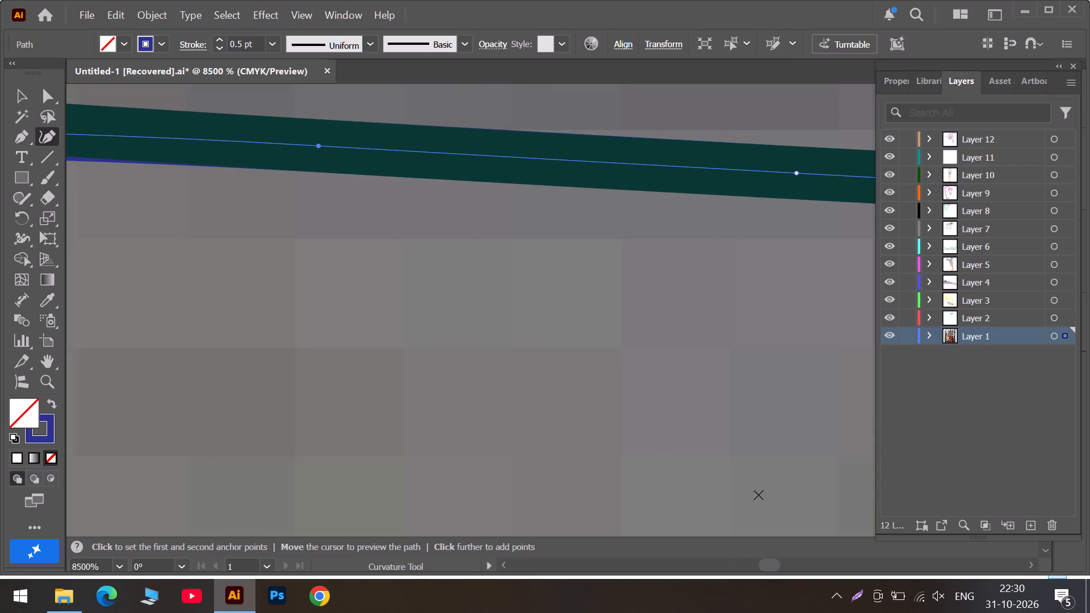
pyautogui.click(748, 564)
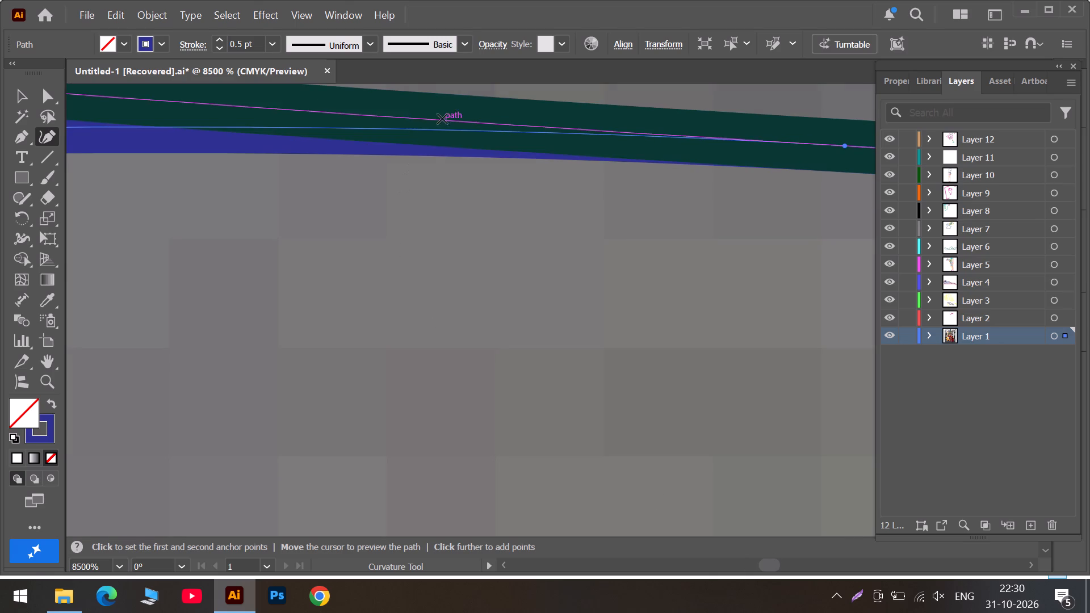
pyautogui.moveTo(443, 131); pyautogui.dragTo(443, 120)
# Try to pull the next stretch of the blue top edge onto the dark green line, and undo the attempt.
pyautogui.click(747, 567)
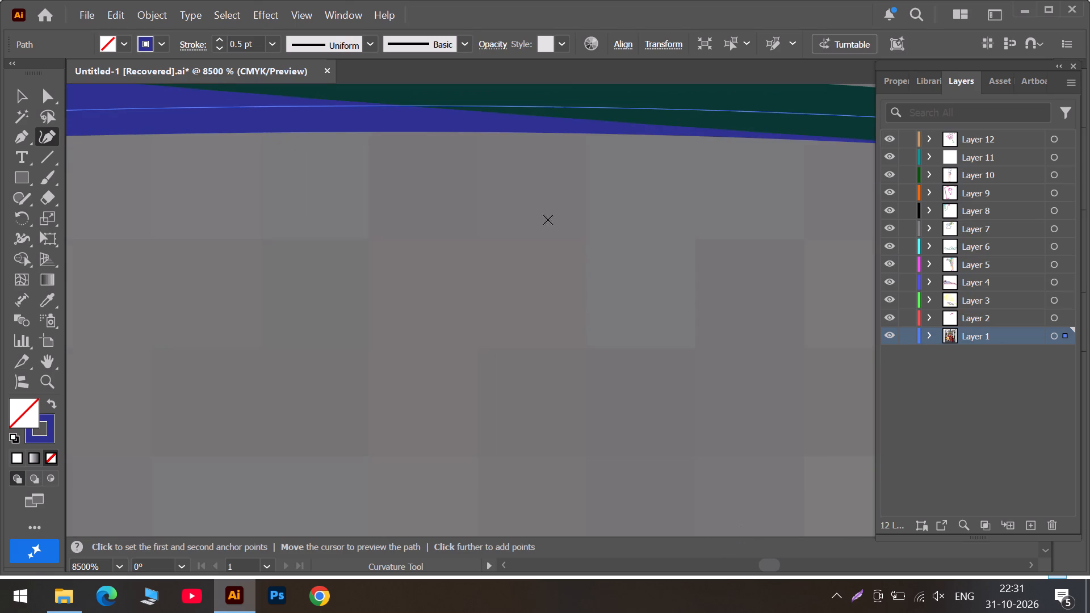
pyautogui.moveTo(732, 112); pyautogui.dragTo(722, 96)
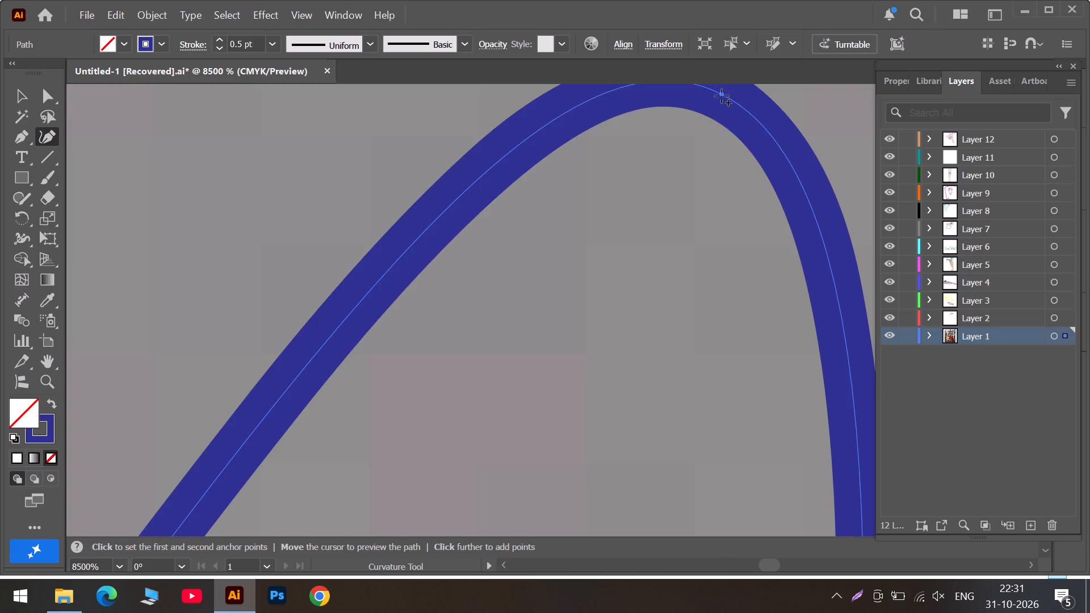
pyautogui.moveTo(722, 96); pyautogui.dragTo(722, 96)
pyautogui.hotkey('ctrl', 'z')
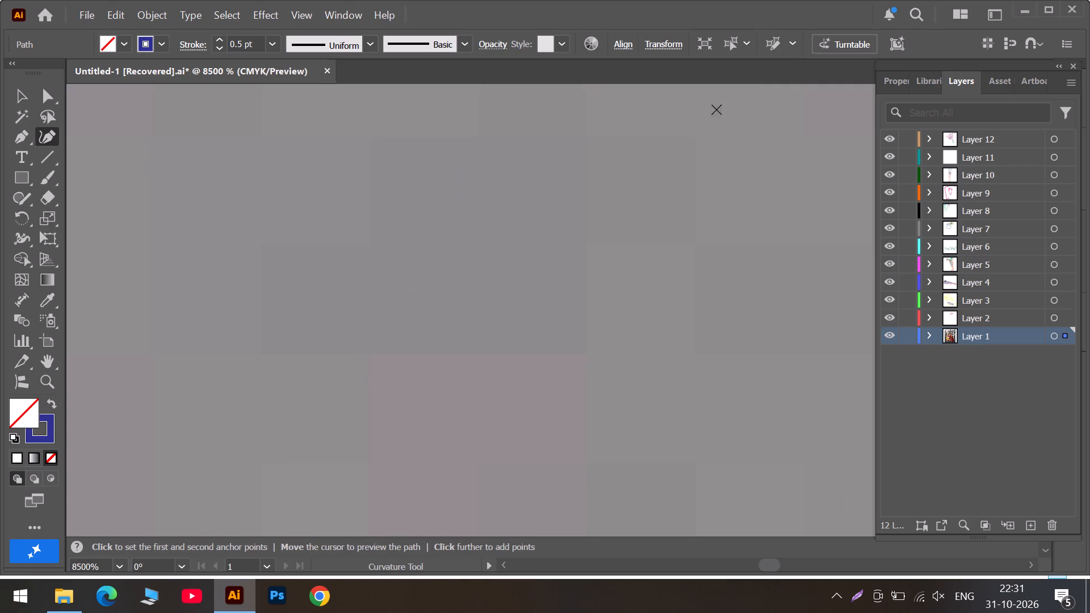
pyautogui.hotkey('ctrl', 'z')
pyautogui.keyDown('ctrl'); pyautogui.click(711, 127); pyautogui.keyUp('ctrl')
# Reselect the blue path and add an anchor near where it leaves the dark green line, moved onto that line.
pyautogui.keyDown('alt'); pyautogui.scroll(-4, 711, 130); pyautogui.keyUp('alt')
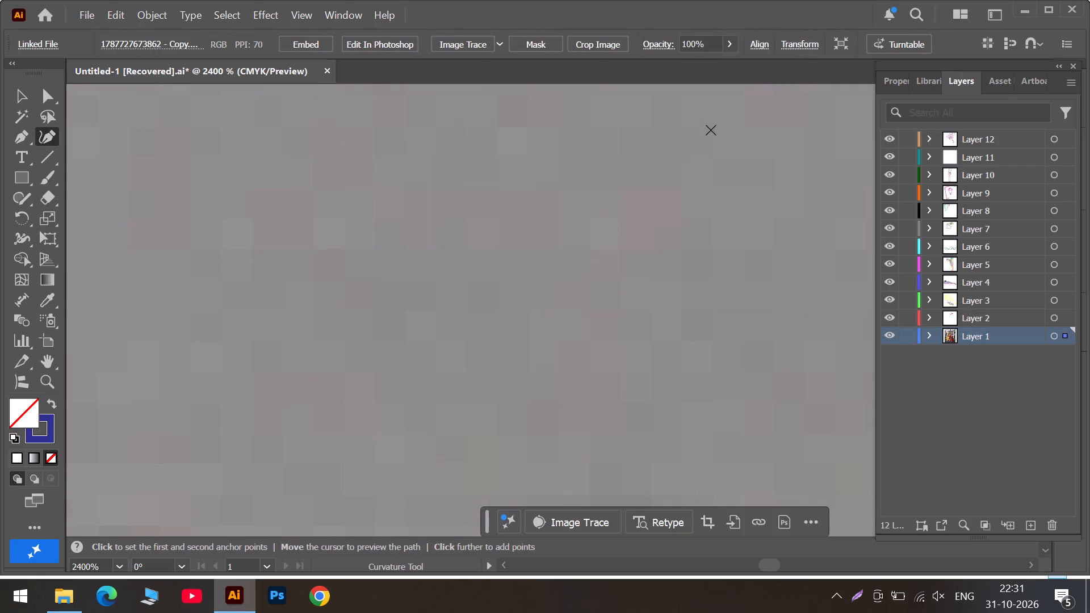
pyautogui.keyDown('alt'); pyautogui.scroll(-4, 711, 130); pyautogui.keyUp('alt')
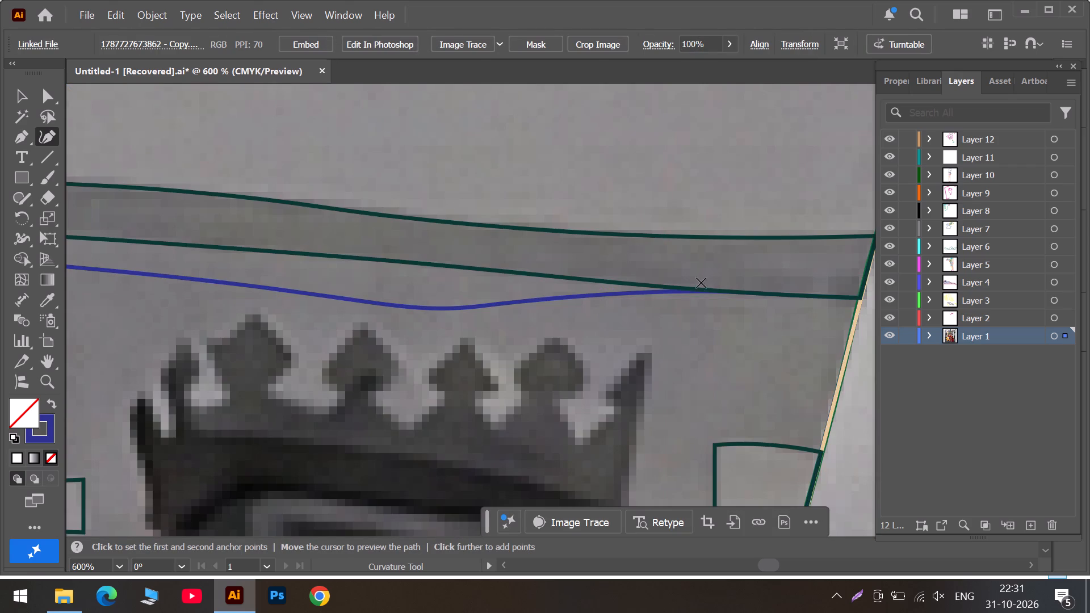
pyautogui.keyDown('alt'); pyautogui.scroll(5, 697, 287); pyautogui.keyUp('alt')
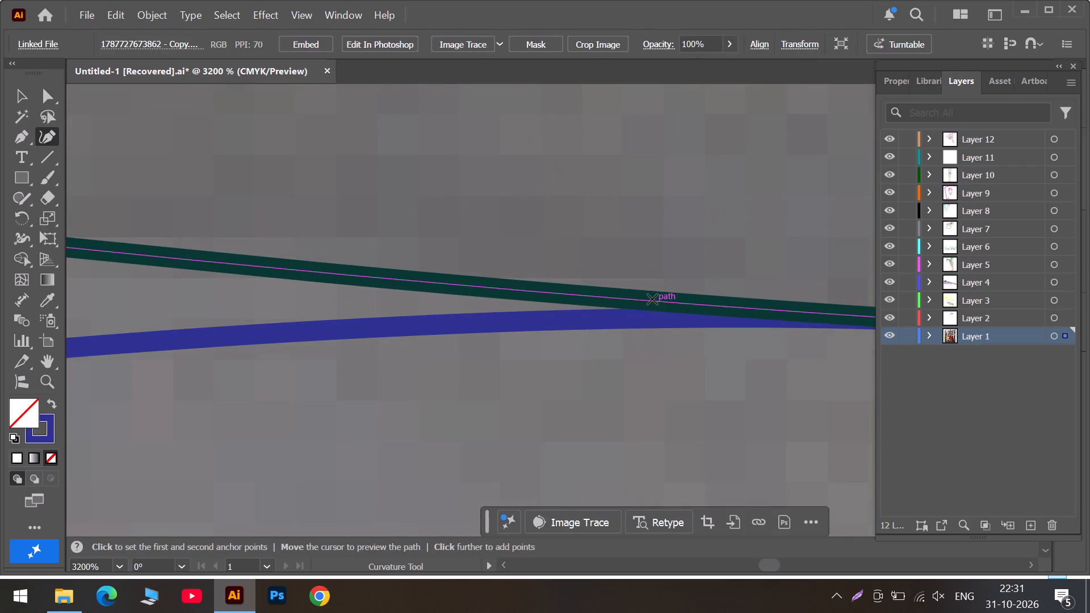
pyautogui.moveTo(596, 318); pyautogui.dragTo(598, 316)
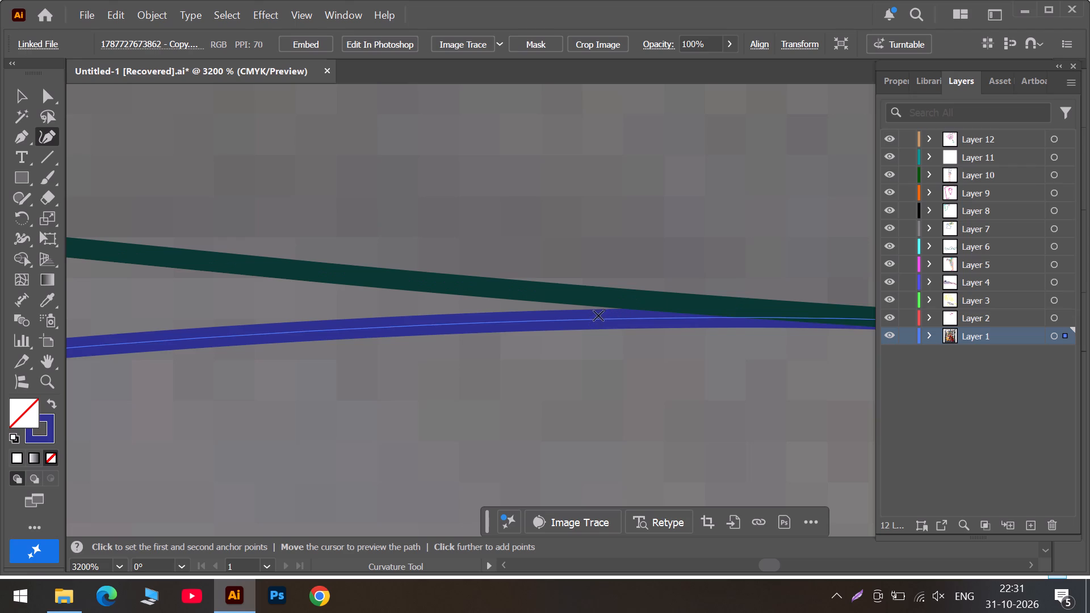
pyautogui.moveTo(598, 316); pyautogui.dragTo(610, 300)
pyautogui.moveTo(599, 321); pyautogui.dragTo(600, 319)
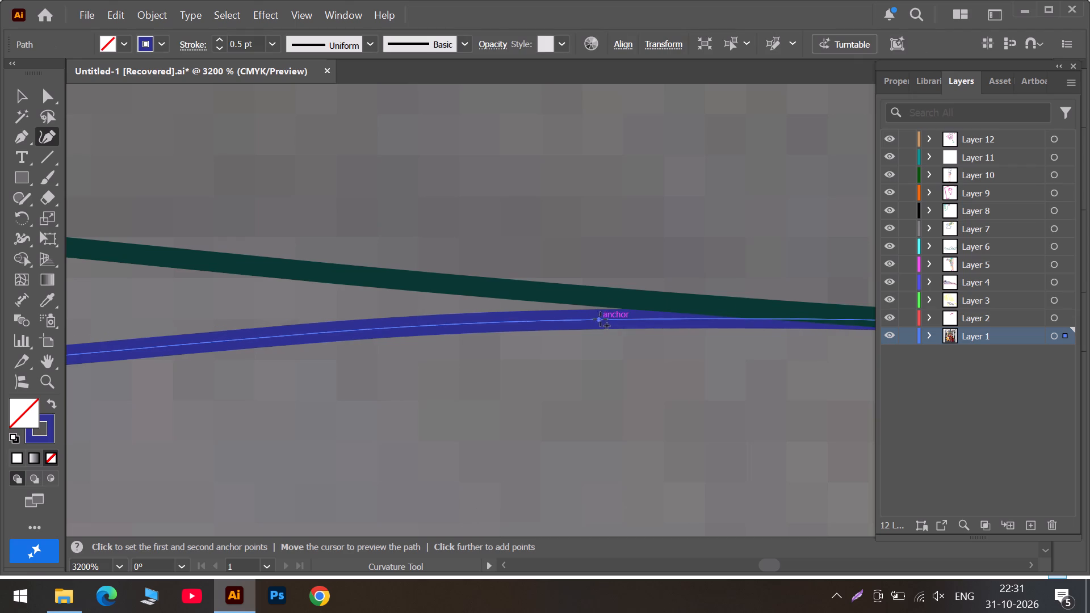
pyautogui.moveTo(600, 319); pyautogui.dragTo(623, 301)
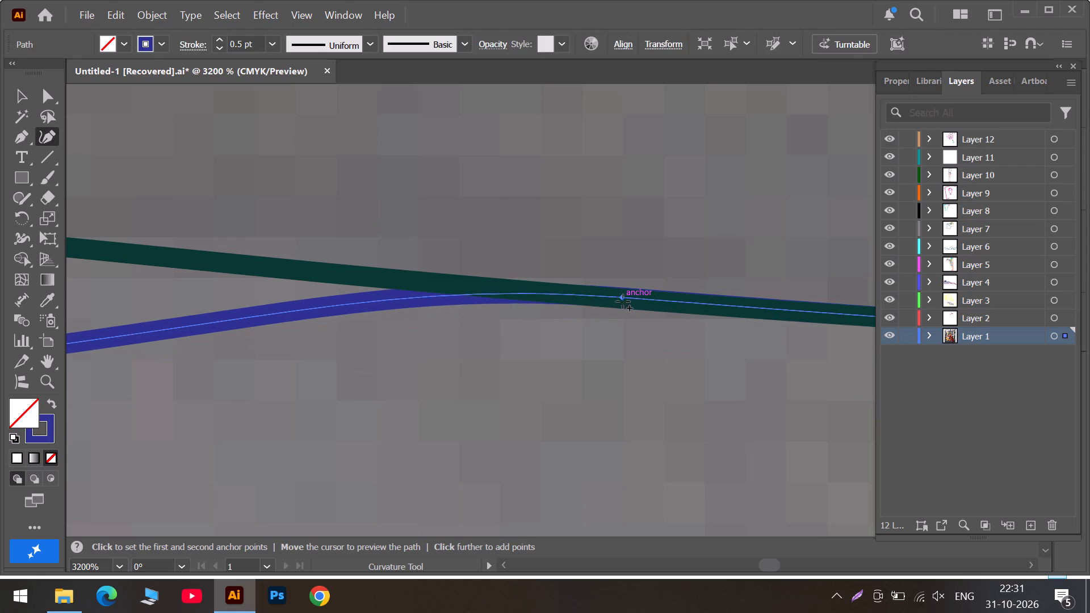
pyautogui.moveTo(623, 301); pyautogui.dragTo(736, 306)
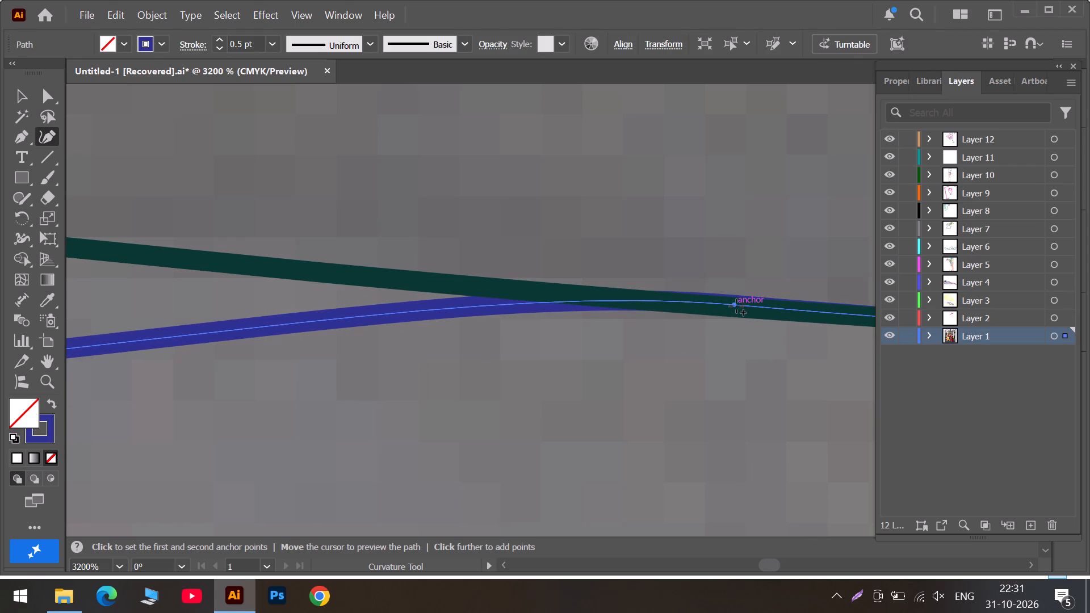
pyautogui.moveTo(736, 306); pyautogui.dragTo(736, 307)
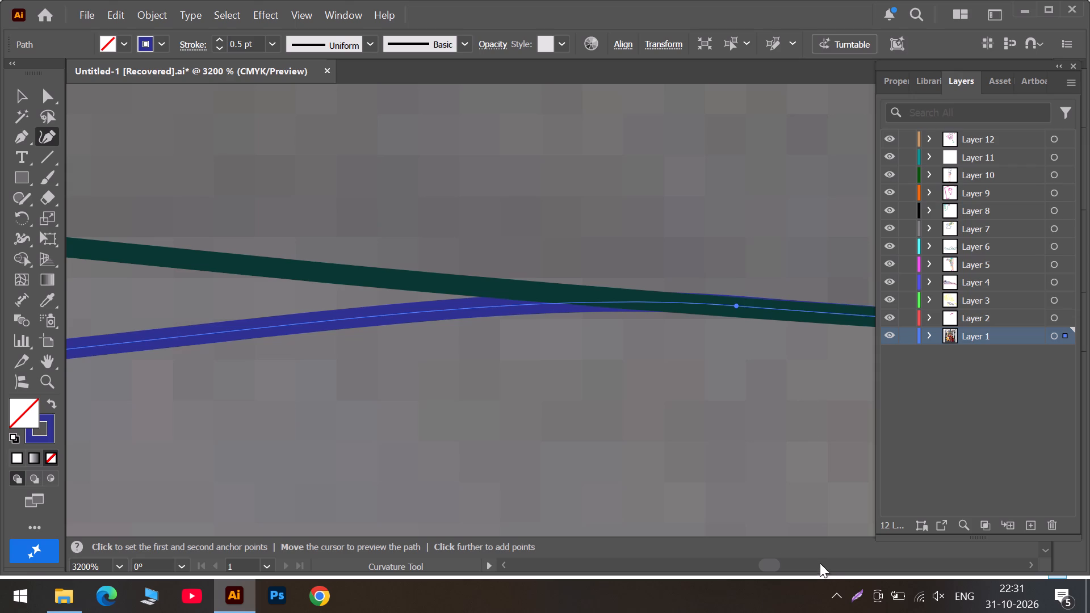
# Add an anchor on the blue top edge where it leaves the dark green line, centring it and the neighbouring anchor on that line.
pyautogui.click(809, 568)
pyautogui.click(749, 564)
pyautogui.moveTo(492, 307); pyautogui.dragTo(506, 288)
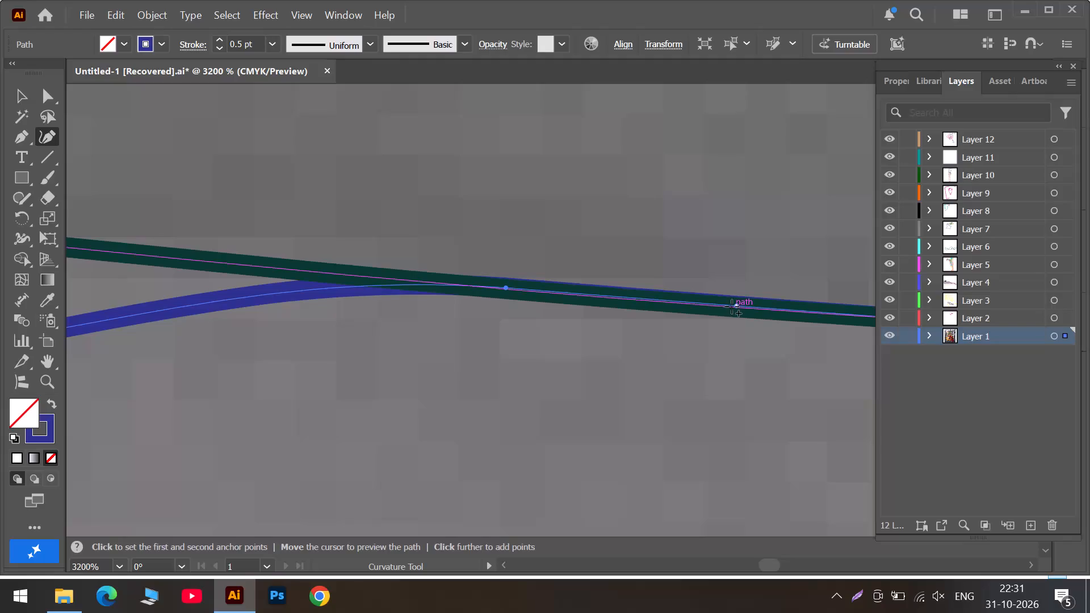
pyautogui.keyDown('alt'); pyautogui.scroll(3, 728, 308); pyautogui.keyUp('alt')
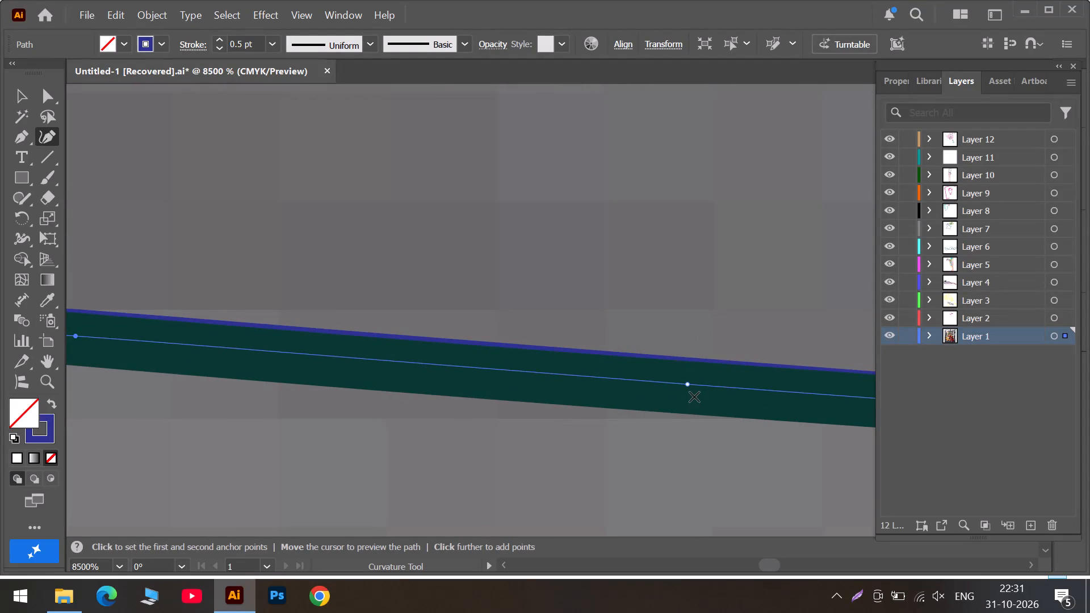
pyautogui.moveTo(687, 384); pyautogui.dragTo(682, 388)
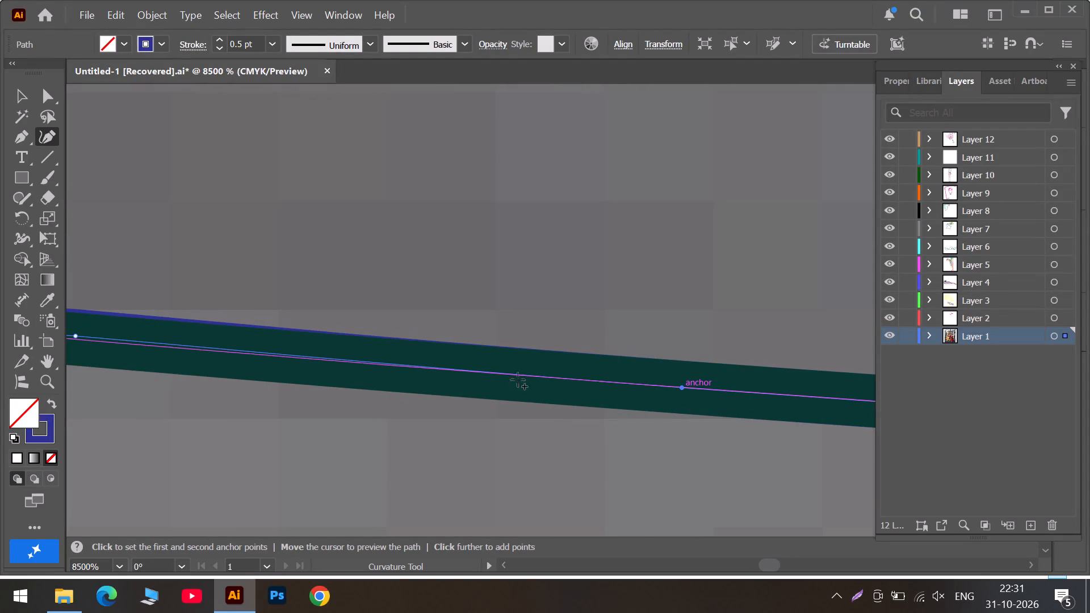
pyautogui.click(78, 335)
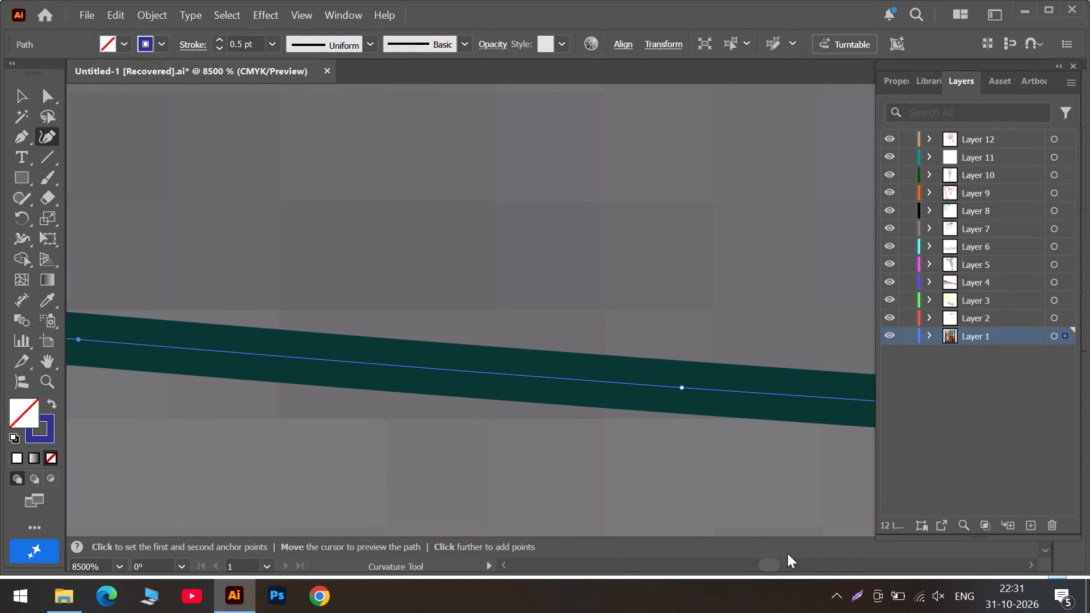
# Add two more anchors along the diverging stretch of the blue top edge and adjust them towards the dark green line's centre.
pyautogui.click(838, 560)
pyautogui.click(726, 567)
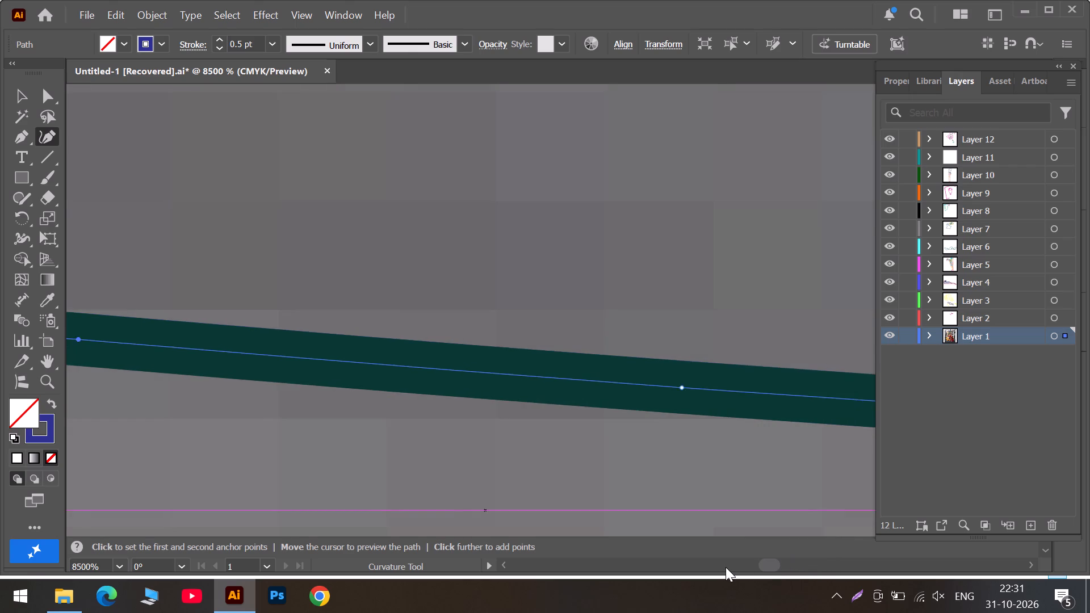
pyautogui.click(726, 567)
pyautogui.click(726, 566)
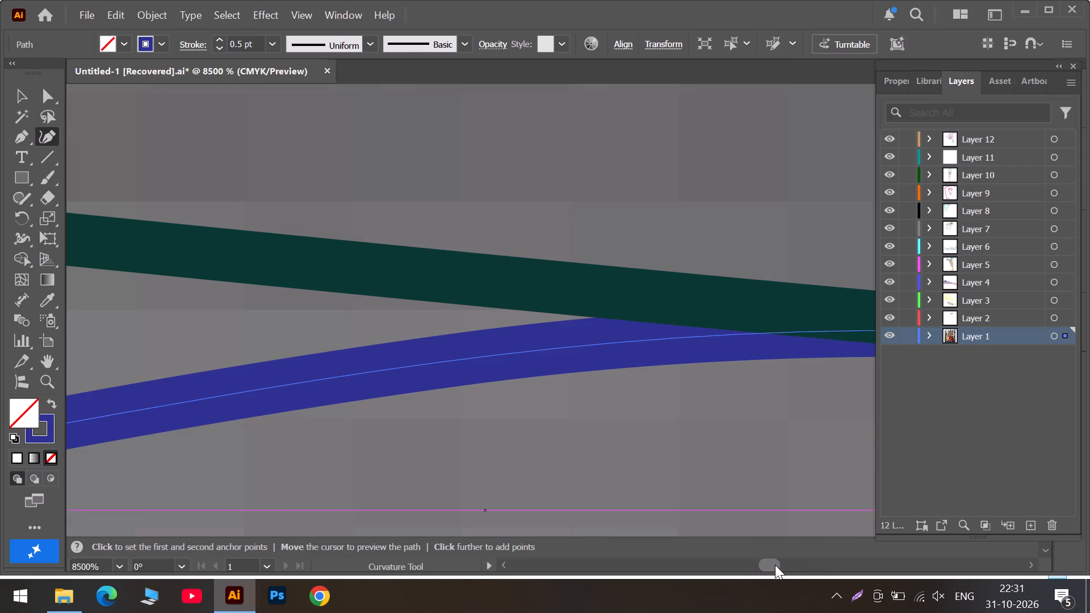
pyautogui.click(781, 565)
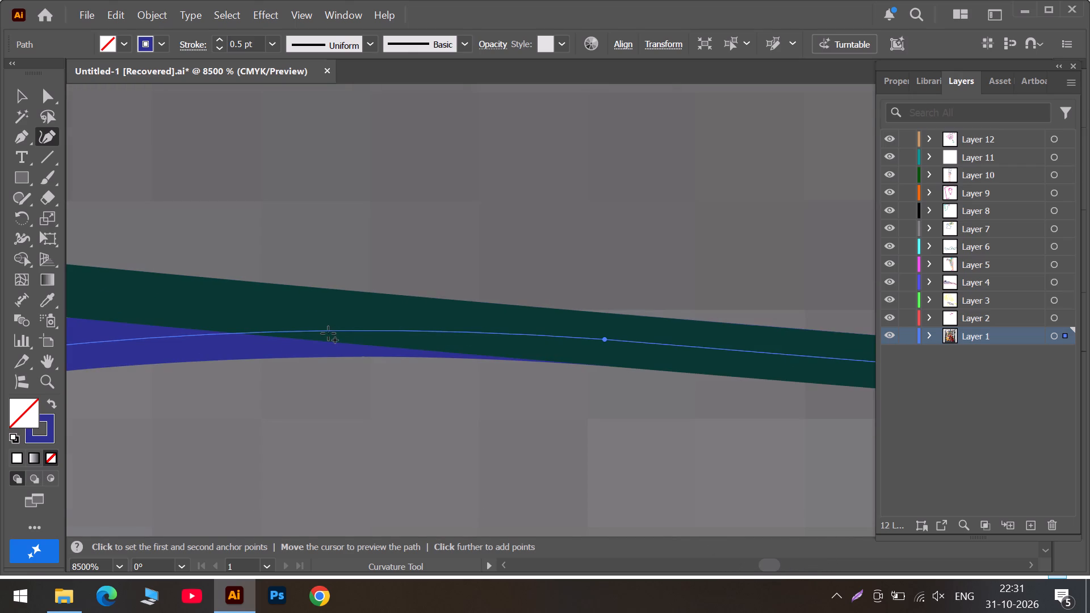
pyautogui.moveTo(328, 333); pyautogui.dragTo(330, 314)
pyautogui.click(747, 563)
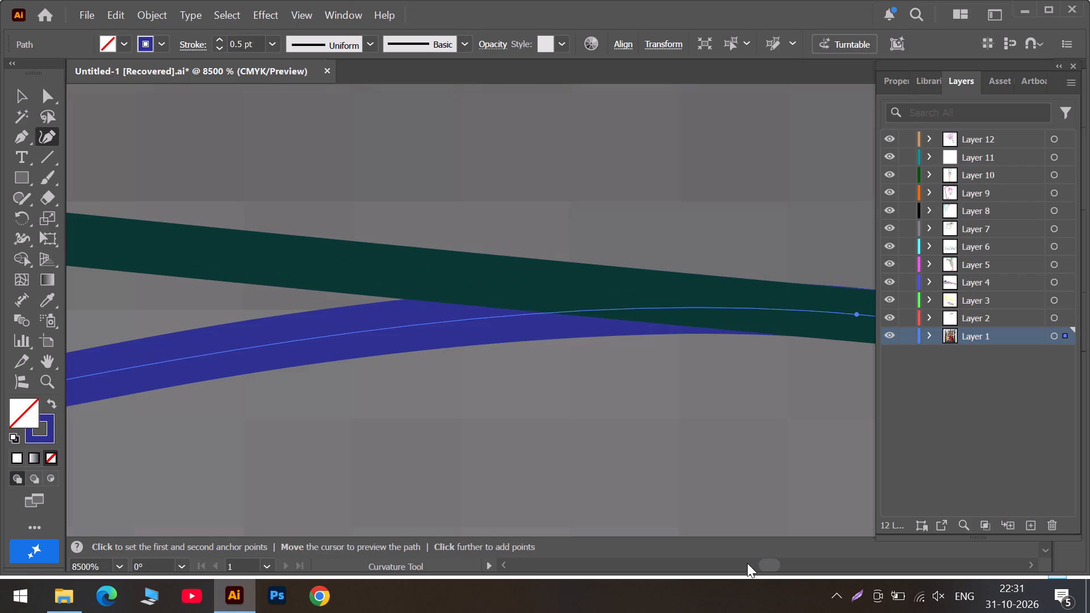
pyautogui.moveTo(639, 312); pyautogui.dragTo(635, 303)
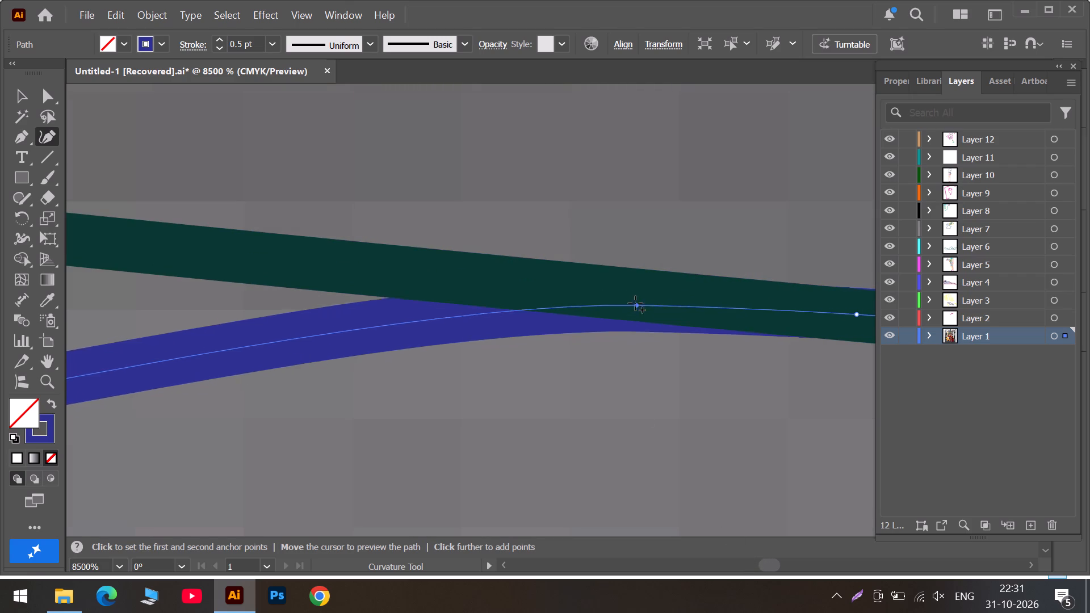
pyautogui.moveTo(635, 303); pyautogui.dragTo(661, 305)
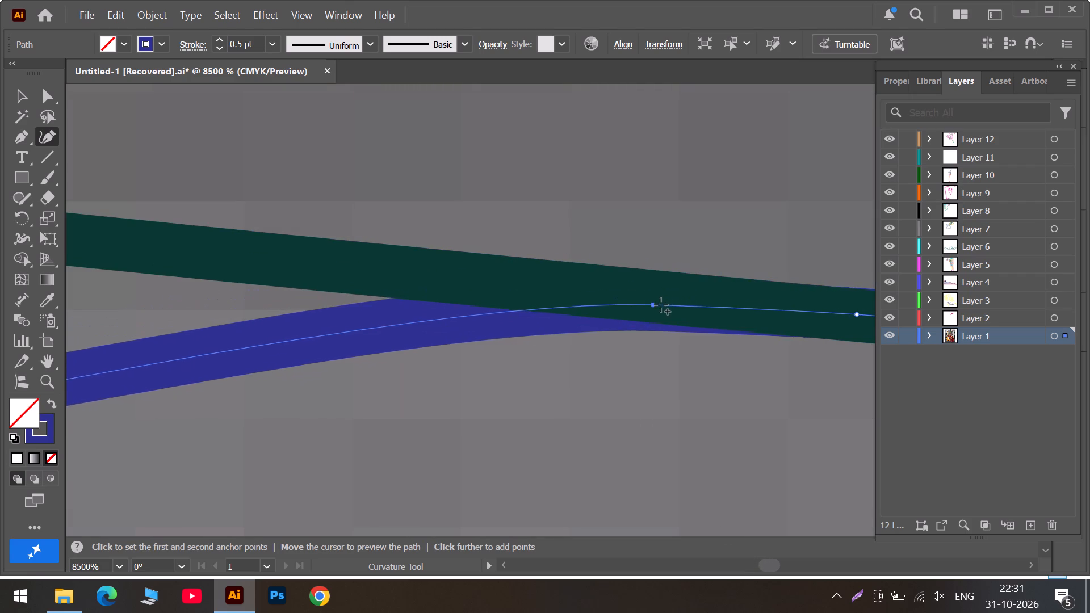
pyautogui.moveTo(661, 305); pyautogui.dragTo(729, 304)
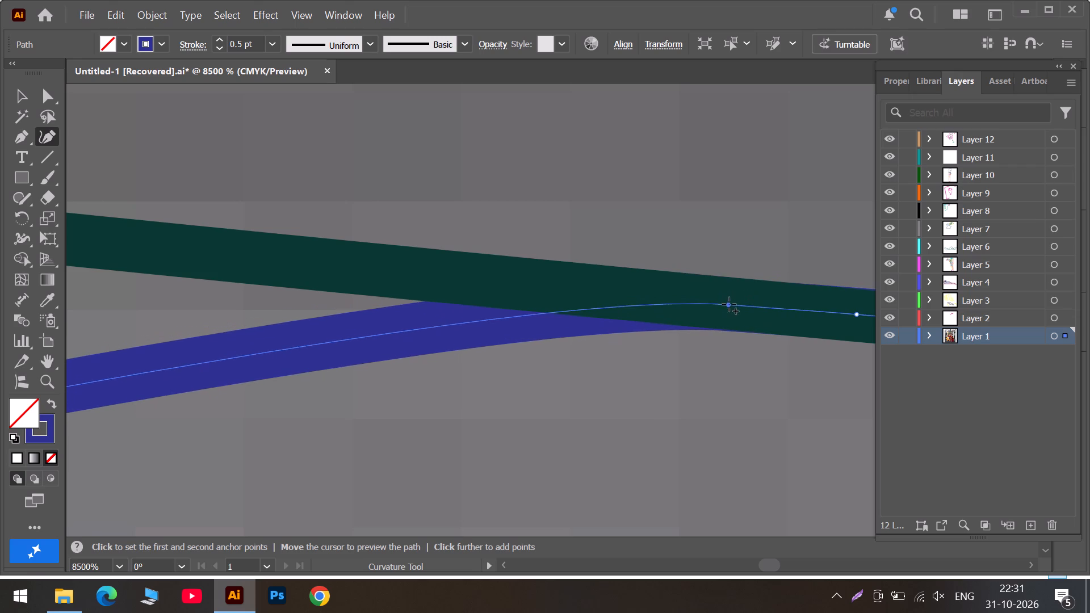
pyautogui.moveTo(729, 304); pyautogui.dragTo(732, 302)
pyautogui.moveTo(732, 302); pyautogui.dragTo(730, 303)
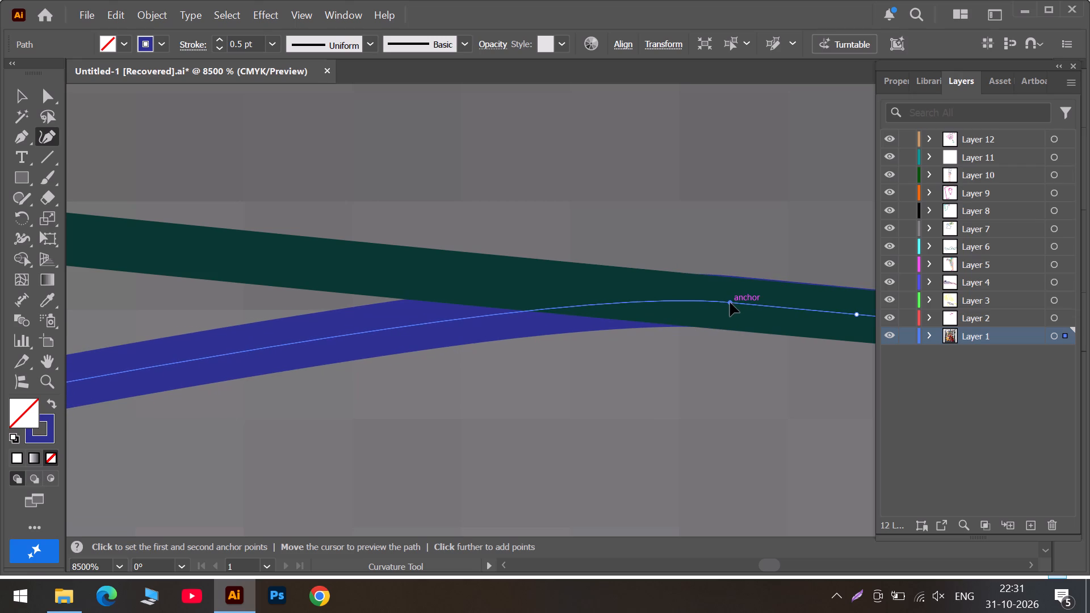
pyautogui.moveTo(730, 303); pyautogui.dragTo(726, 306)
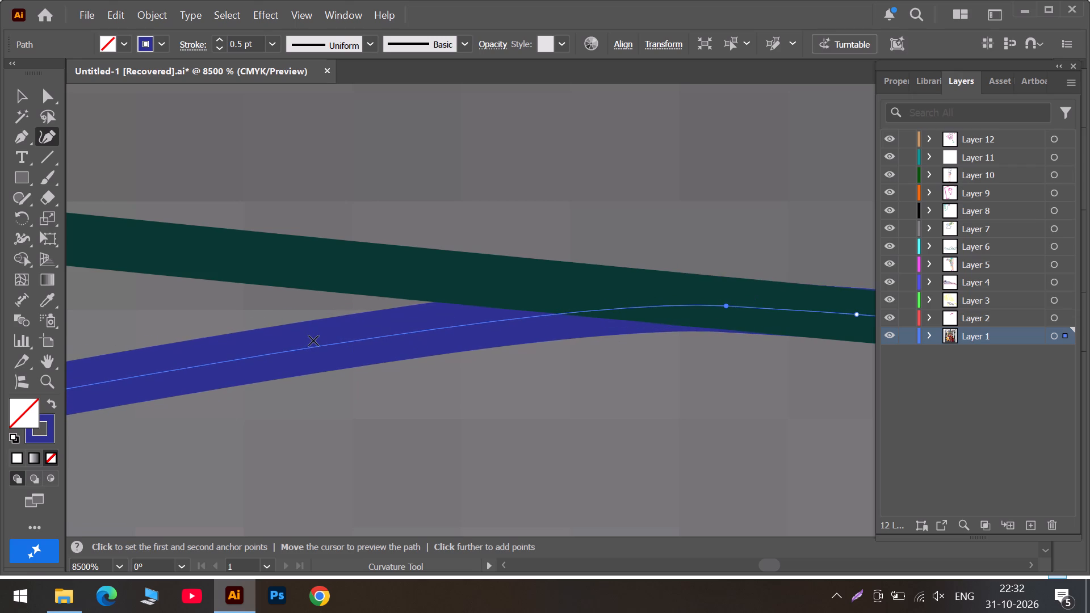
# Add another anchor farther along the blue top edge on the dark green line, and recentre the preceding anchor to straighten the stretch.
pyautogui.moveTo(320, 346); pyautogui.dragTo(327, 280)
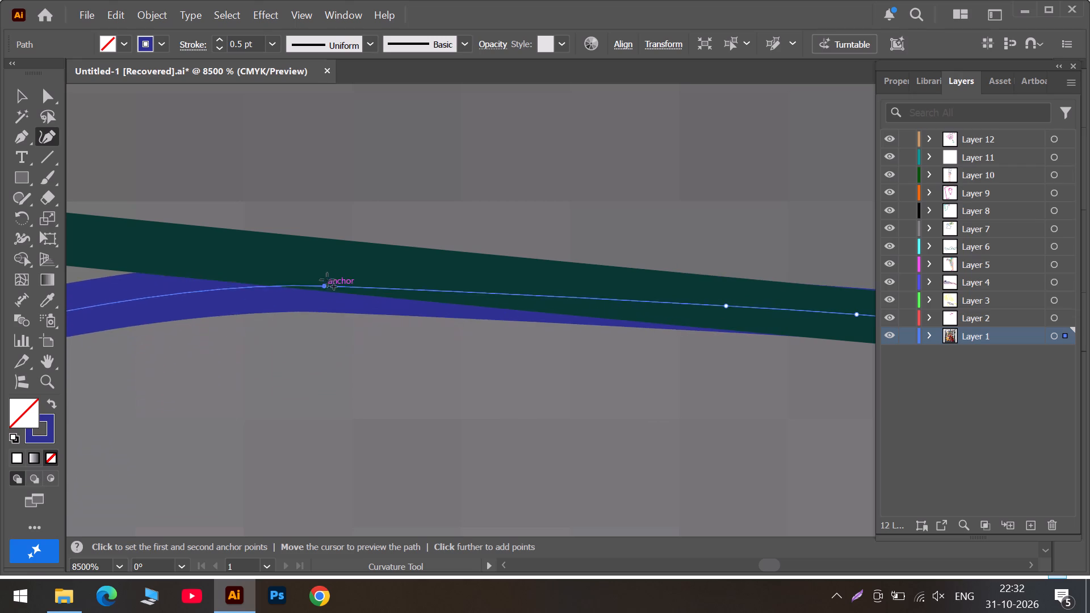
pyautogui.moveTo(327, 280); pyautogui.dragTo(378, 266)
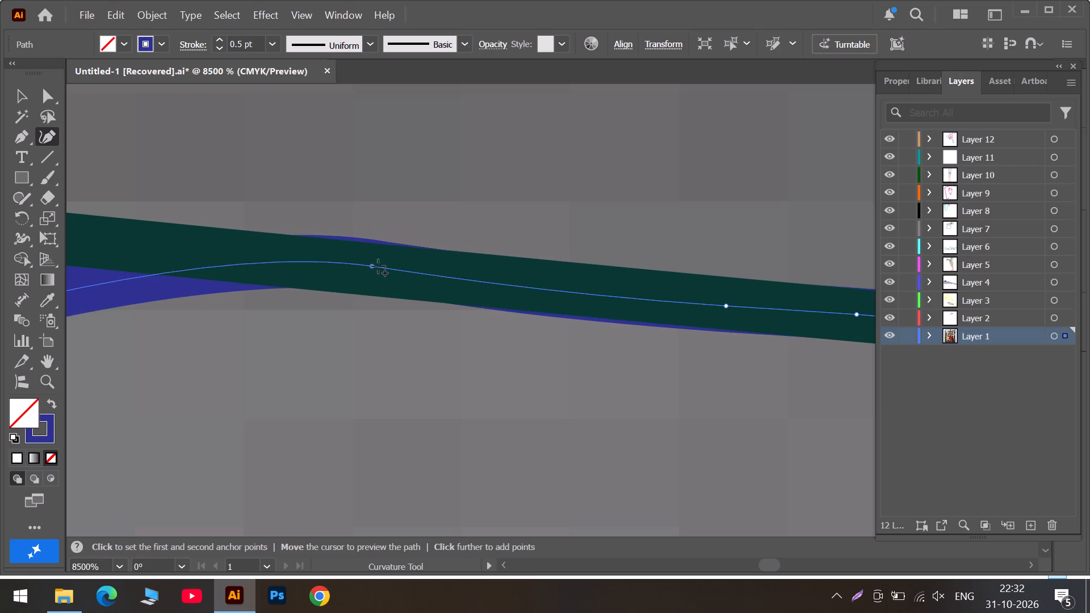
pyautogui.moveTo(378, 266); pyautogui.dragTo(416, 276)
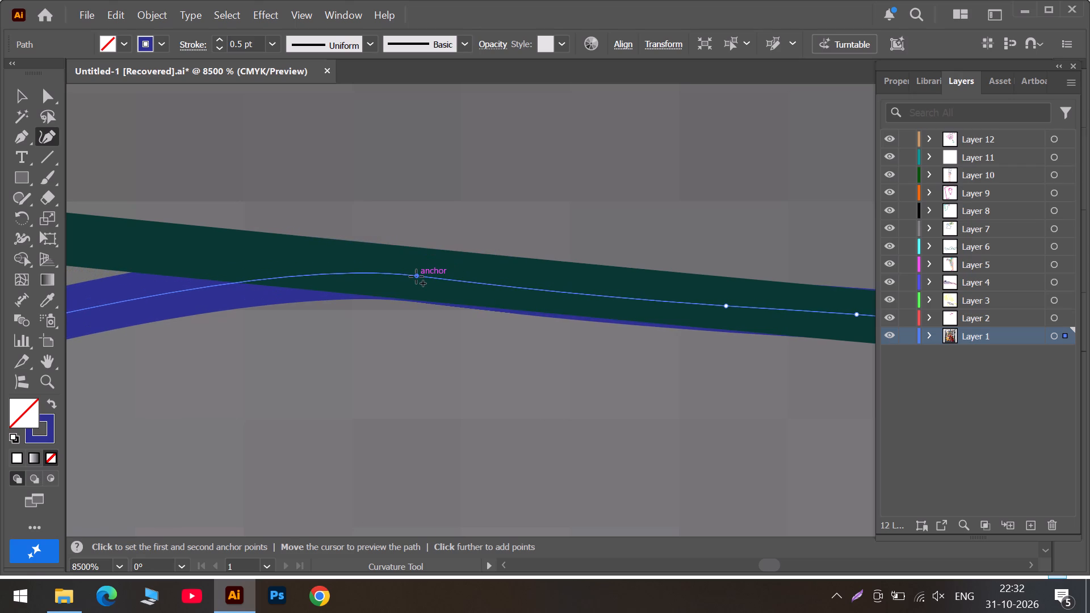
pyautogui.moveTo(416, 276); pyautogui.dragTo(416, 276)
pyautogui.moveTo(726, 305); pyautogui.dragTo(705, 302)
pyautogui.click(794, 563)
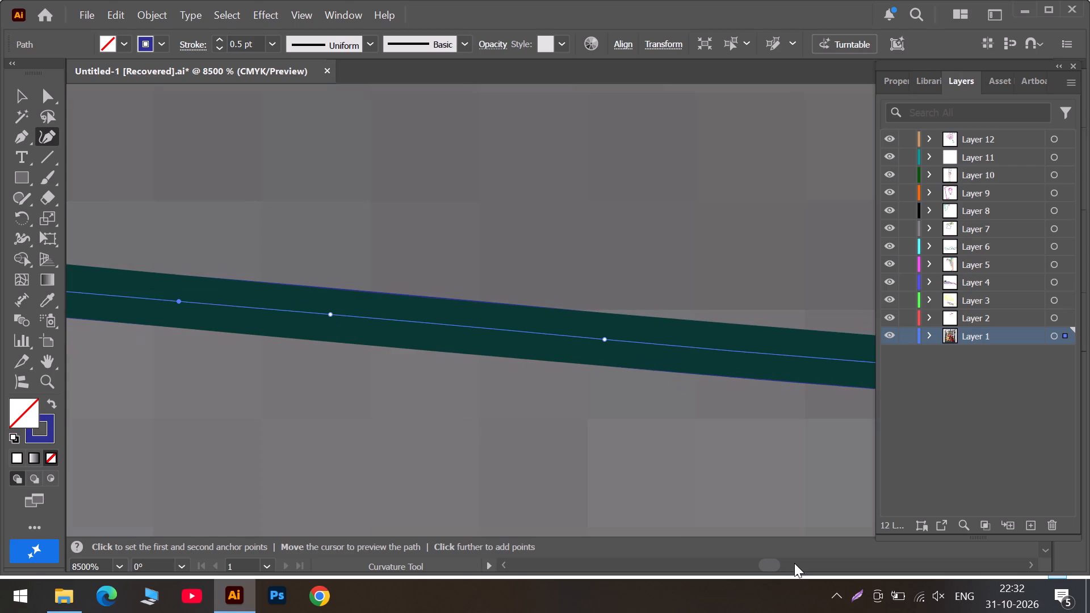
pyautogui.click(747, 566)
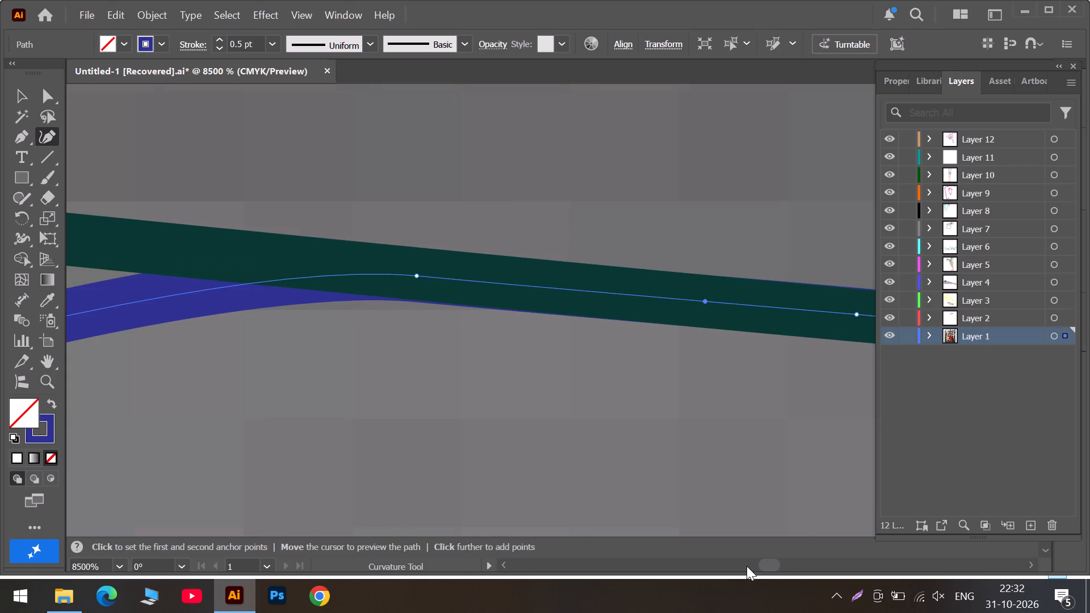
# Add one anchor on the next diverging stretch of the blue top edge and centre it on the dark green line.
pyautogui.click(758, 562)
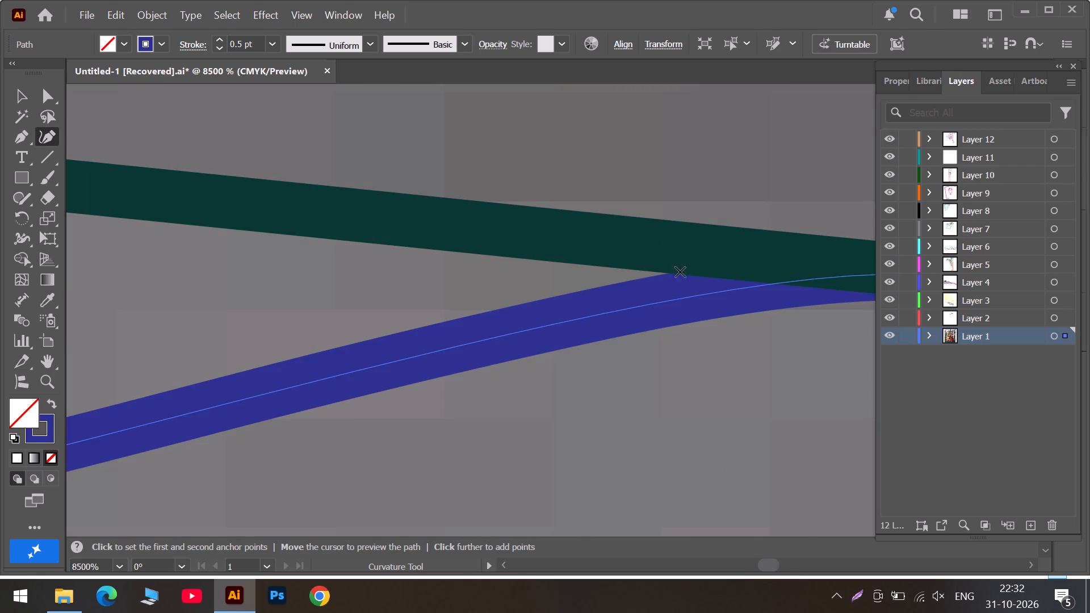
pyautogui.moveTo(708, 292); pyautogui.dragTo(686, 246)
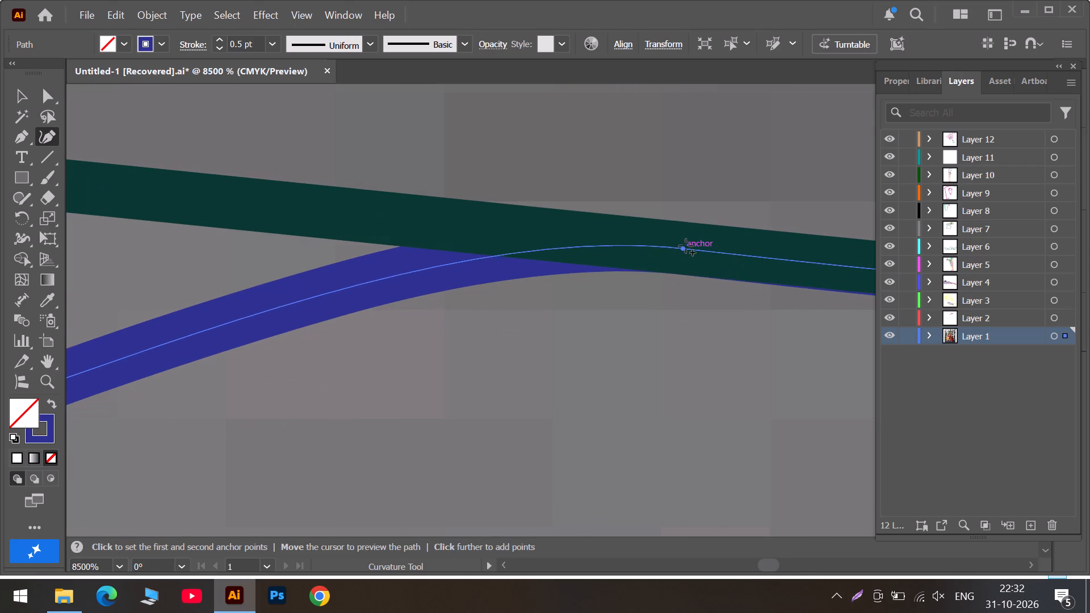
pyautogui.moveTo(686, 246); pyautogui.dragTo(683, 249)
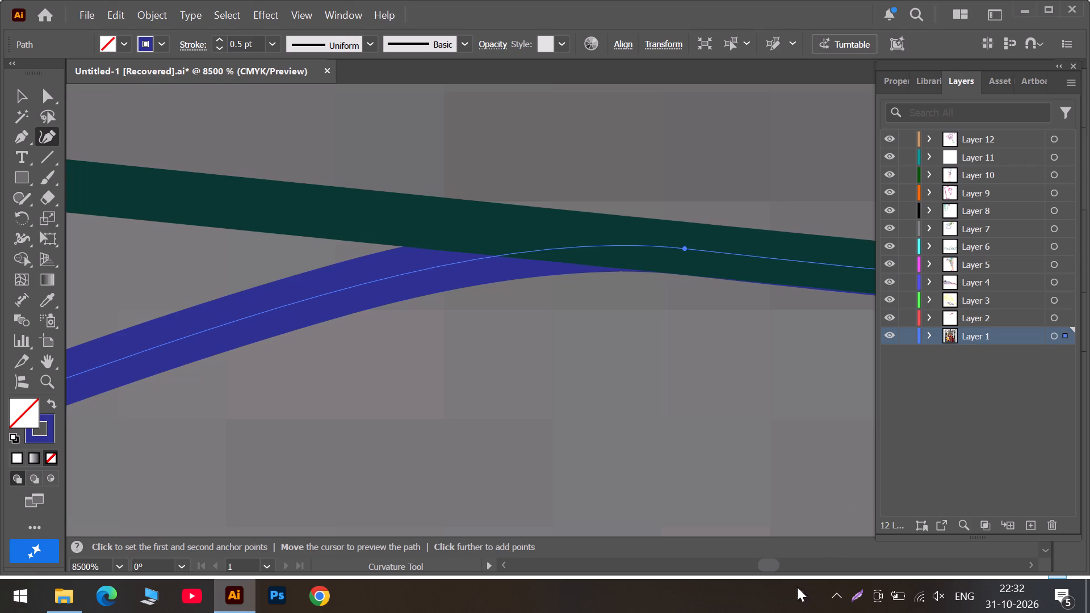
pyautogui.click(789, 569)
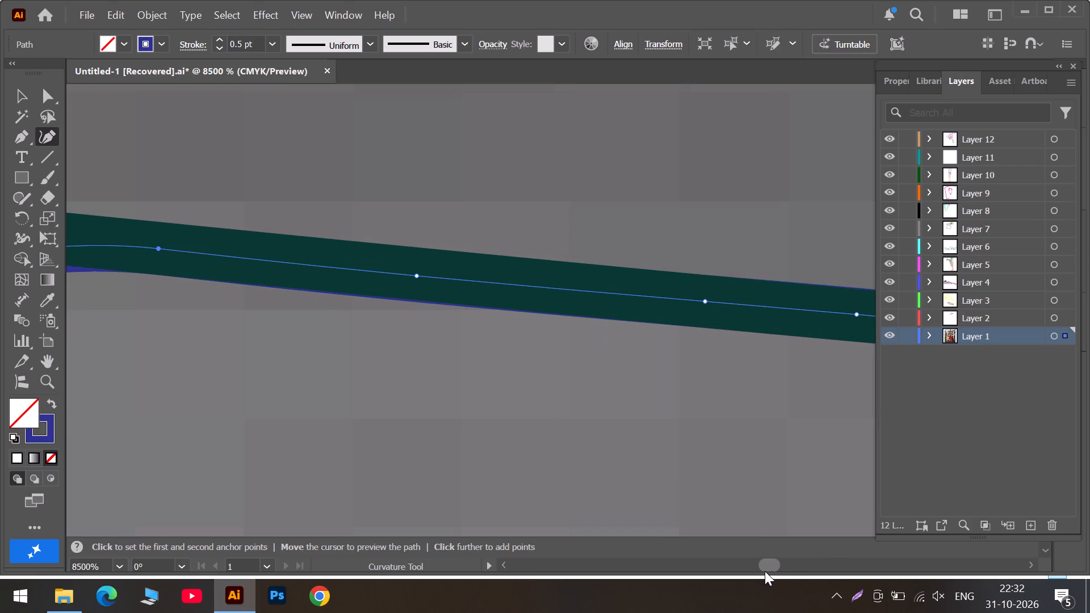
pyautogui.click(745, 568)
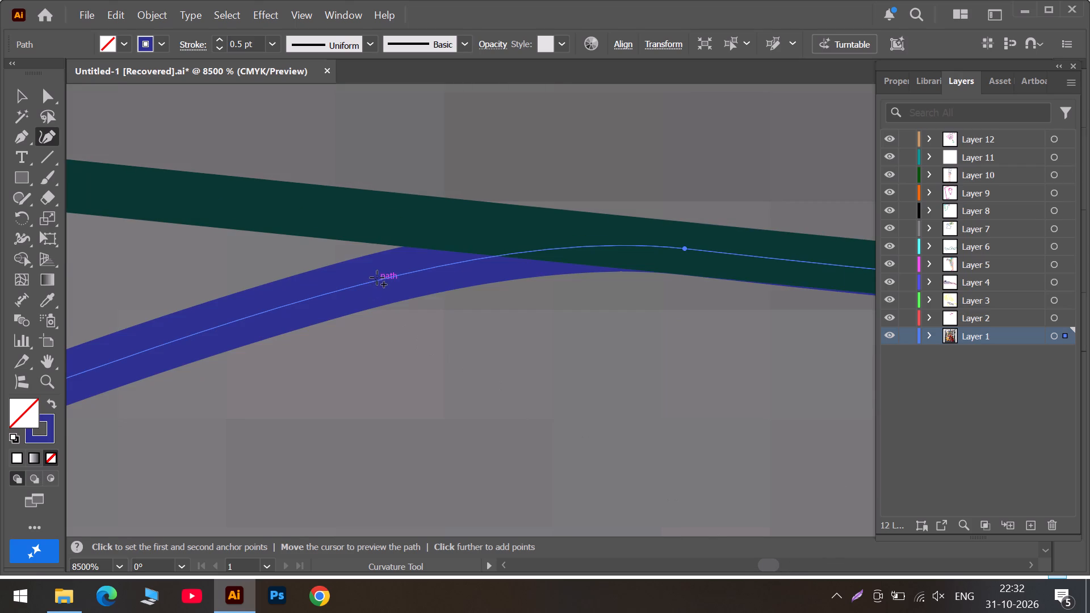
# Add two further anchors along the blue top edge, placing each on the dark green line's centre.
pyautogui.moveTo(377, 278); pyautogui.dragTo(434, 223)
pyautogui.click(754, 570)
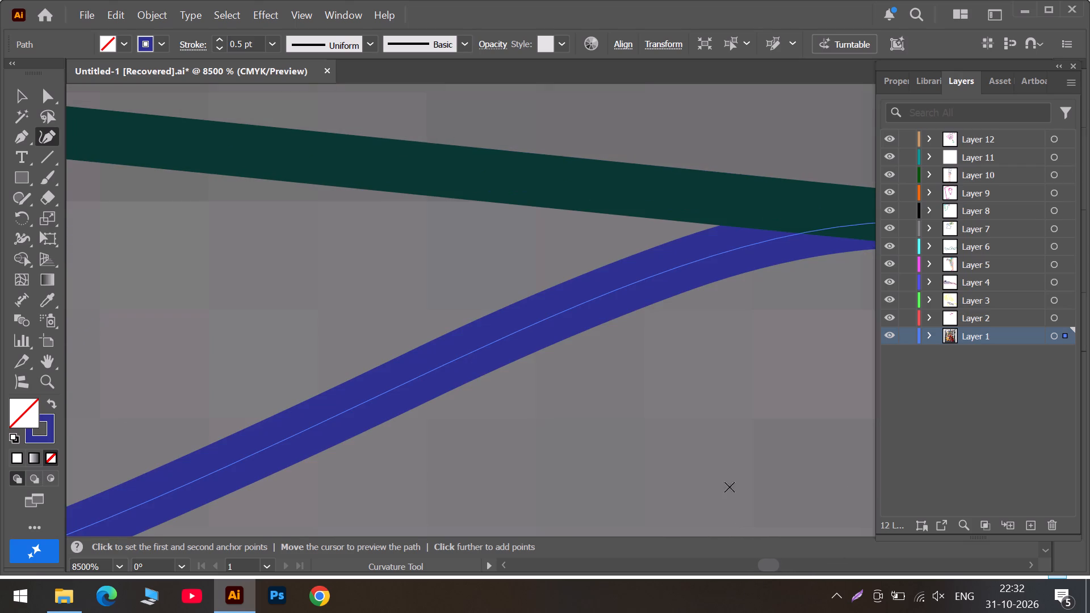
pyautogui.moveTo(691, 266); pyautogui.dragTo(664, 195)
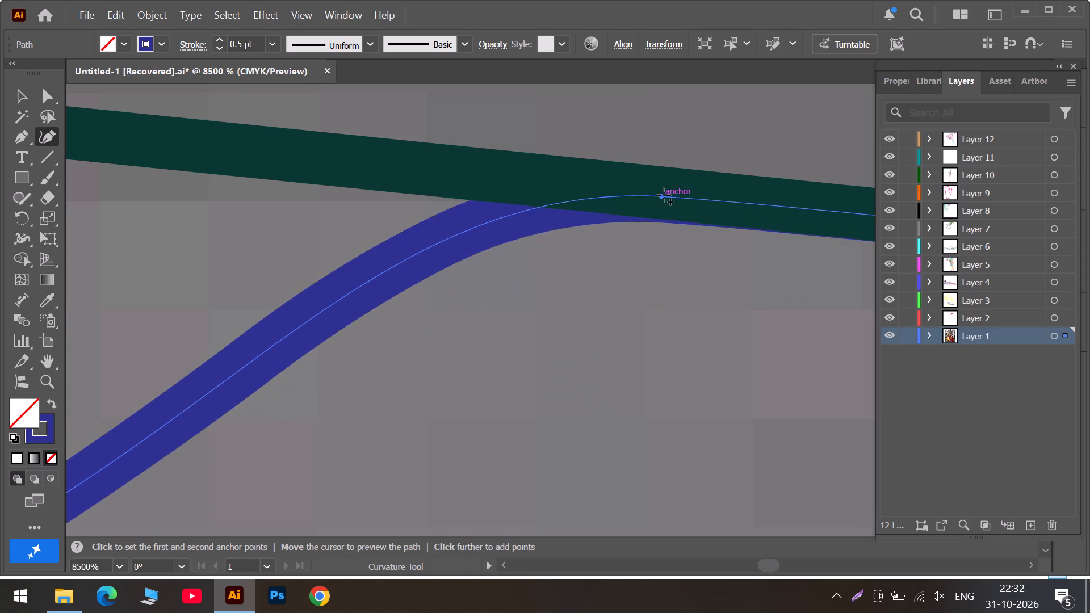
pyautogui.moveTo(664, 195); pyautogui.dragTo(668, 192)
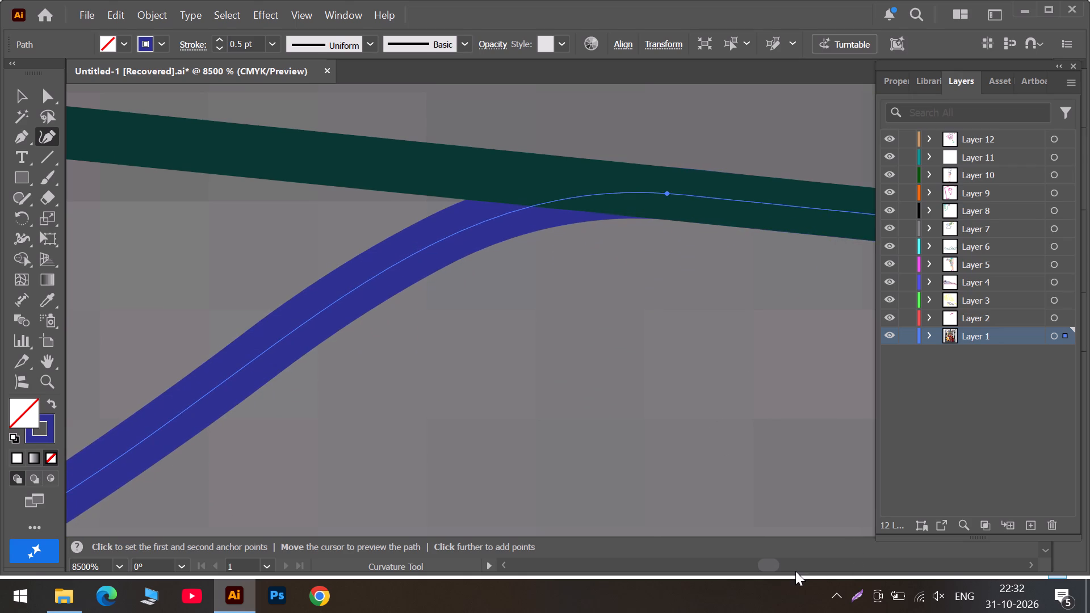
pyautogui.click(795, 571)
pyautogui.click(752, 564)
# Continue the blue top edge with two more anchors, each pulled up from the steep bend onto the dark green line.
pyautogui.moveTo(359, 287); pyautogui.dragTo(335, 173)
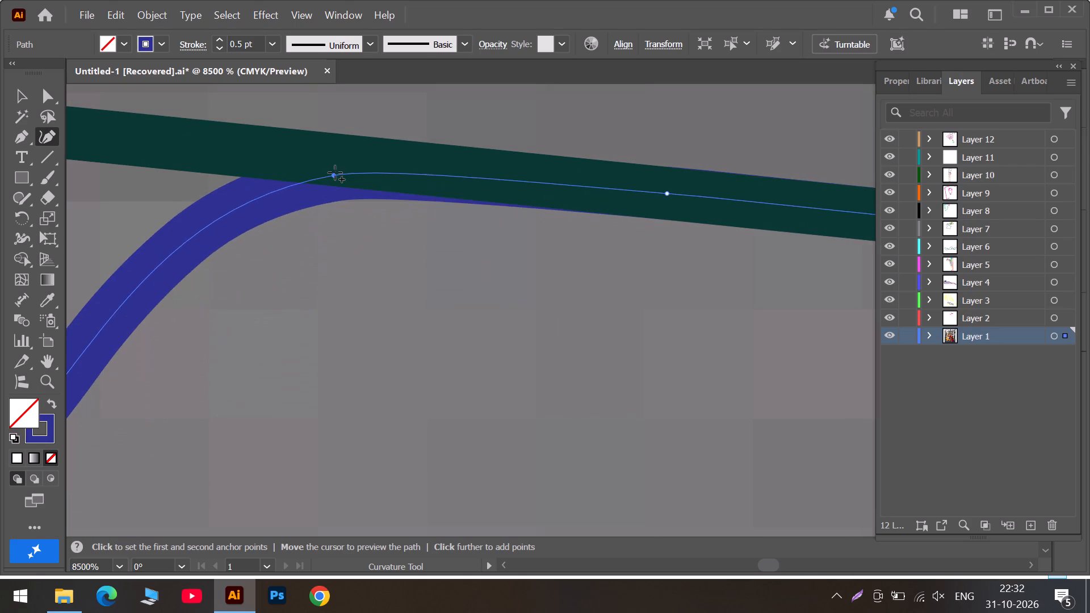
pyautogui.moveTo(335, 173); pyautogui.dragTo(391, 169)
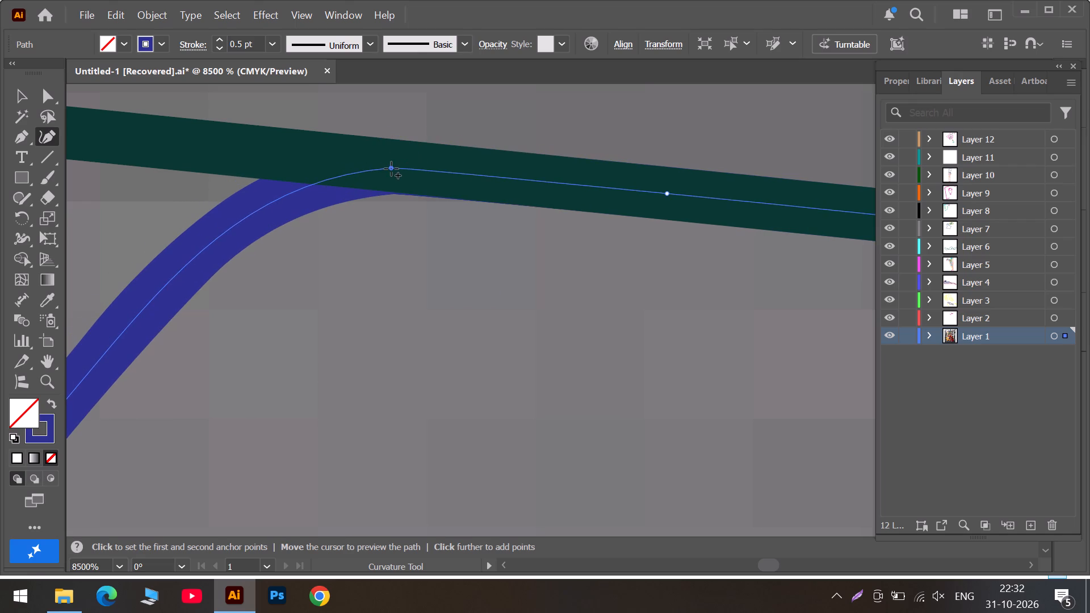
pyautogui.click(752, 569)
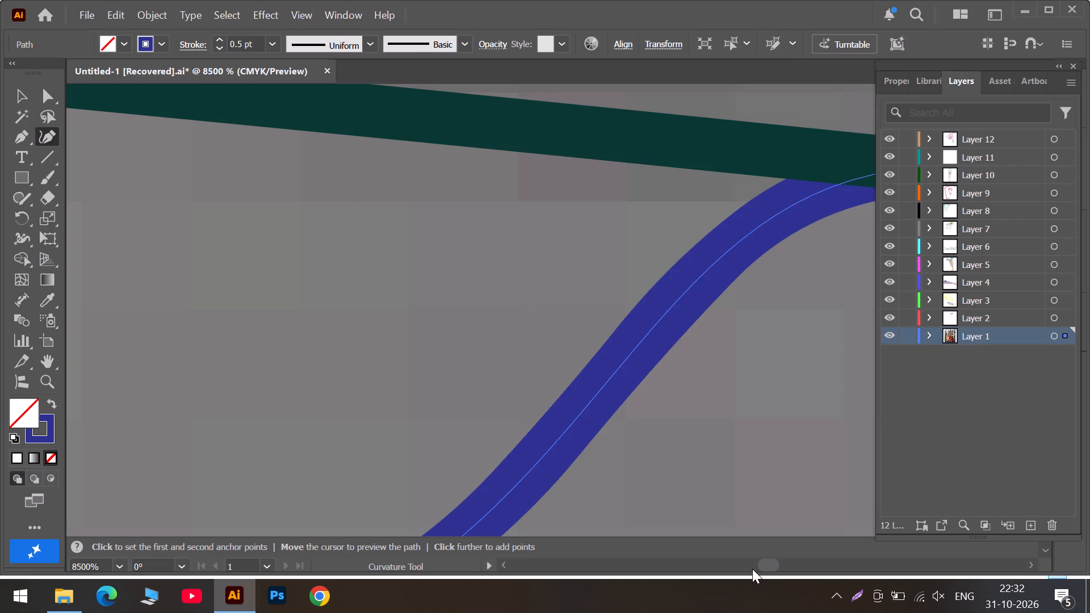
pyautogui.moveTo(689, 293); pyautogui.dragTo(671, 232)
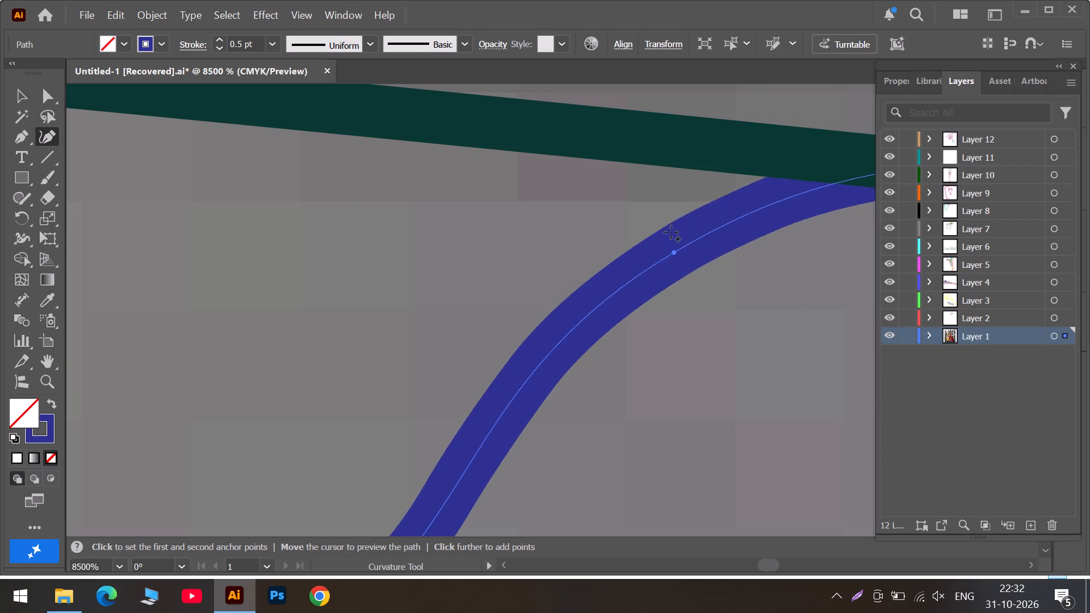
pyautogui.moveTo(671, 232); pyautogui.dragTo(681, 145)
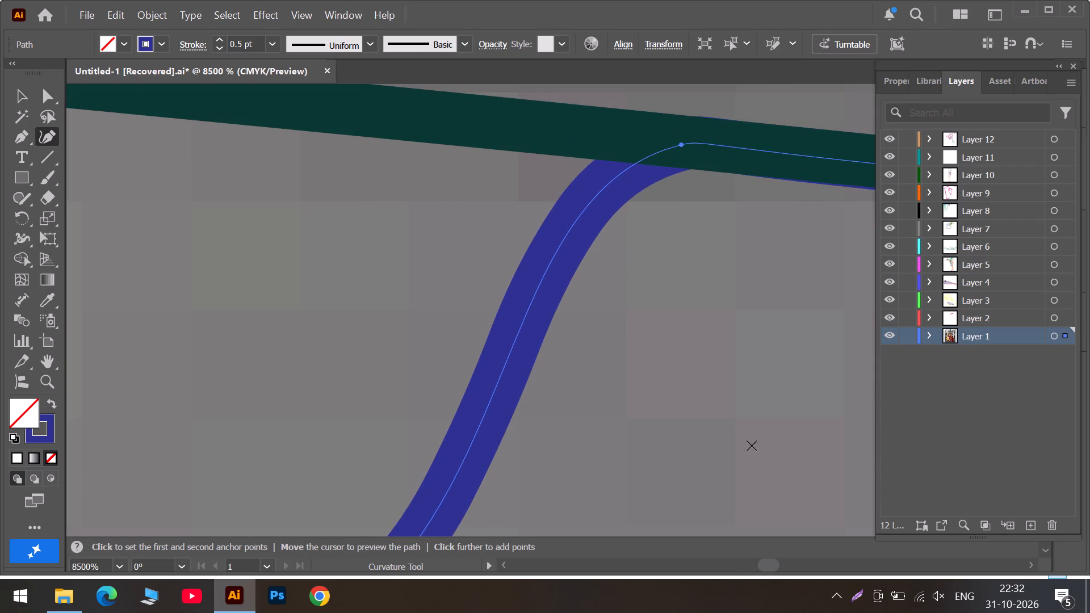
pyautogui.click(803, 564)
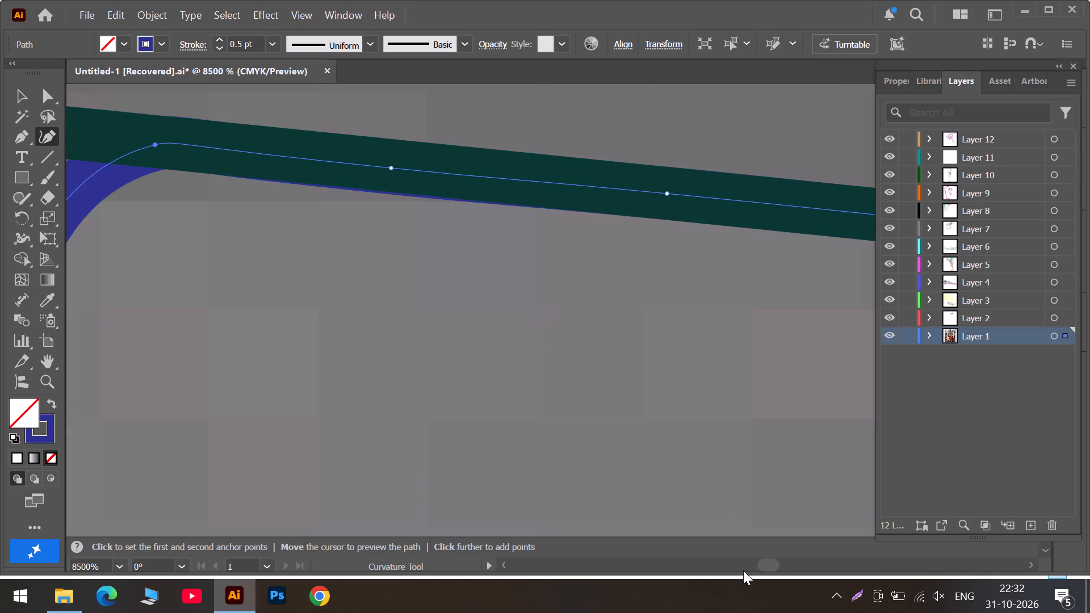
# Pull the blue path's next anchor at the steep bend onto the dark green line and fine-tune its position.
pyautogui.click(753, 566)
pyautogui.moveTo(526, 322); pyautogui.dragTo(430, 123)
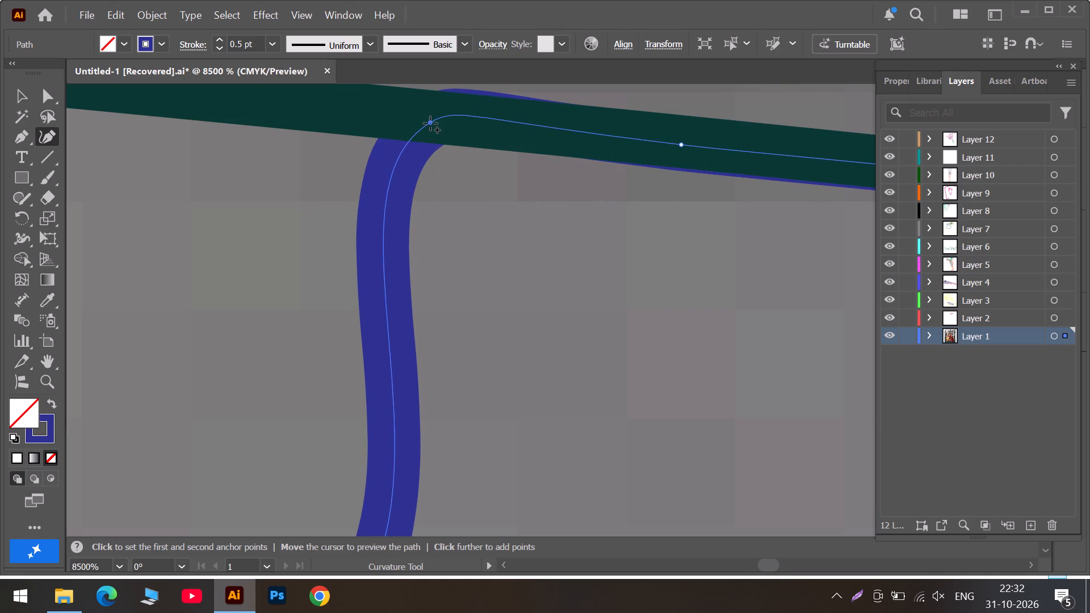
pyautogui.moveTo(430, 123); pyautogui.dragTo(424, 128)
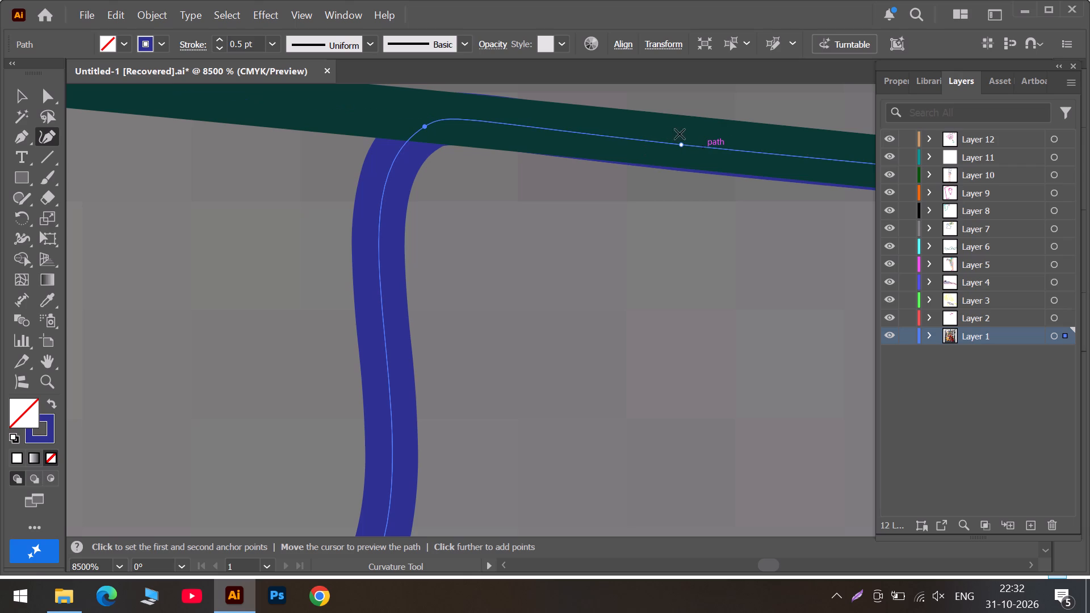
# Recentre the two anchors following the steep bend on the dark green line and add one more anchor just past the bend.
pyautogui.click(680, 143)
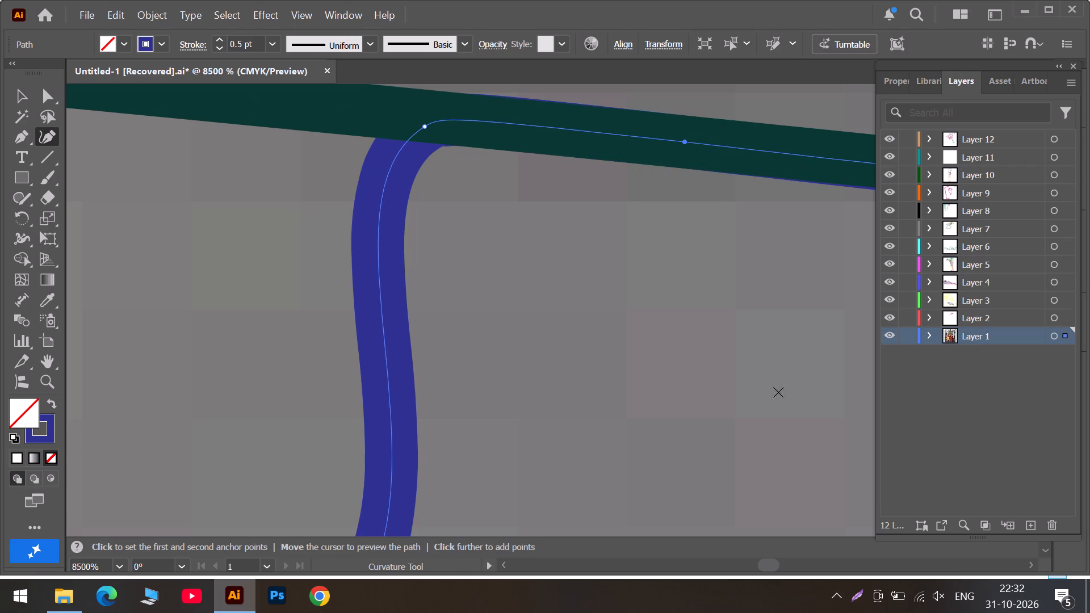
pyautogui.click(799, 561)
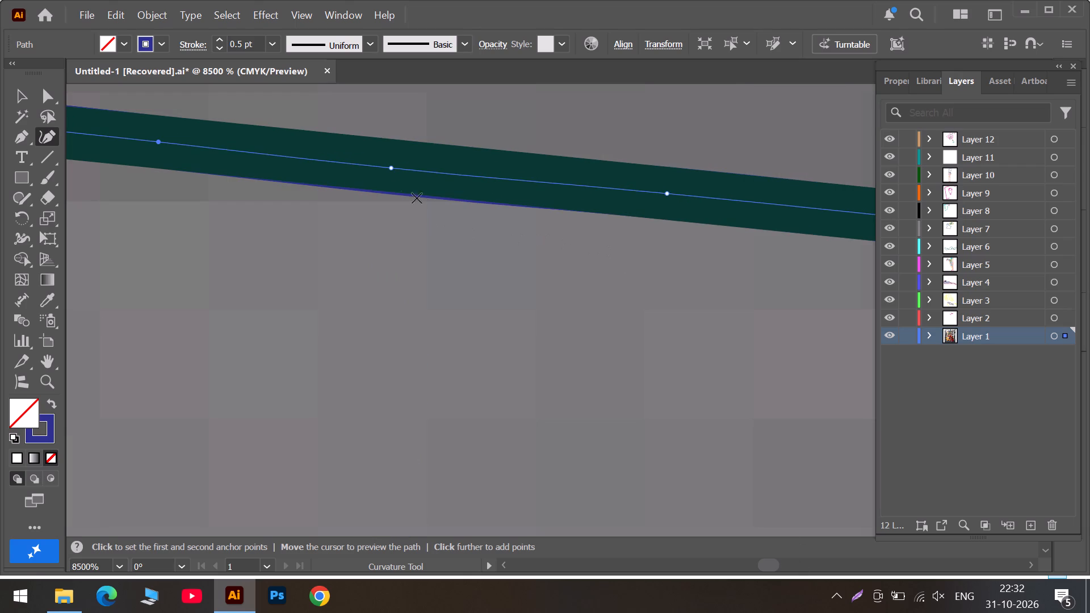
pyautogui.click(394, 167)
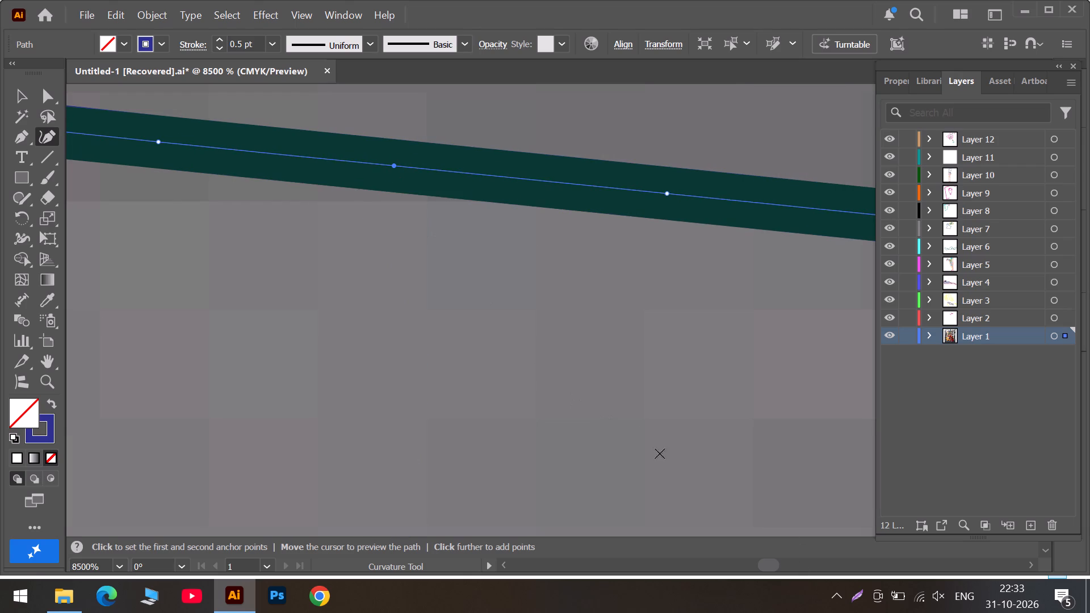
pyautogui.click(739, 561)
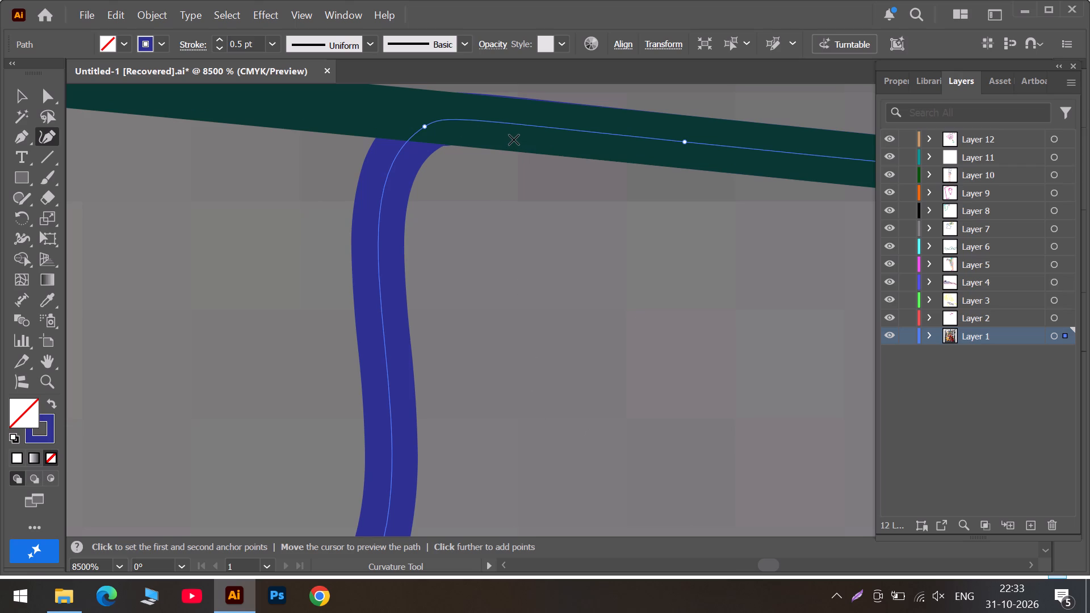
pyautogui.click(544, 127)
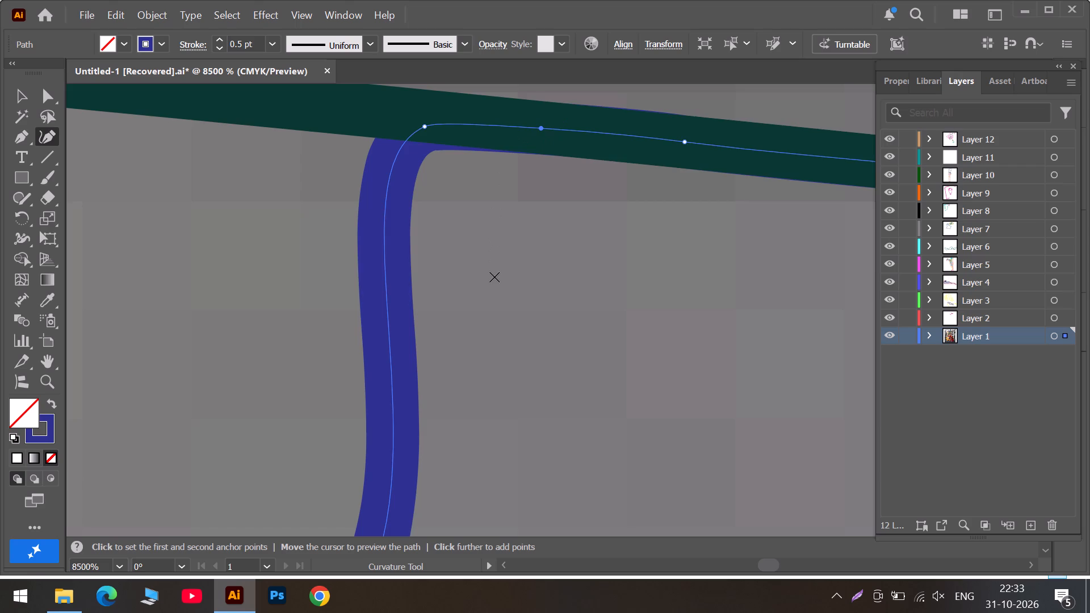
# Add an anchor on the blue top edge near its magenta-line corner and pull it up onto the lower dark green line.
pyautogui.keyDown('alt'); pyautogui.scroll(-5, 494, 277); pyautogui.keyUp('alt')
pyautogui.keyDown('alt'); pyautogui.scroll(-3, 483, 361); pyautogui.keyUp('alt')
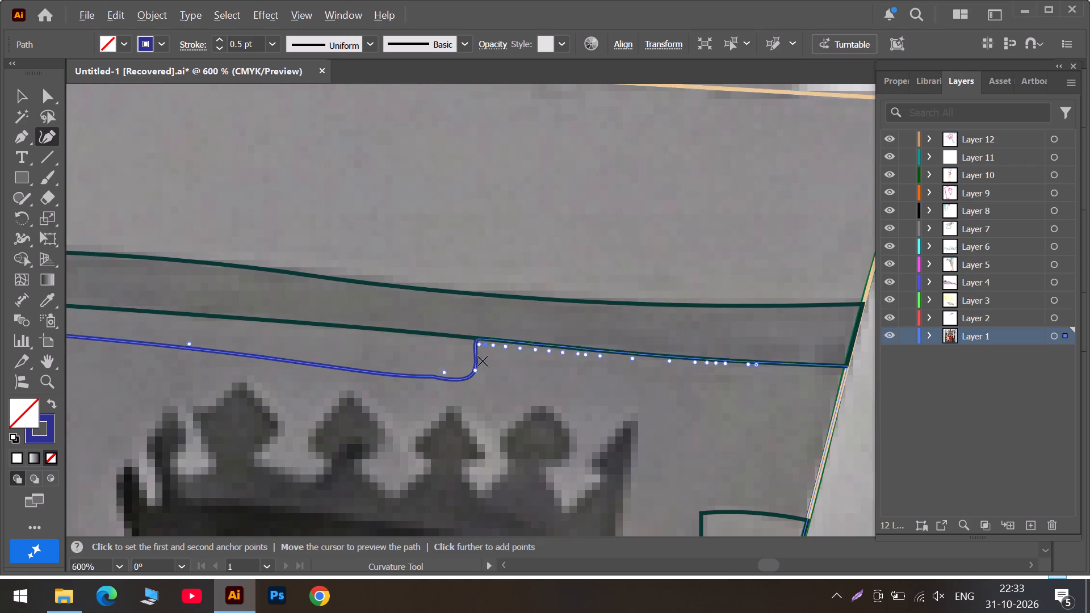
pyautogui.keyDown('alt'); pyautogui.scroll(-2, 445, 381); pyautogui.keyUp('alt')
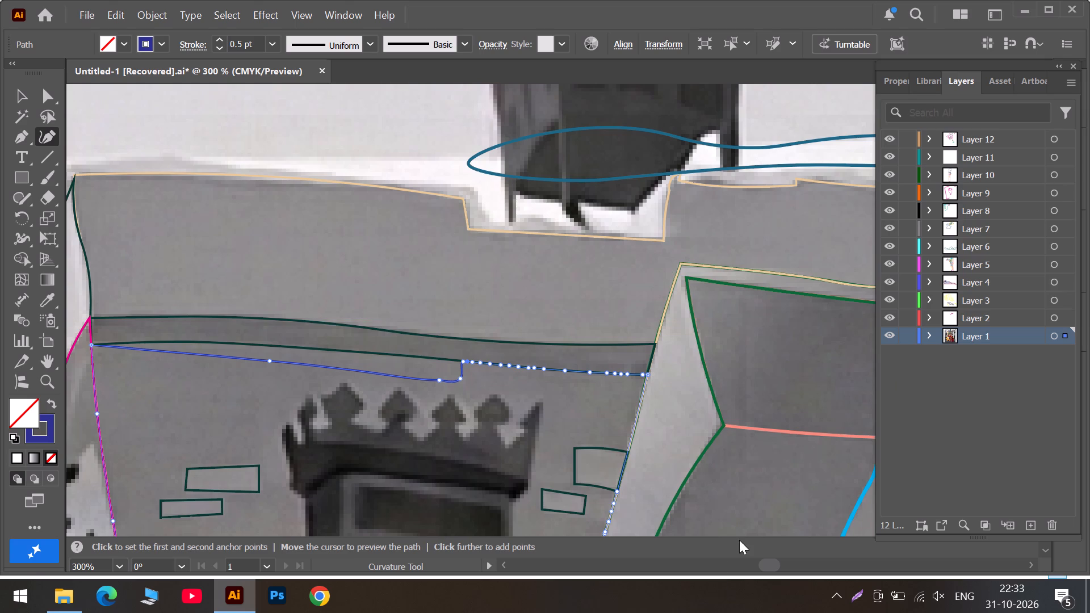
pyautogui.click(730, 561)
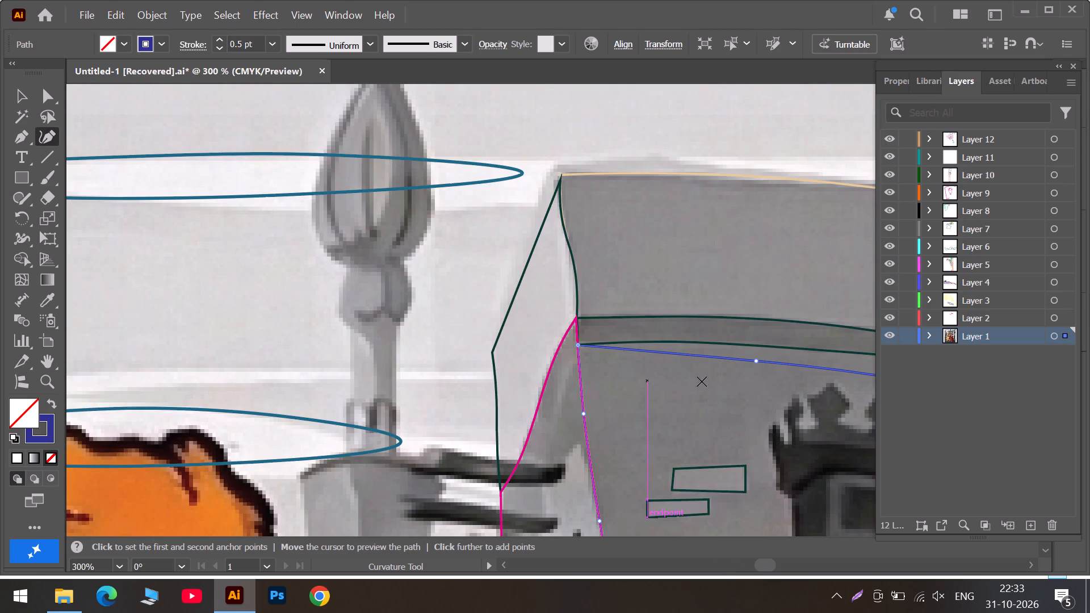
pyautogui.keyDown('alt'); pyautogui.scroll(4, 702, 381); pyautogui.keyUp('alt')
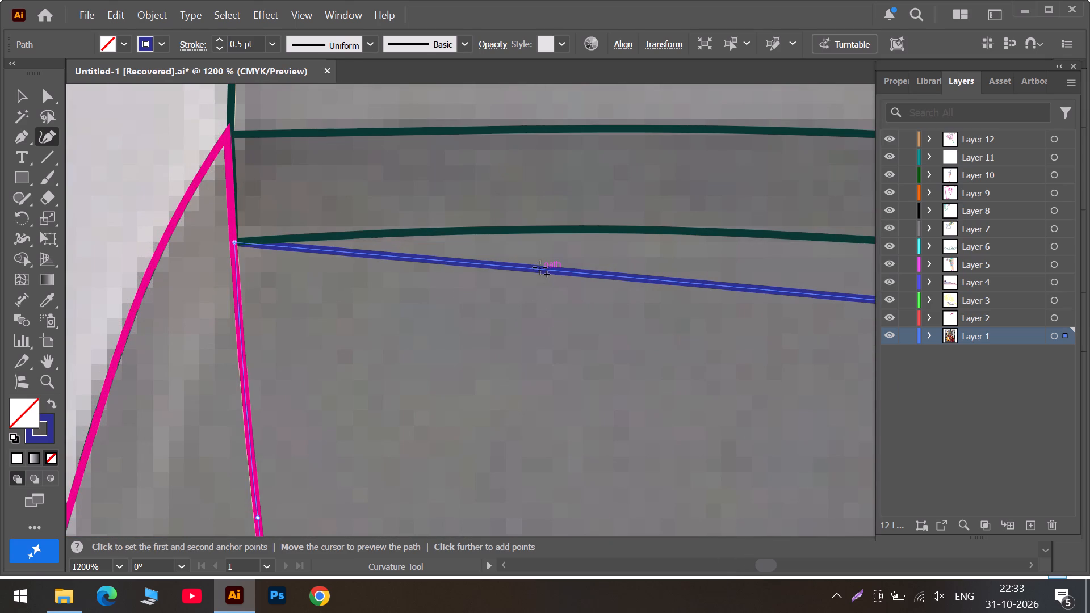
pyautogui.moveTo(540, 267); pyautogui.dragTo(531, 263)
pyautogui.click(504, 244)
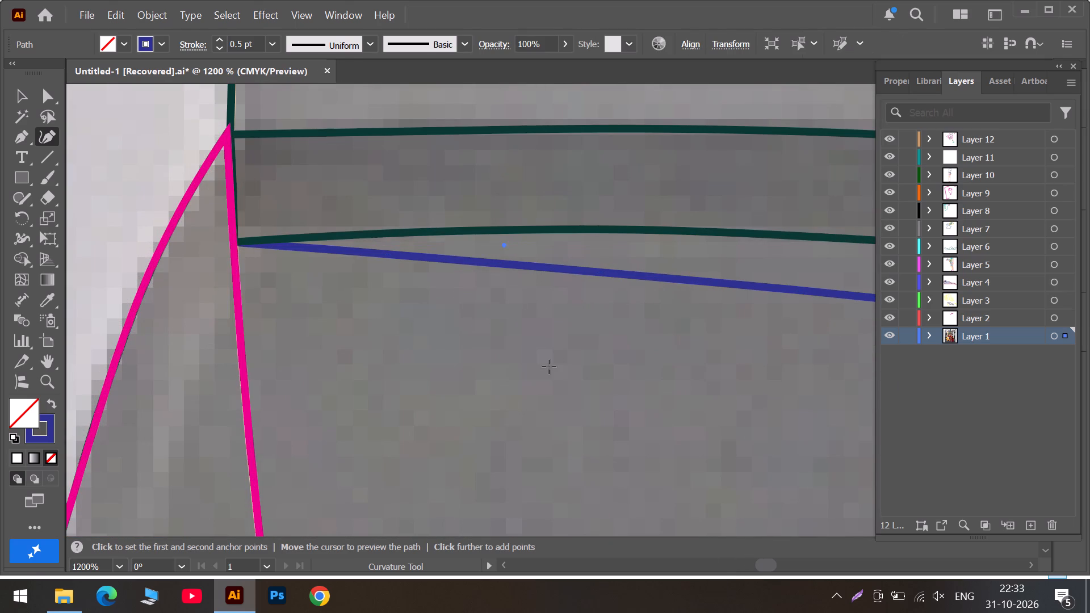
pyautogui.hotkey('ctrl', 'z')
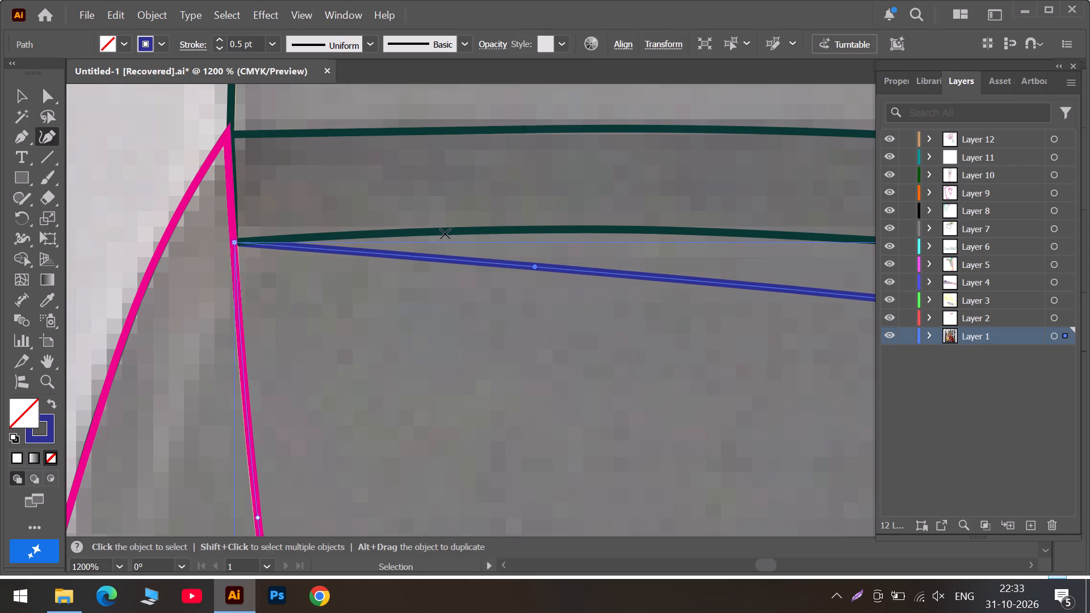
pyautogui.moveTo(536, 267); pyautogui.dragTo(511, 237)
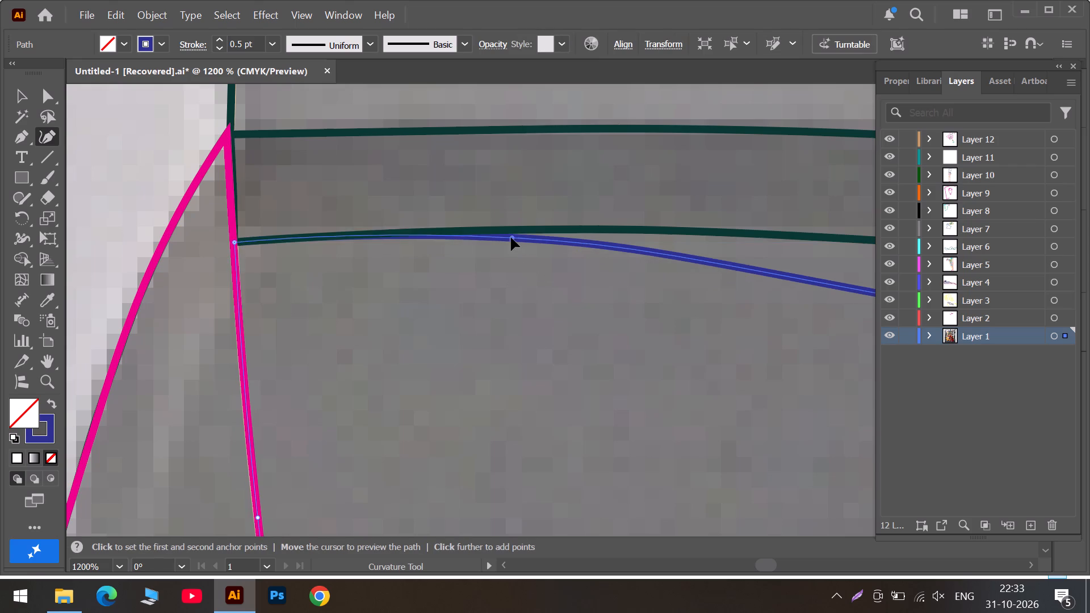
pyautogui.moveTo(511, 237); pyautogui.dragTo(487, 229)
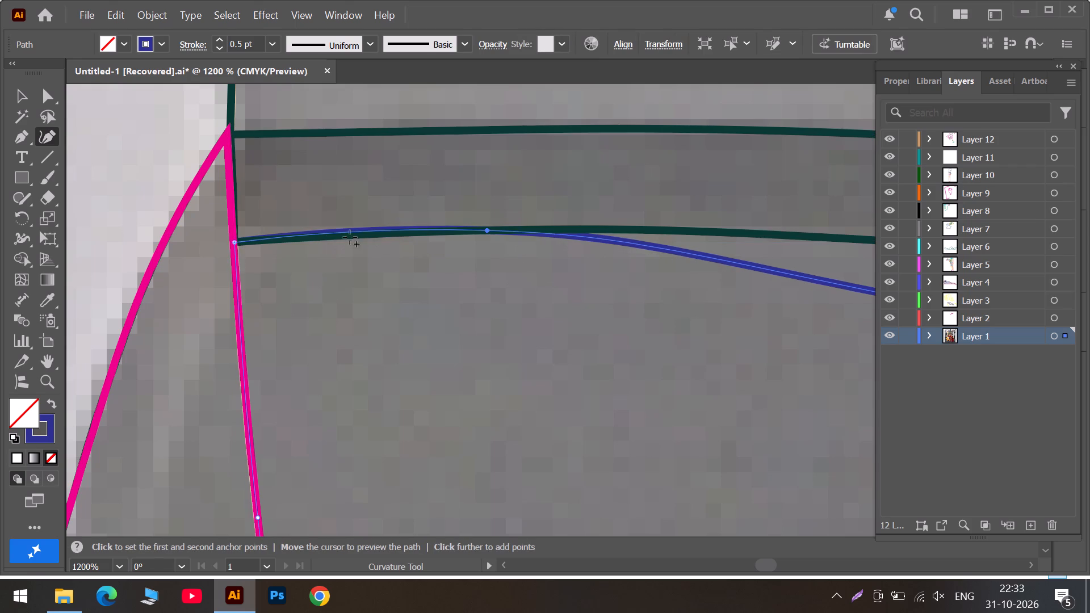
# Add an anchor on each side of that new anchor, placing both on the dark green line's centre.
pyautogui.keyDown('alt'); pyautogui.scroll(2, 357, 238); pyautogui.keyUp('alt')
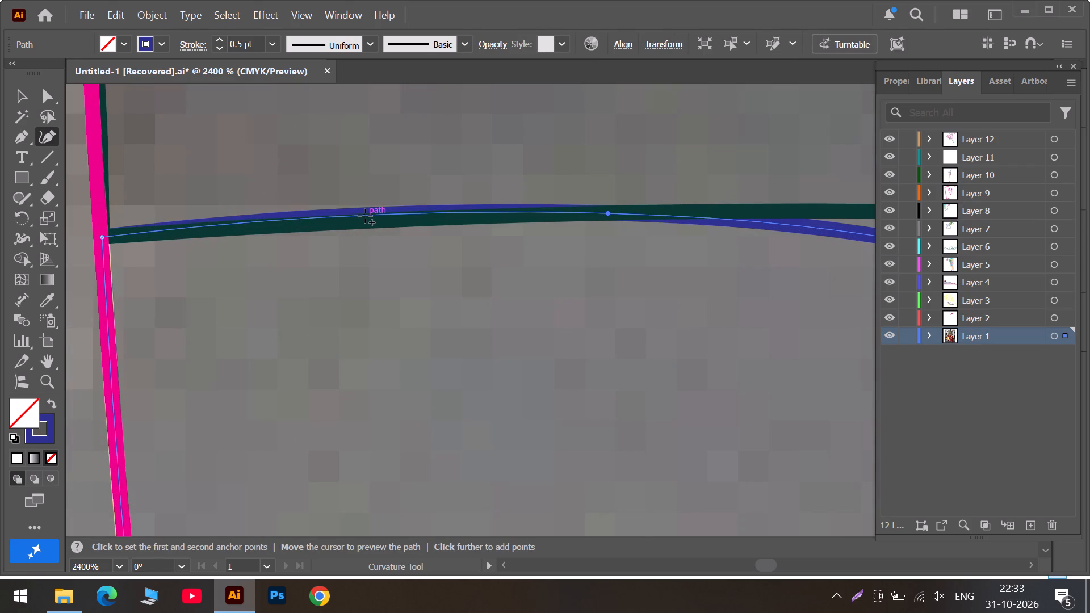
pyautogui.moveTo(365, 216); pyautogui.dragTo(359, 222)
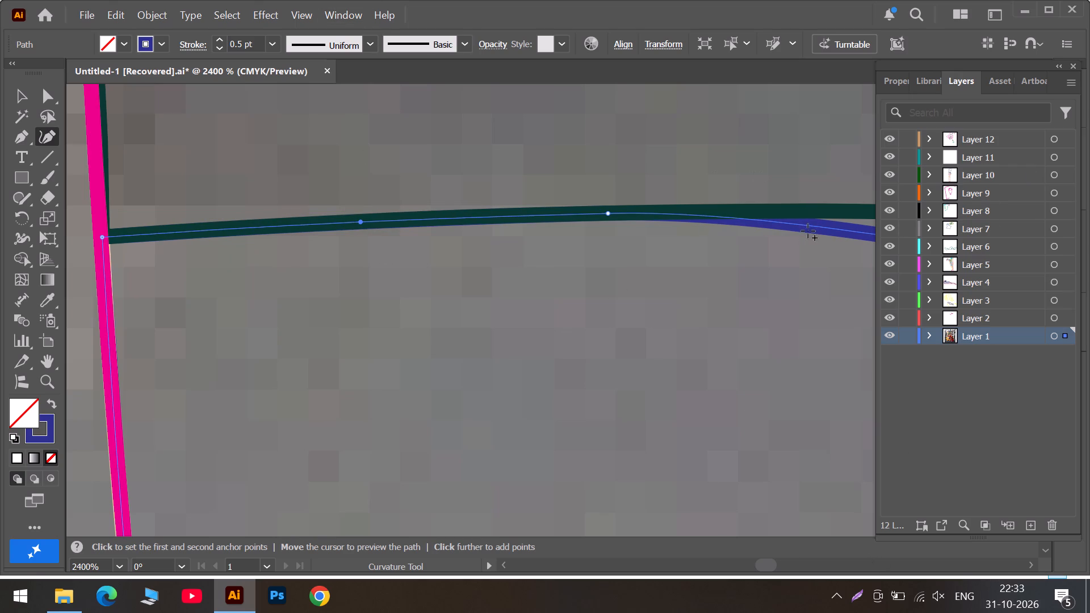
pyautogui.moveTo(808, 226); pyautogui.dragTo(793, 212)
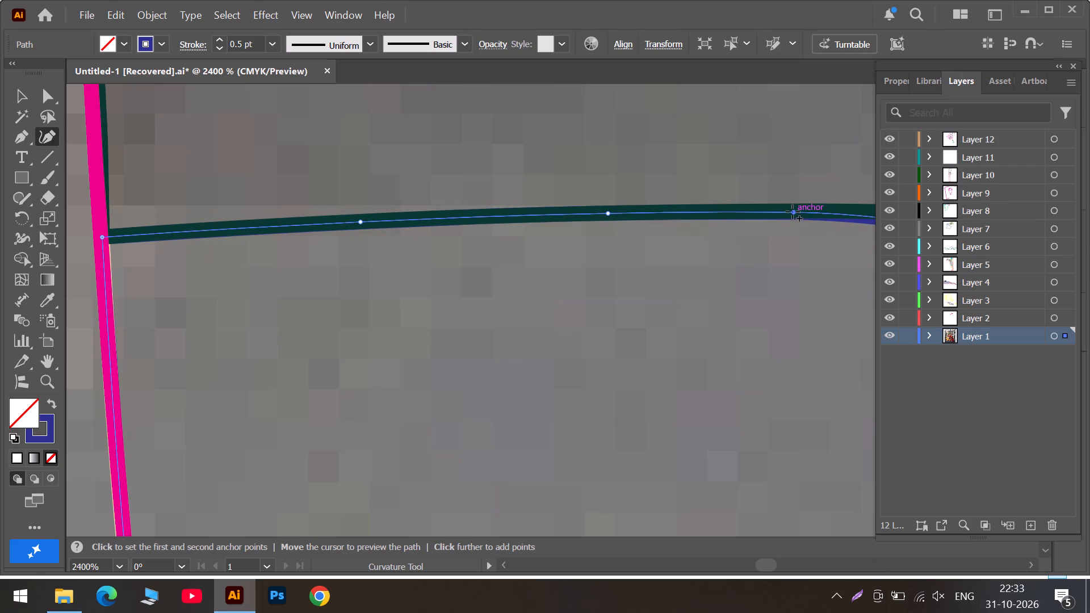
pyautogui.moveTo(793, 212); pyautogui.dragTo(791, 211)
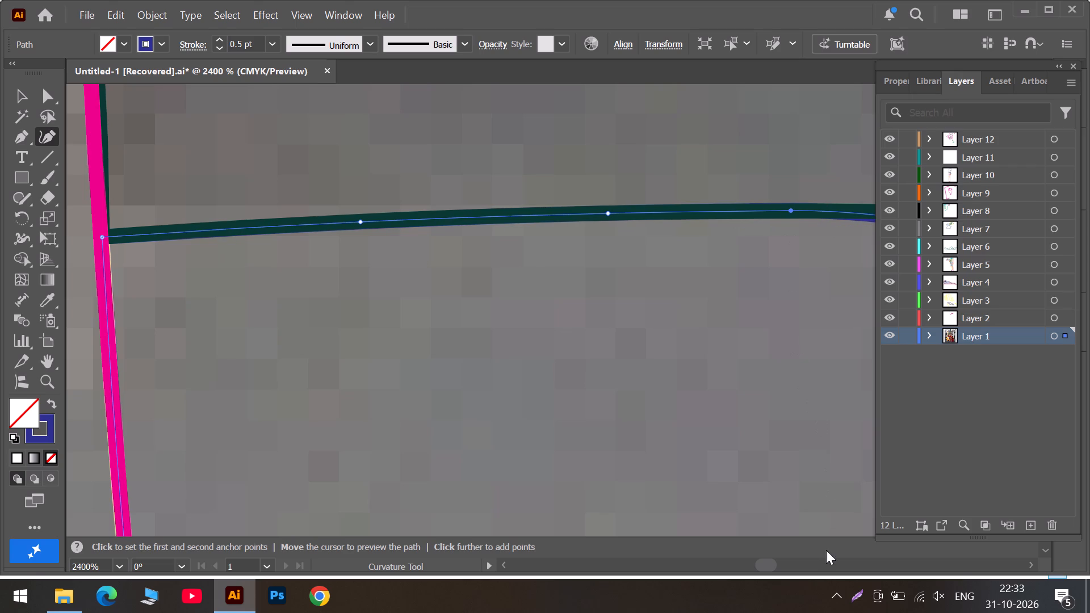
# Continue the blue top edge away from the corner with another centred anchor, and move the sagging existing anchor onto the dark green line.
pyautogui.click(820, 559)
pyautogui.moveTo(551, 239); pyautogui.dragTo(542, 213)
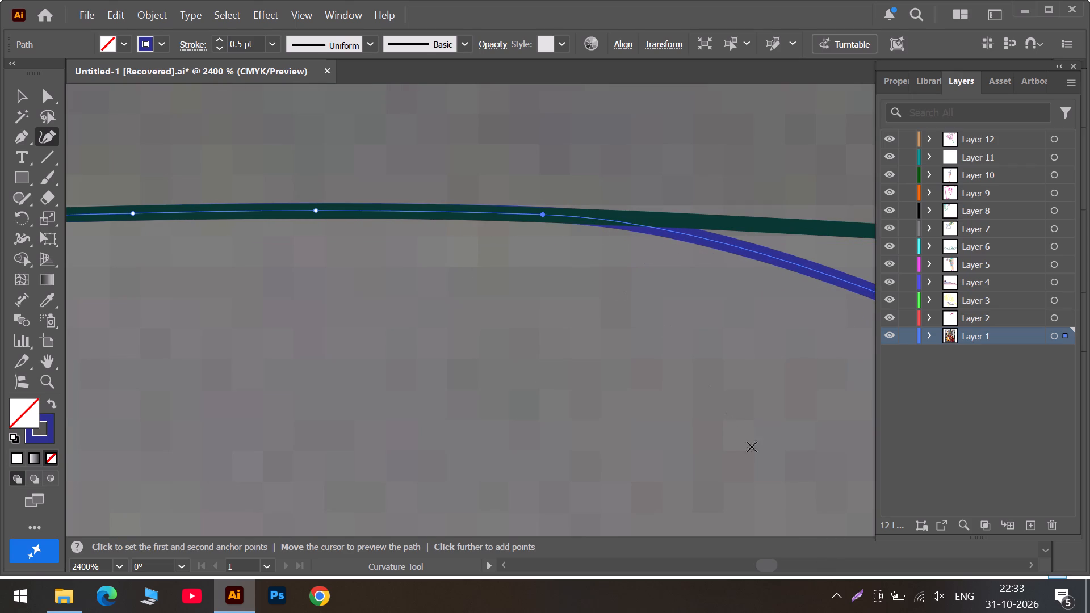
pyautogui.click(774, 561)
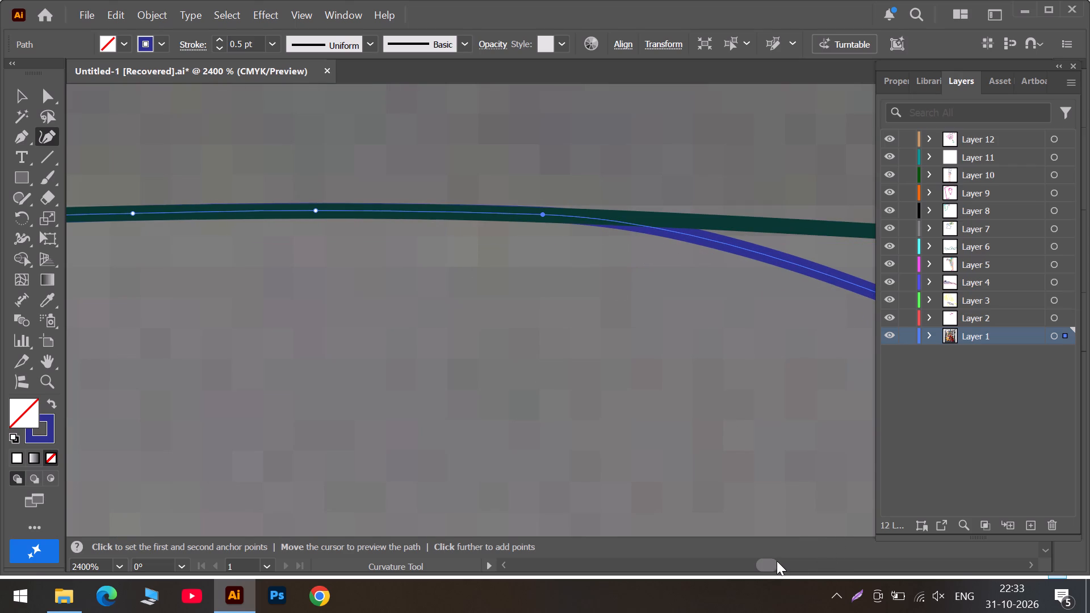
pyautogui.click(779, 561)
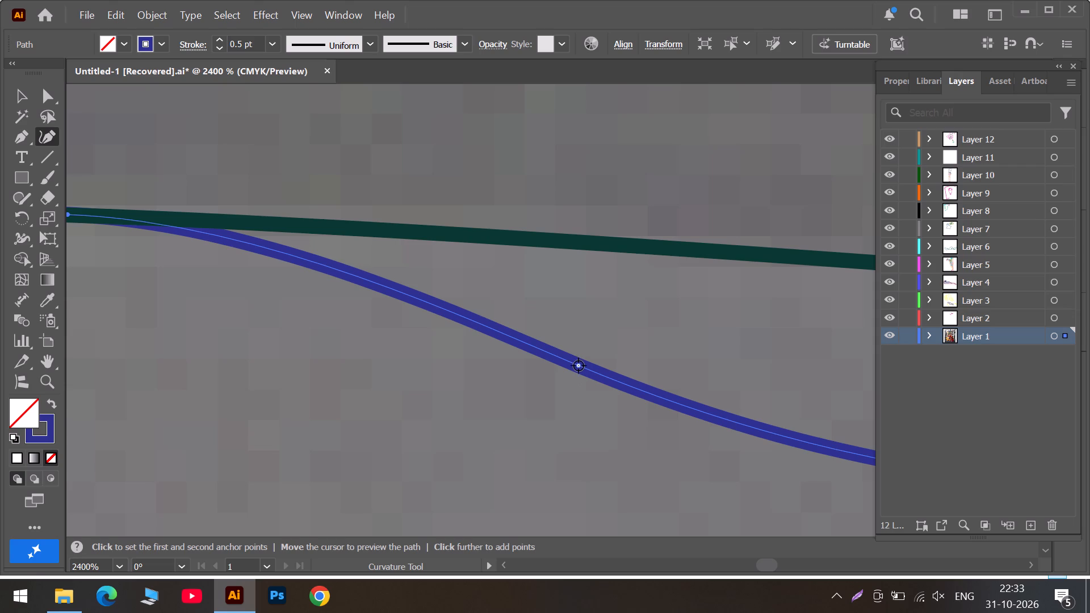
pyautogui.moveTo(578, 366); pyautogui.dragTo(455, 233)
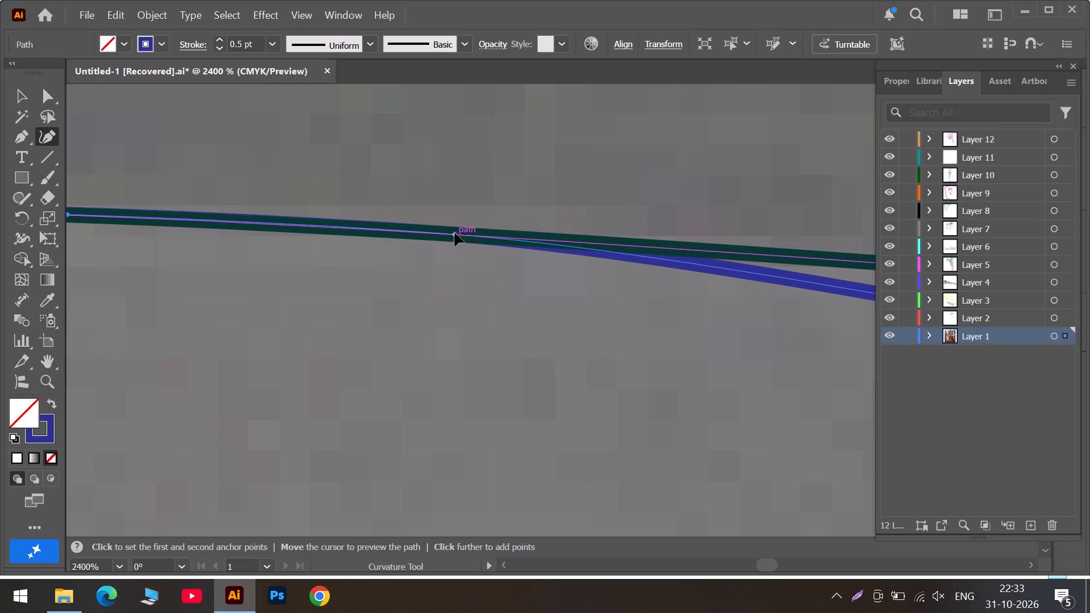
pyautogui.moveTo(455, 233); pyautogui.dragTo(453, 232)
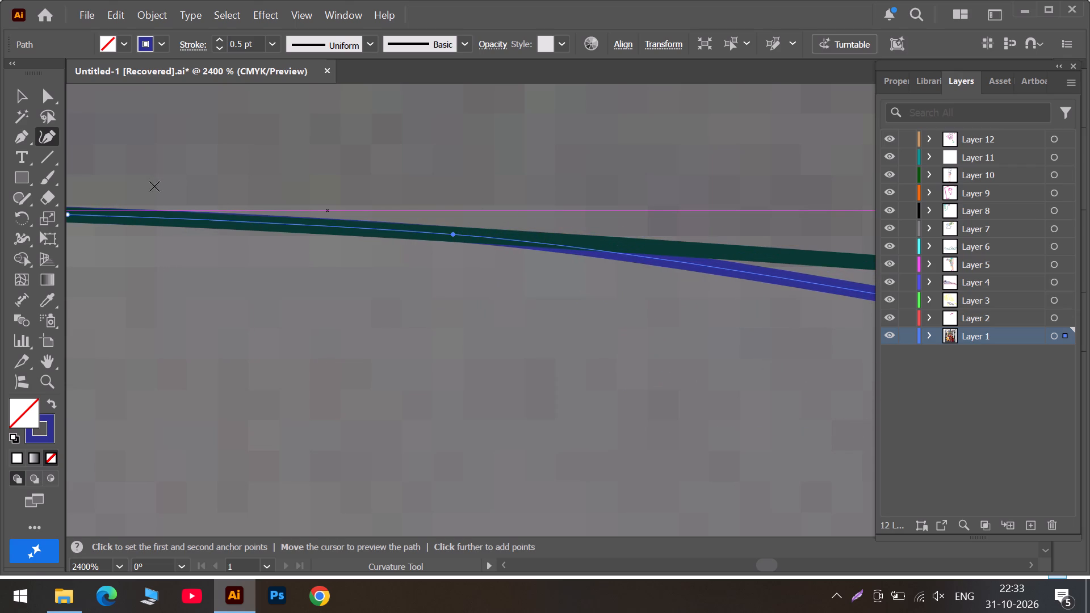
# Add an anchor shortly before the moved anchor to centre that stretch of the blue edge on the dark green line.
pyautogui.keyDown('alt'); pyautogui.scroll(2, 216, 221); pyautogui.keyUp('alt')
pyautogui.keyDown('alt'); pyautogui.scroll(1, 294, 255); pyautogui.keyUp('alt')
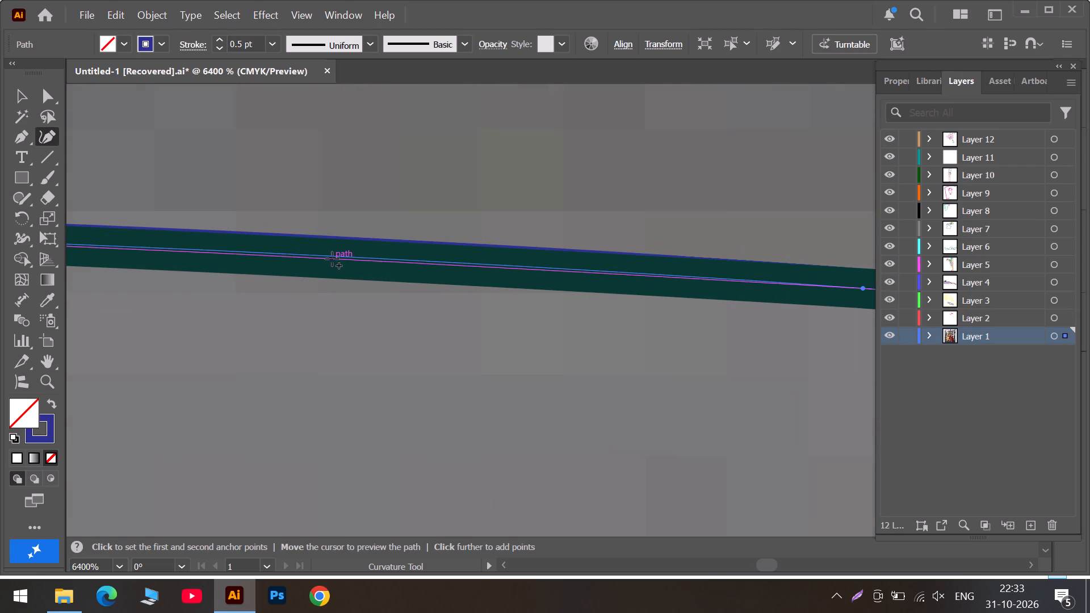
pyautogui.click(337, 257)
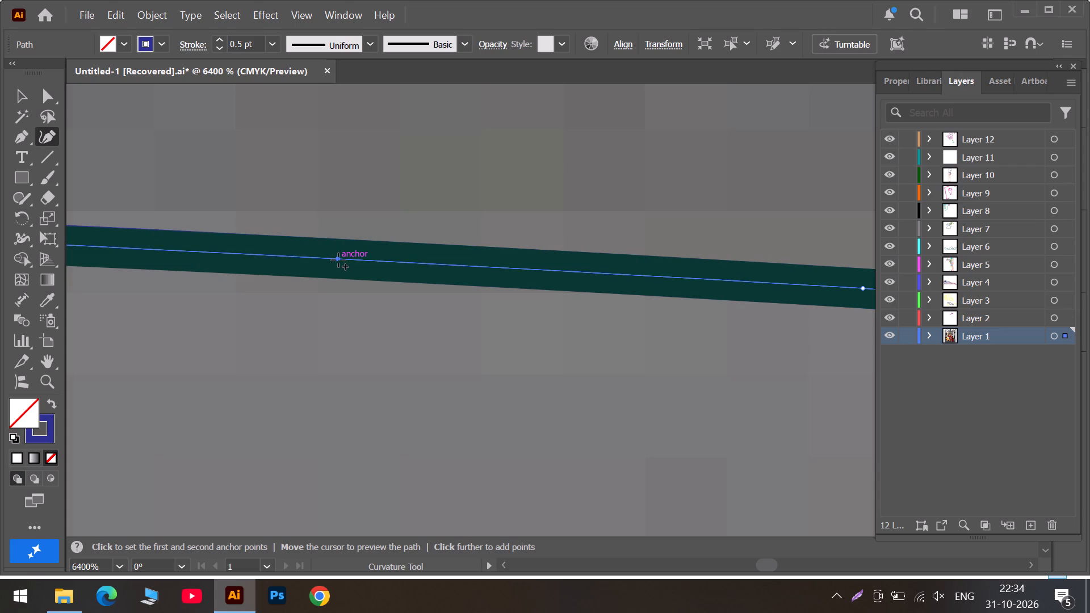
# Add two anchors near the crest of the blue top edge and recentre the neighbouring anchor on the dark green line.
pyautogui.keyDown('alt'); pyautogui.scroll(-2, 267, 260); pyautogui.keyUp('alt')
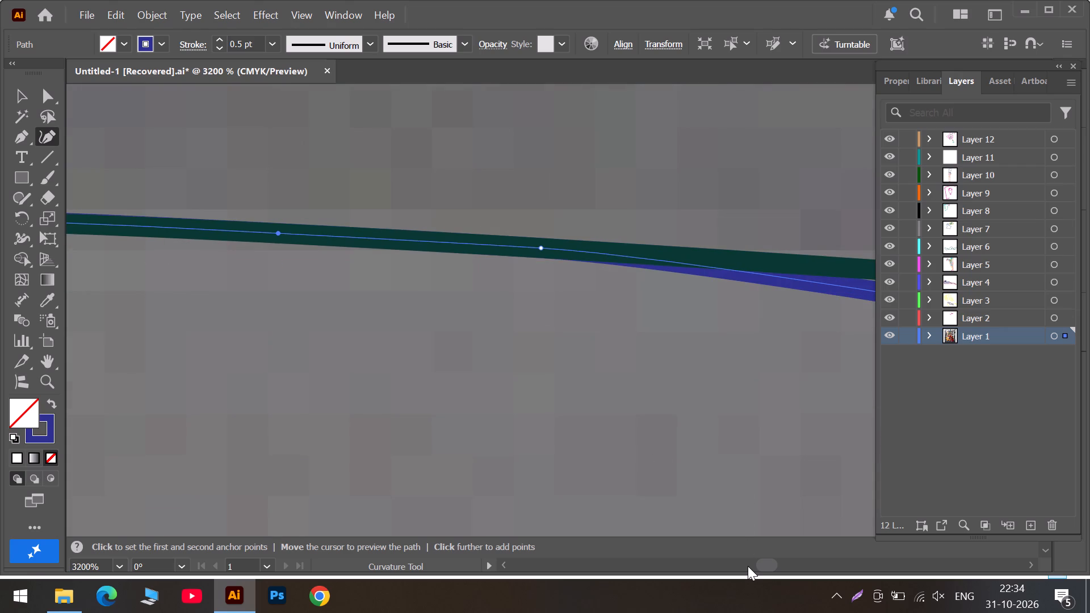
pyautogui.click(746, 566)
pyautogui.keyDown('alt'); pyautogui.scroll(3, 422, 242); pyautogui.keyUp('alt')
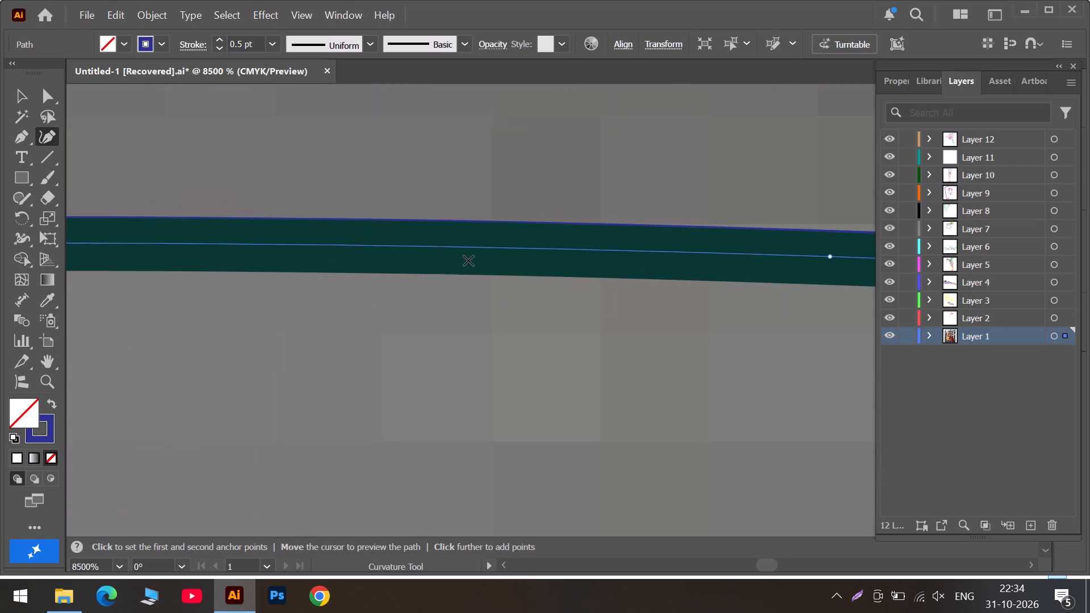
pyautogui.click(500, 246)
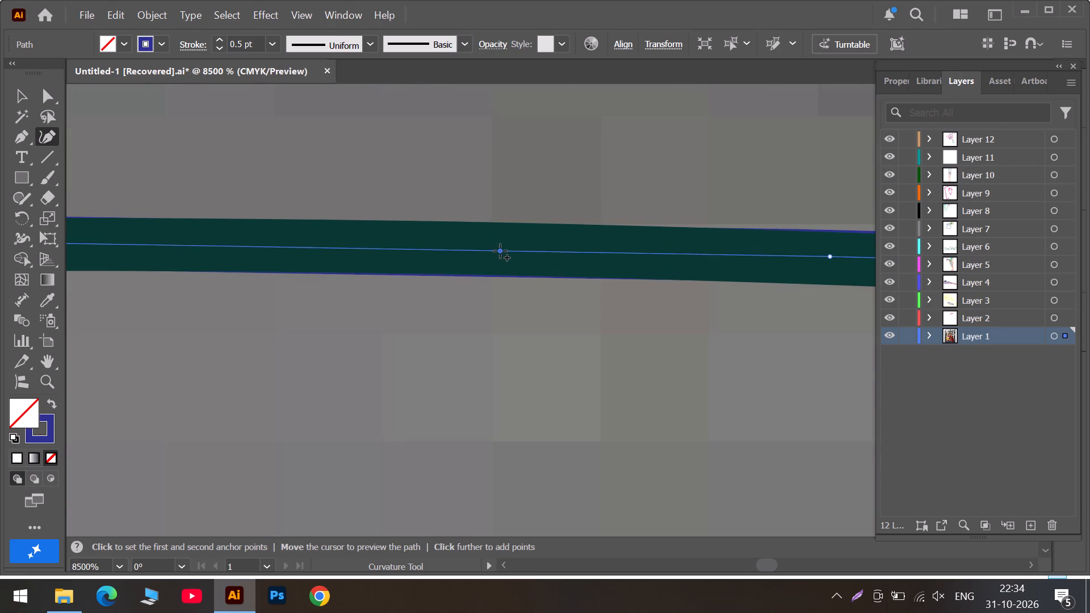
pyautogui.moveTo(829, 257); pyautogui.dragTo(835, 261)
pyautogui.keyDown('alt'); pyautogui.scroll(-2, 196, 262); pyautogui.keyUp('alt')
pyautogui.keyDown('alt'); pyautogui.scroll(3, 100, 225); pyautogui.keyUp('alt')
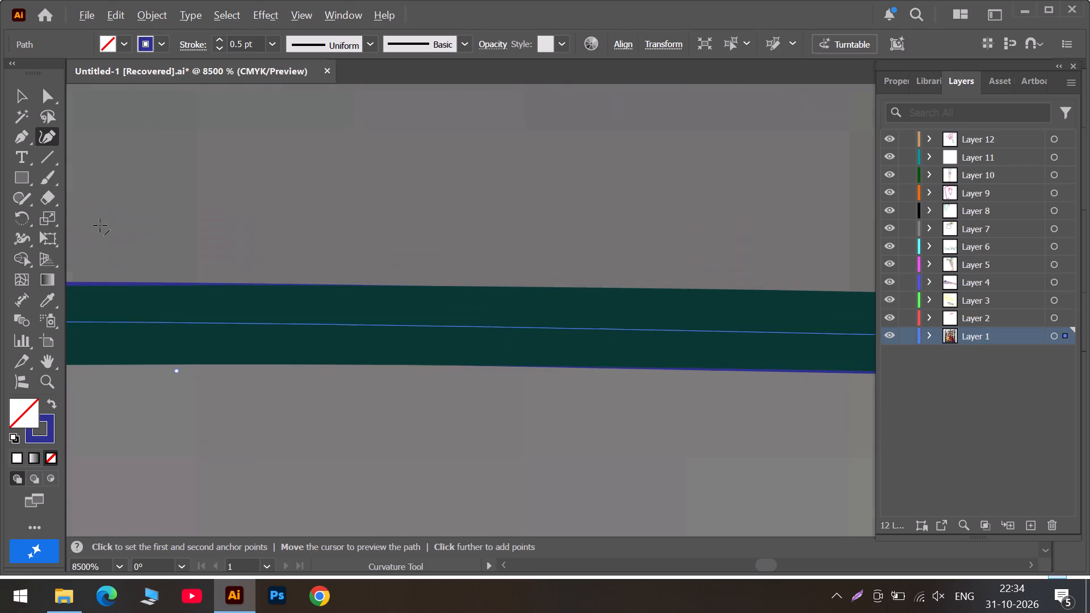
pyautogui.click(149, 321)
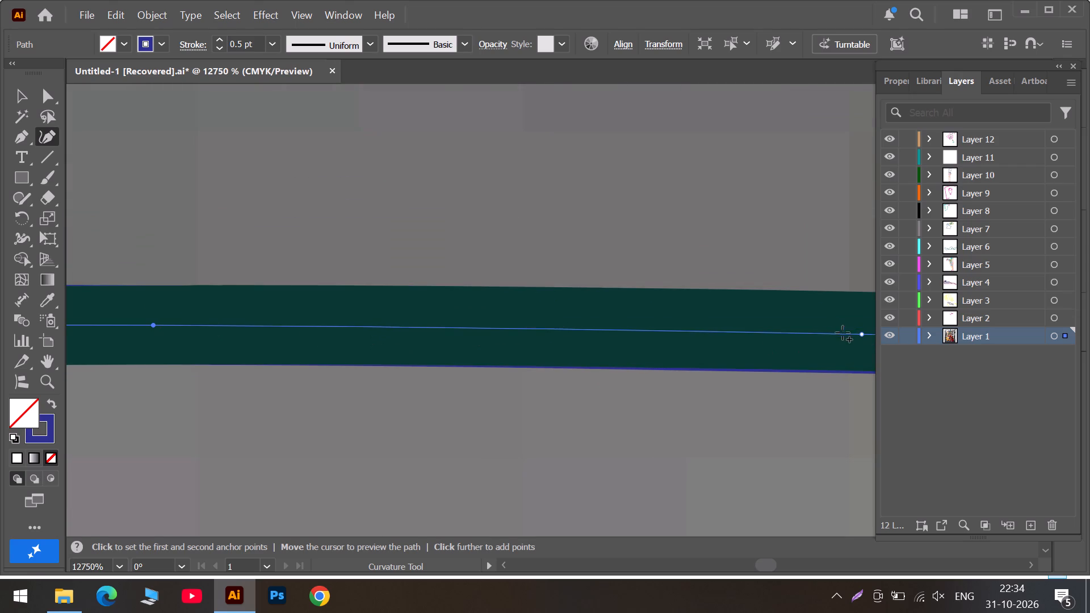
pyautogui.moveTo(863, 334); pyautogui.dragTo(857, 334)
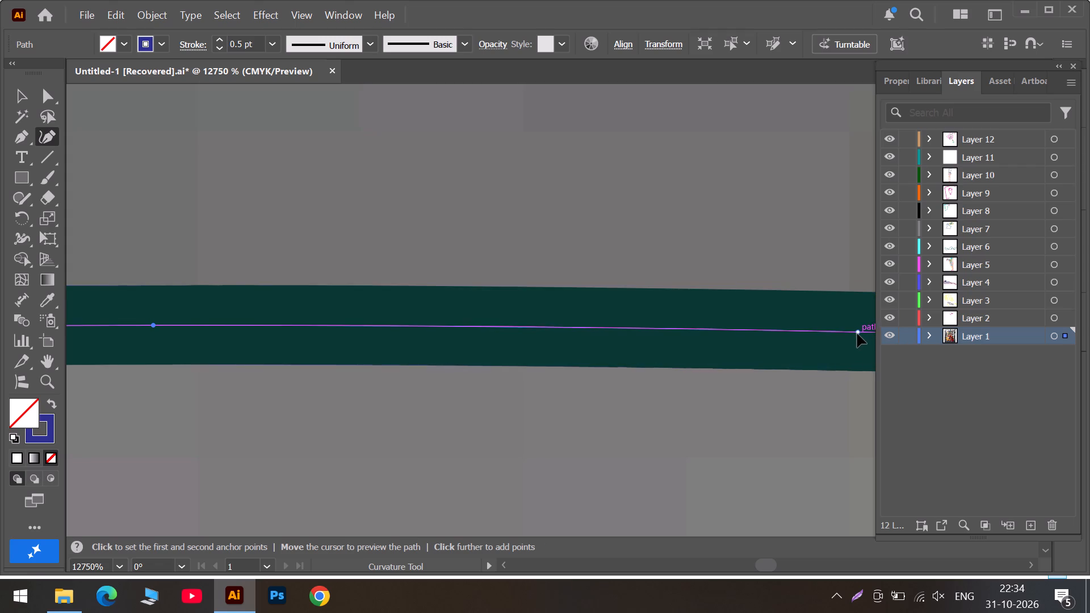
pyautogui.moveTo(857, 334); pyautogui.dragTo(856, 330)
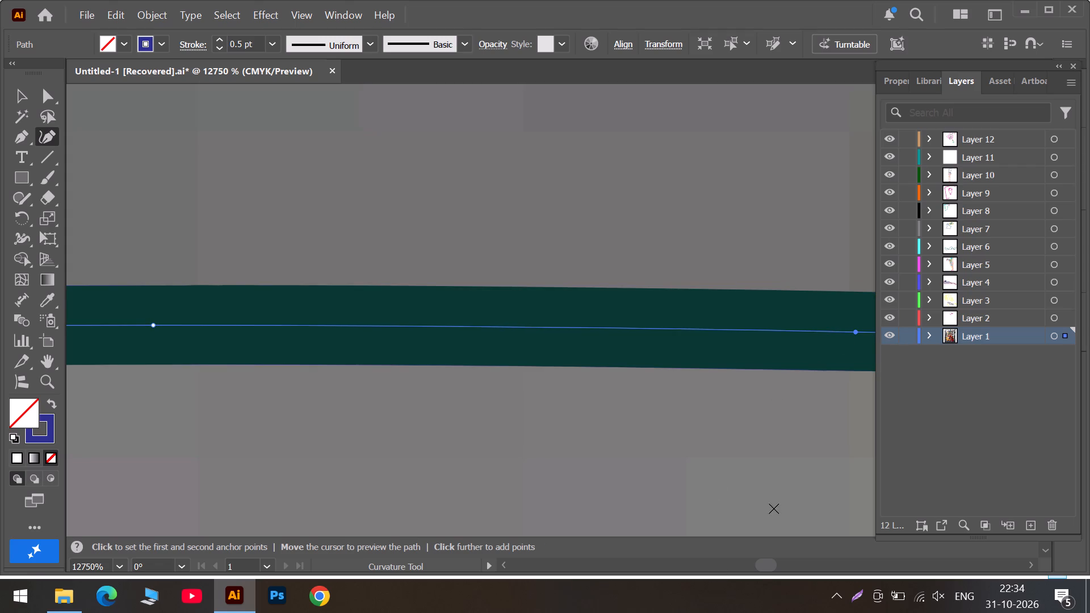
# Add an anchor on the blue top edge near its corner at the pink line, centred on the dark green line.
pyautogui.click(737, 568)
pyautogui.click(737, 567)
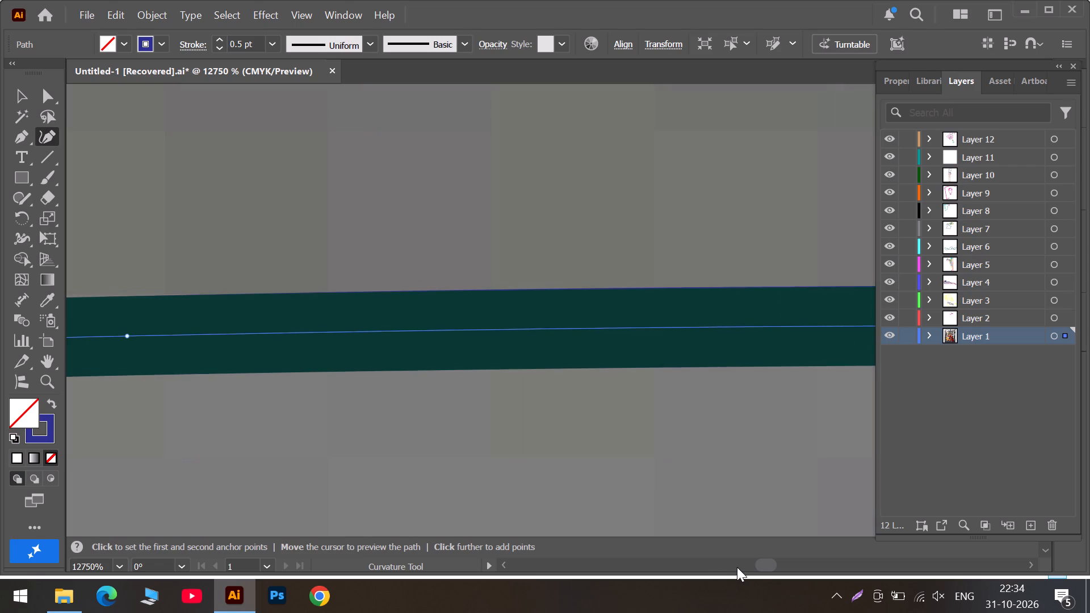
pyautogui.click(737, 567)
pyautogui.doubleClick(737, 567)
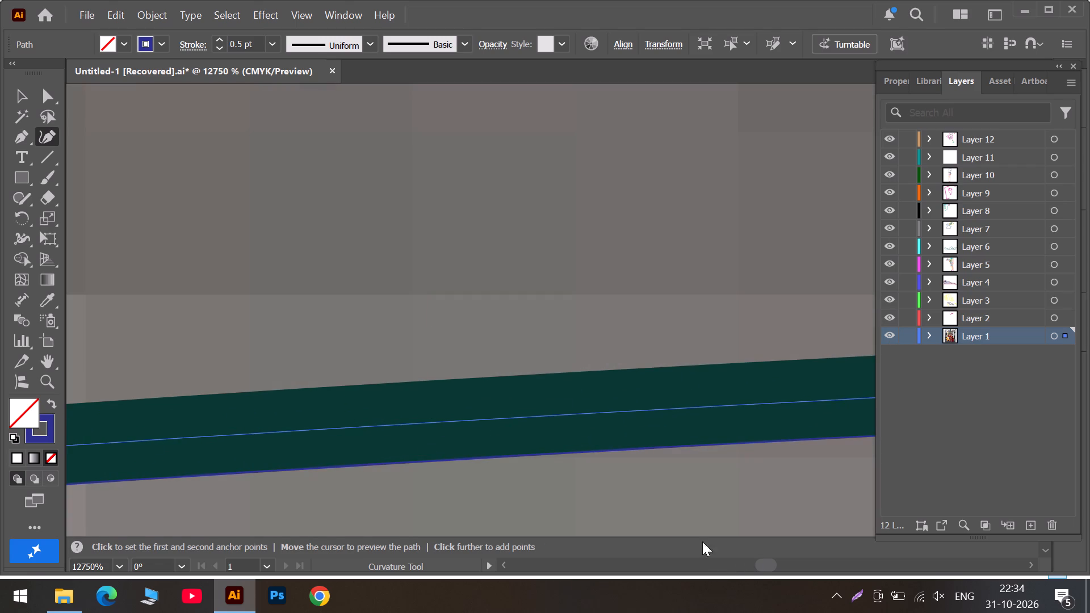
pyautogui.keyDown('alt'); pyautogui.scroll(3, 501, 442); pyautogui.keyUp('alt')
pyautogui.scroll(-5, 501, 444)
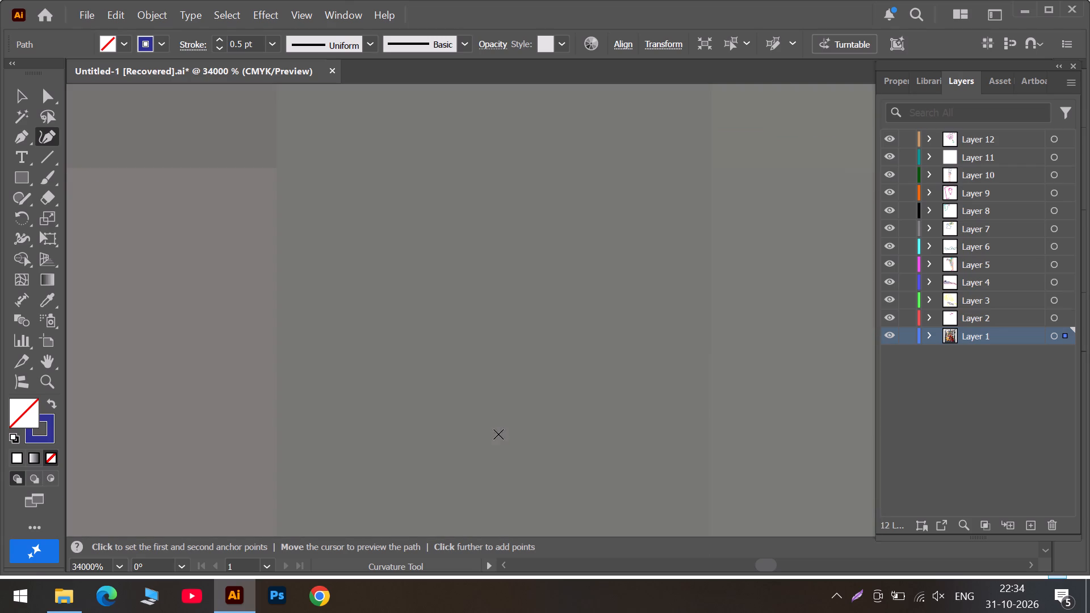
pyautogui.scroll(3, 486, 201)
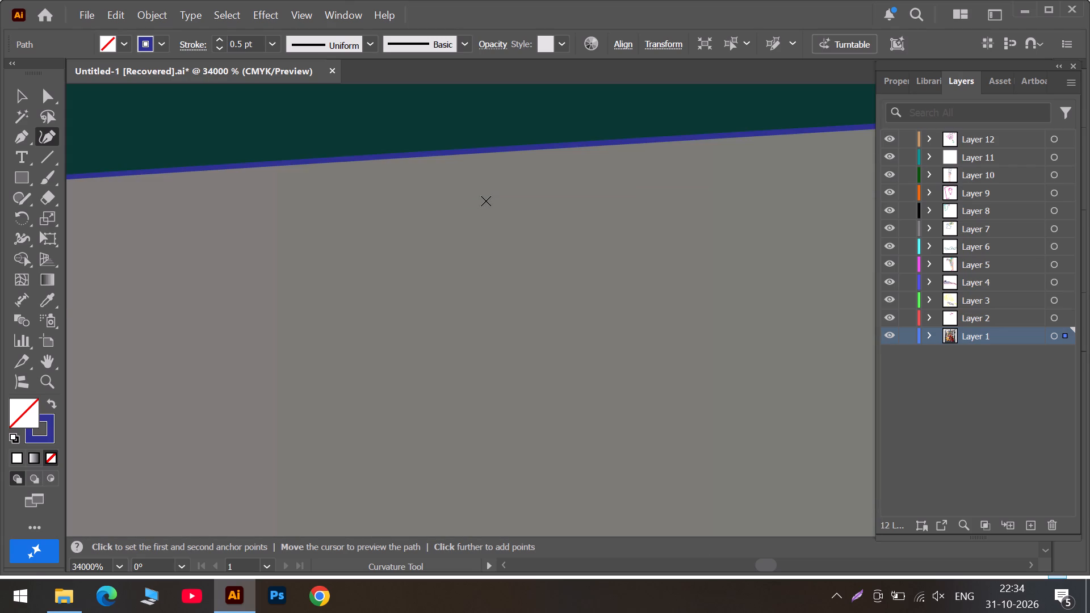
pyautogui.keyDown('alt'); pyautogui.scroll(-1, 486, 201); pyautogui.keyUp('alt')
pyautogui.click(530, 201)
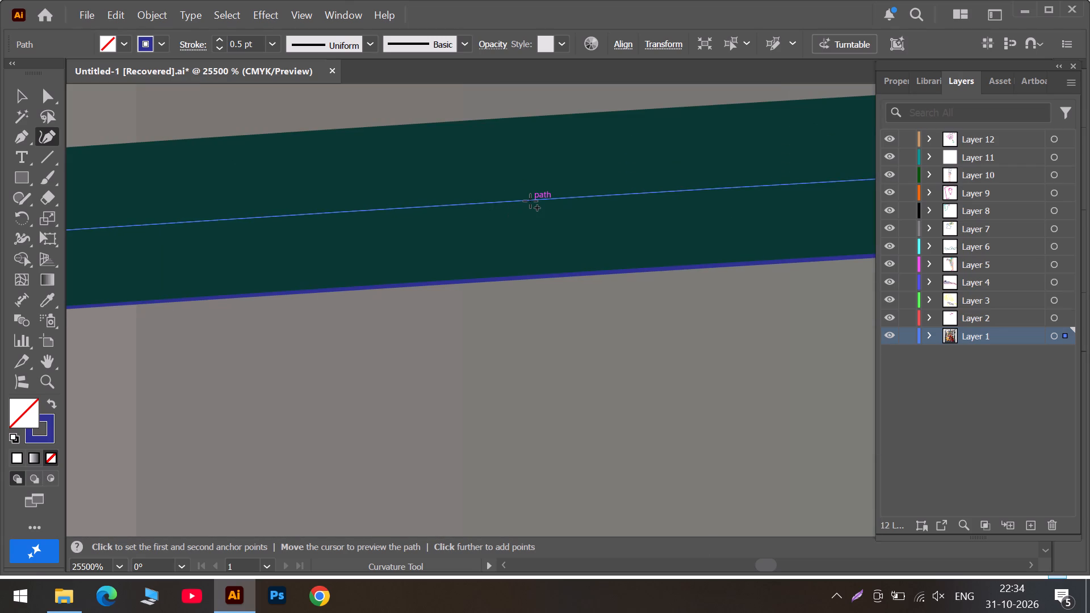
# Recentre the next existing anchor along the blue top edge, away from the pink corner, on the dark green line.
pyautogui.keyDown('alt'); pyautogui.scroll(-2, 544, 242); pyautogui.keyUp('alt')
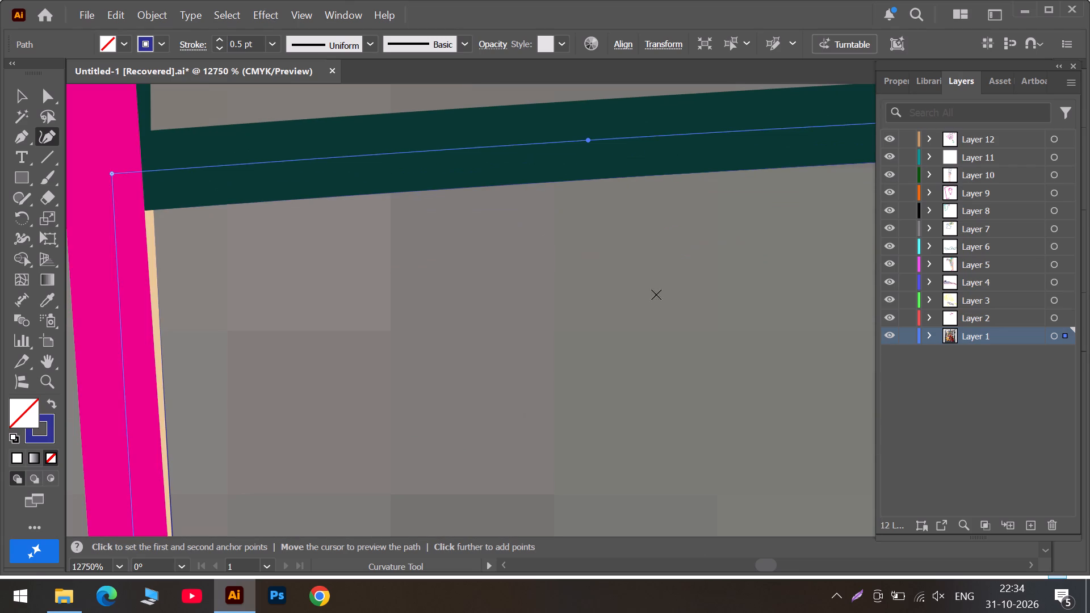
pyautogui.click(800, 560)
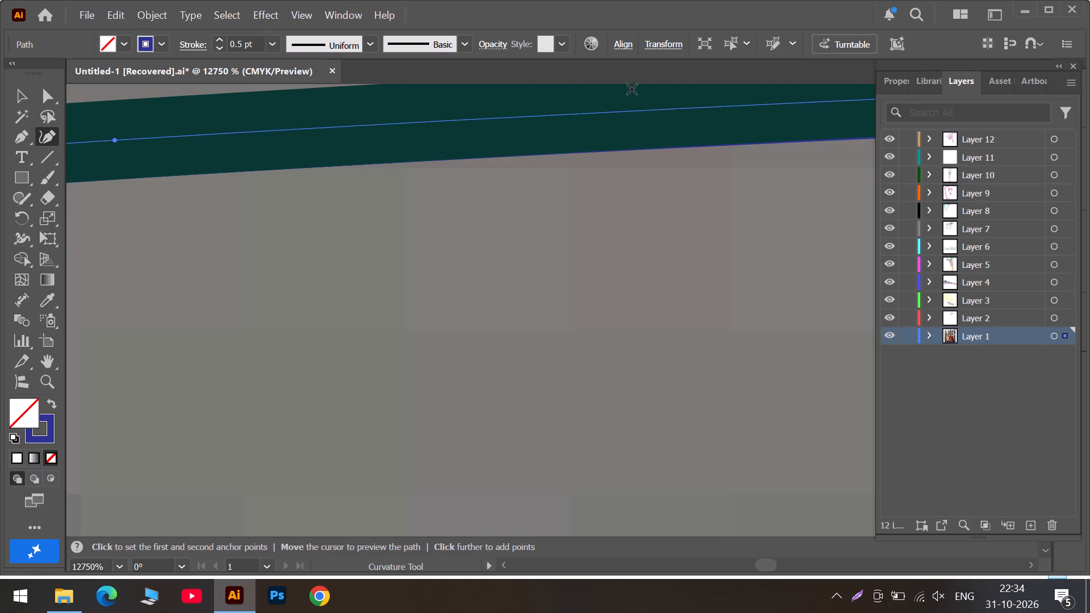
pyautogui.scroll(1, 821, 341)
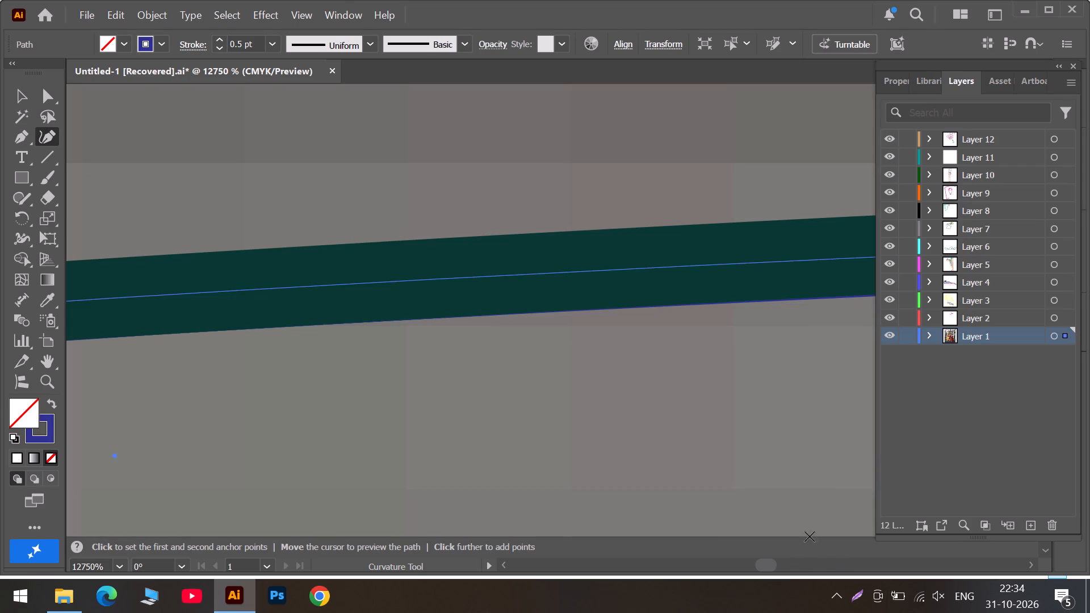
pyautogui.click(791, 574)
pyautogui.click(789, 570)
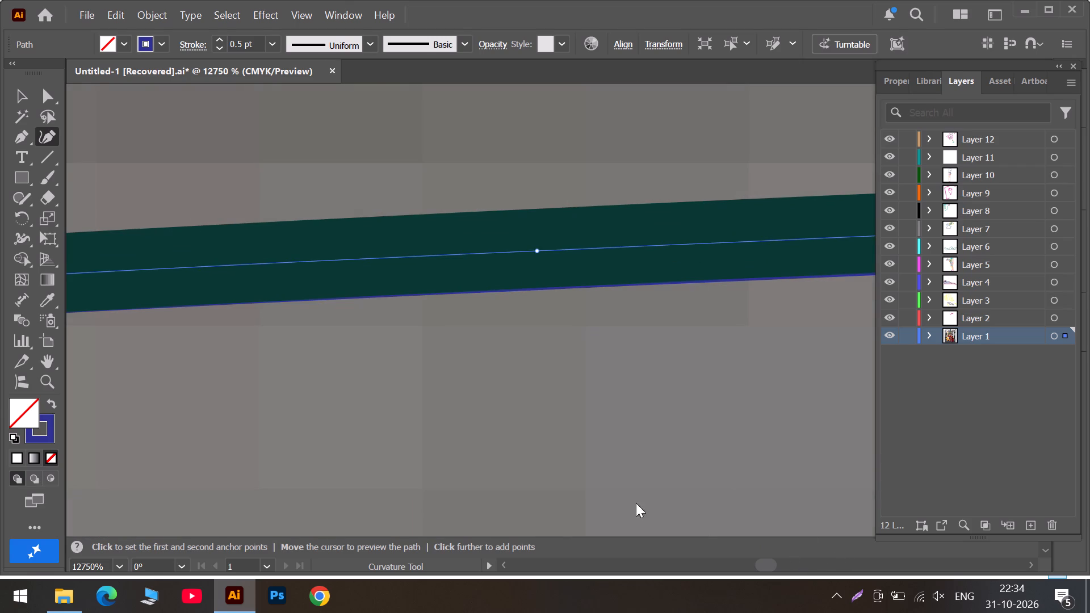
pyautogui.keyDown('alt'); pyautogui.scroll(1, 481, 272); pyautogui.keyUp('alt')
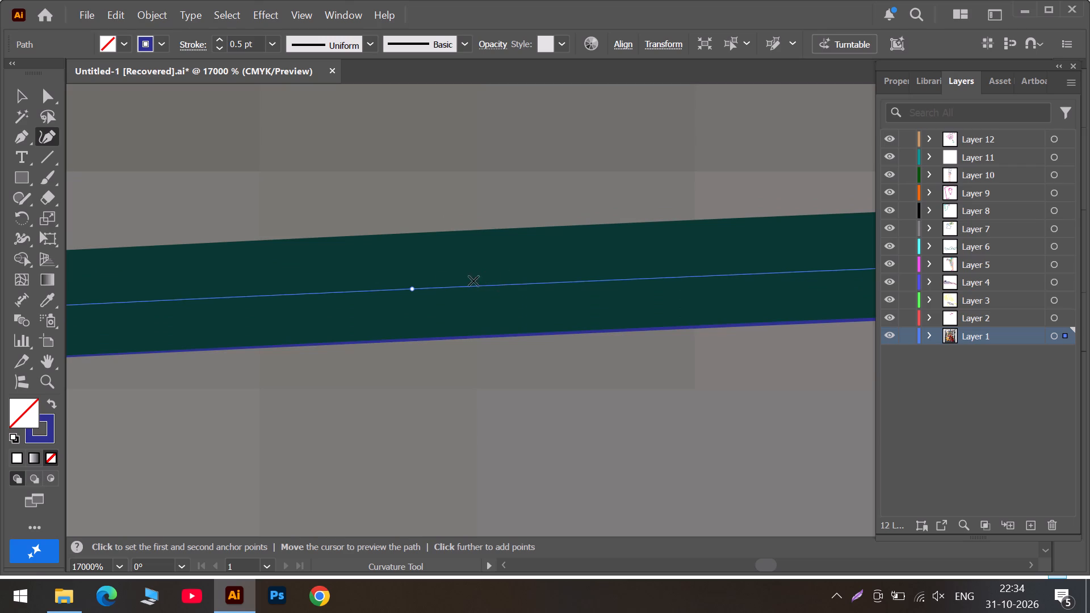
pyautogui.click(414, 289)
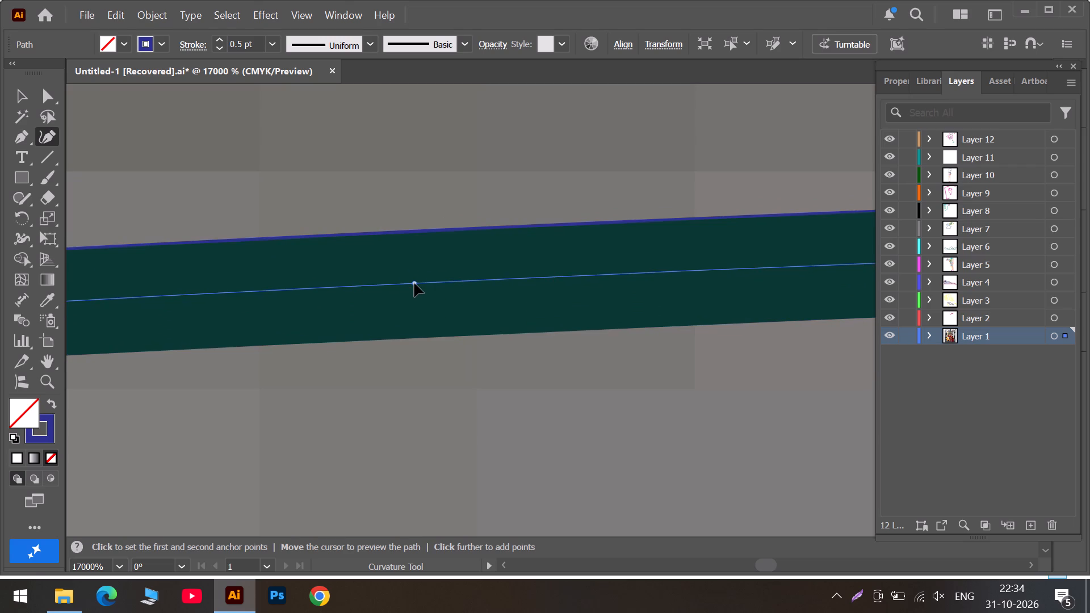
# Beyond the crest, add an anchor where the blue top edge starts sagging and centre it on the dark green line.
pyautogui.click(798, 565)
pyautogui.click(798, 565)
pyautogui.click(798, 565)
pyautogui.click(798, 565)
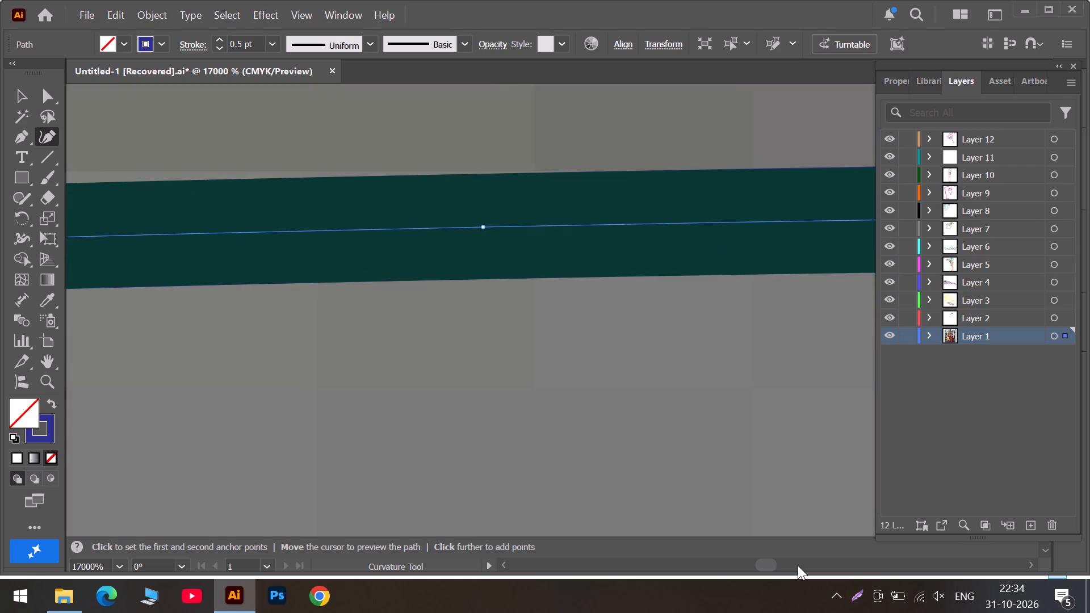
pyautogui.click(798, 565)
pyautogui.tripleClick(798, 565)
pyautogui.tripleClick(798, 565)
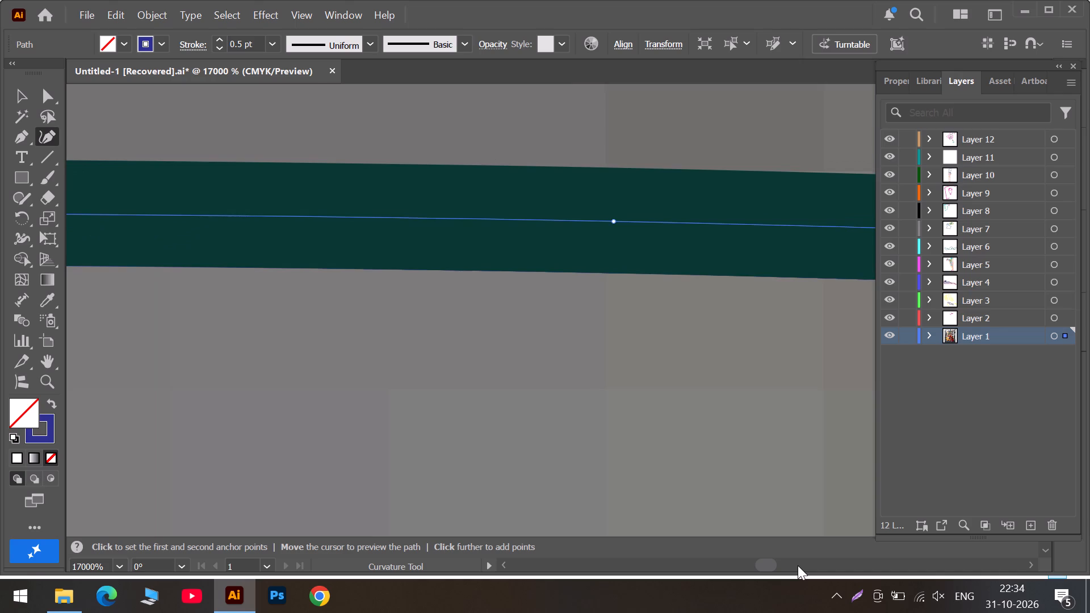
pyautogui.tripleClick(798, 565)
pyautogui.tripleClick(798, 565)
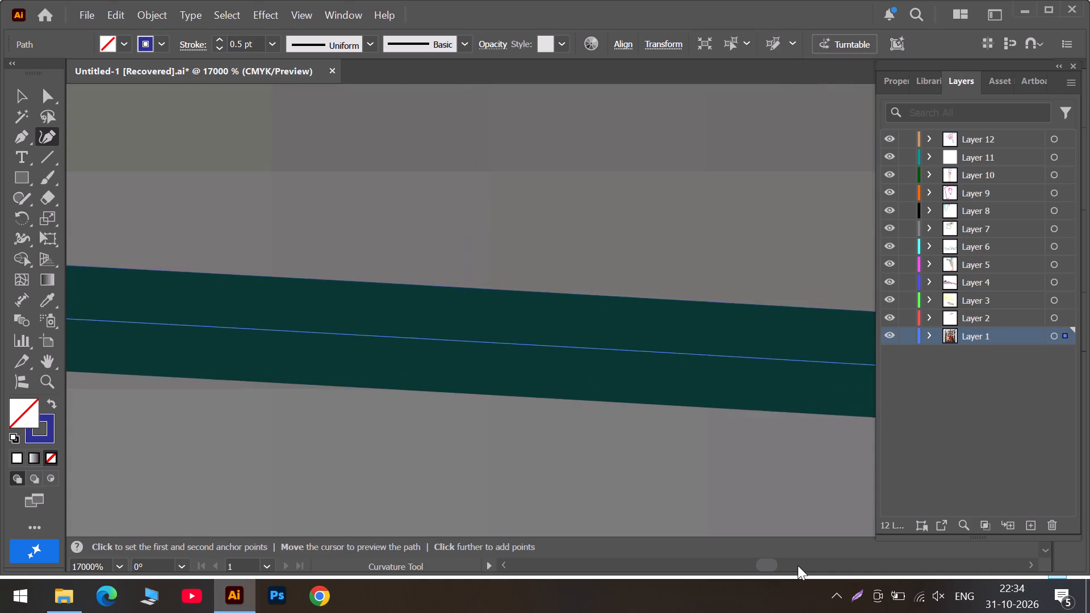
pyautogui.click(798, 565)
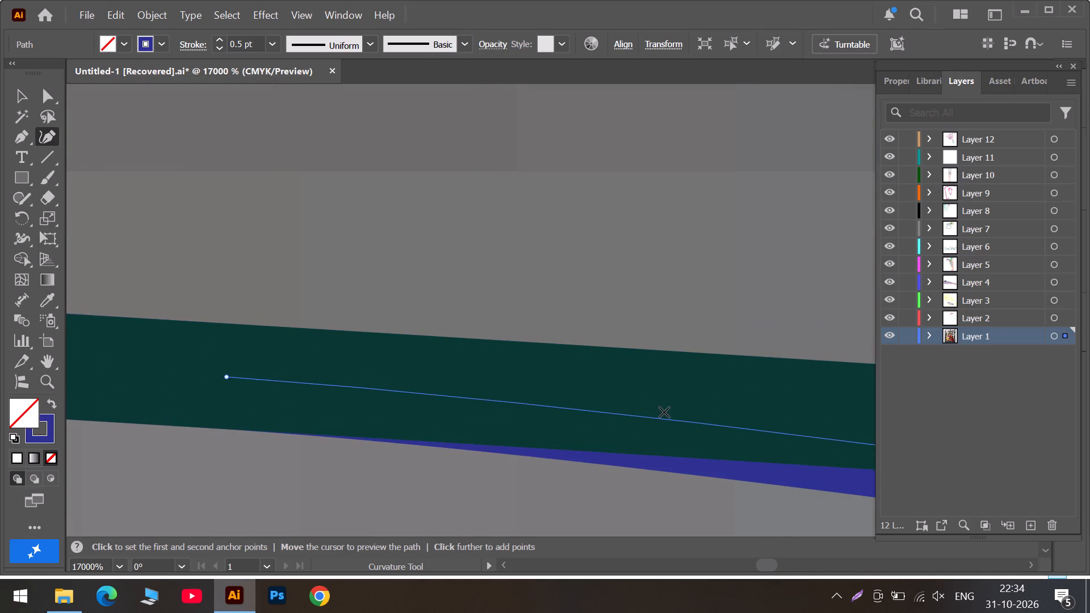
pyautogui.moveTo(666, 418); pyautogui.dragTo(657, 408)
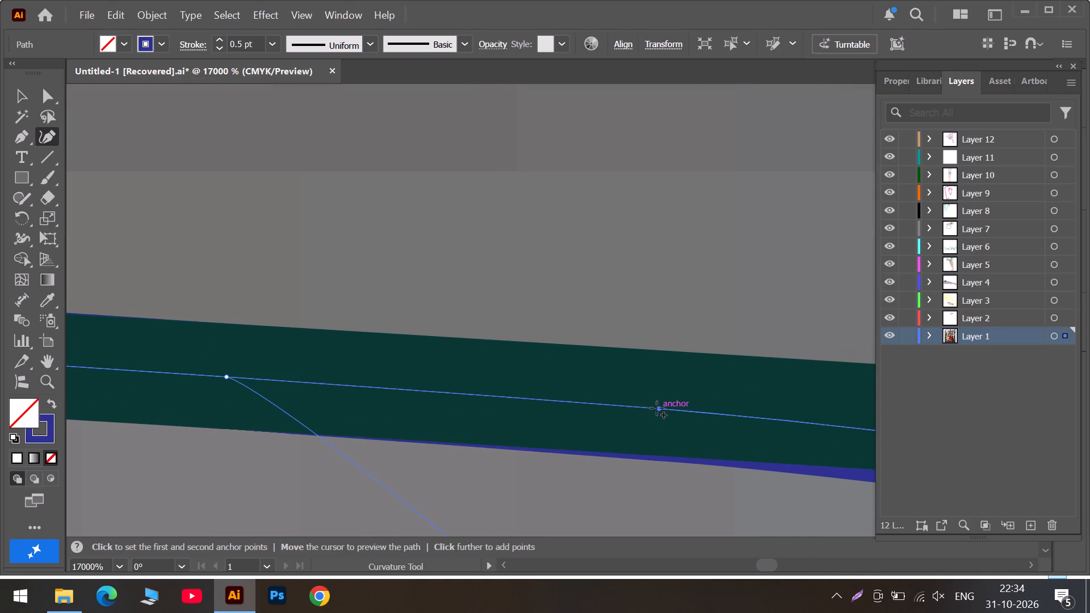
pyautogui.moveTo(657, 408); pyautogui.dragTo(651, 401)
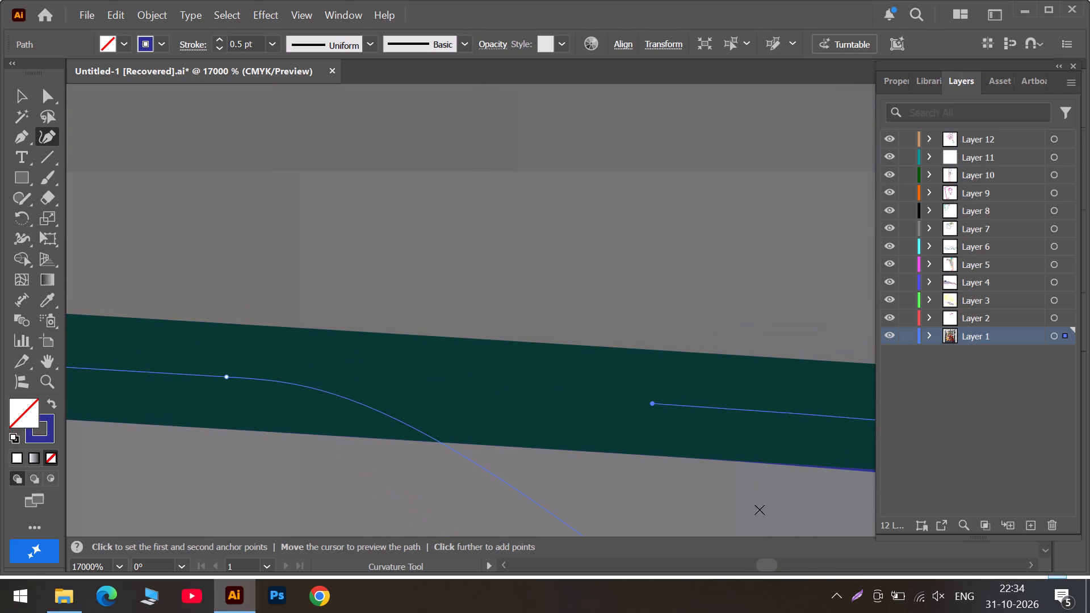
# Continue down the slope with two more anchors on the blue top edge, each centred on the dark green line.
pyautogui.click(796, 564)
pyautogui.moveTo(731, 447); pyautogui.dragTo(723, 434)
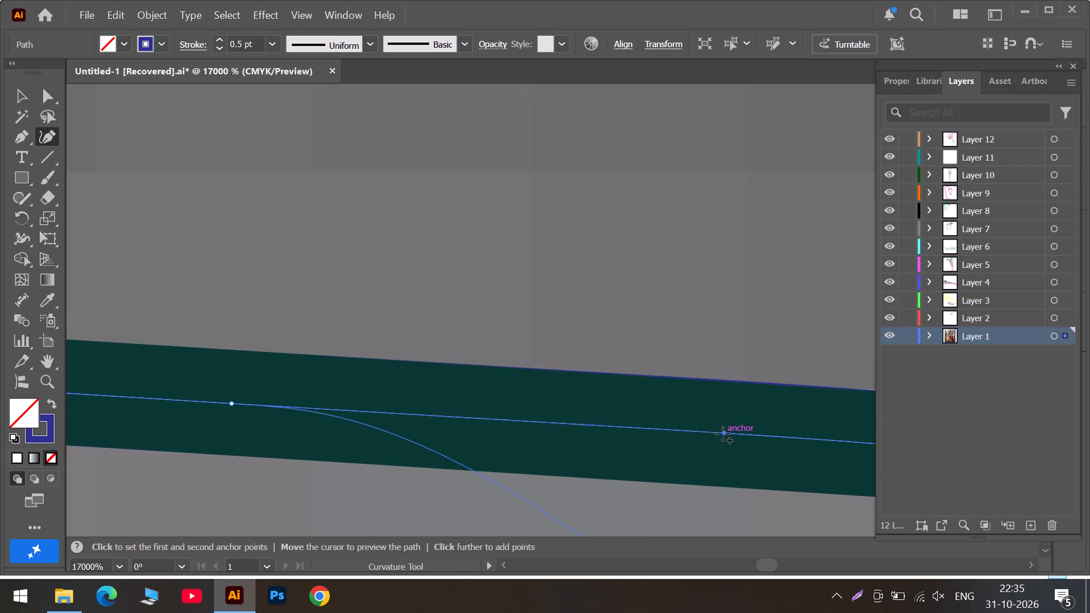
pyautogui.moveTo(723, 434); pyautogui.dragTo(720, 435)
pyautogui.click(798, 562)
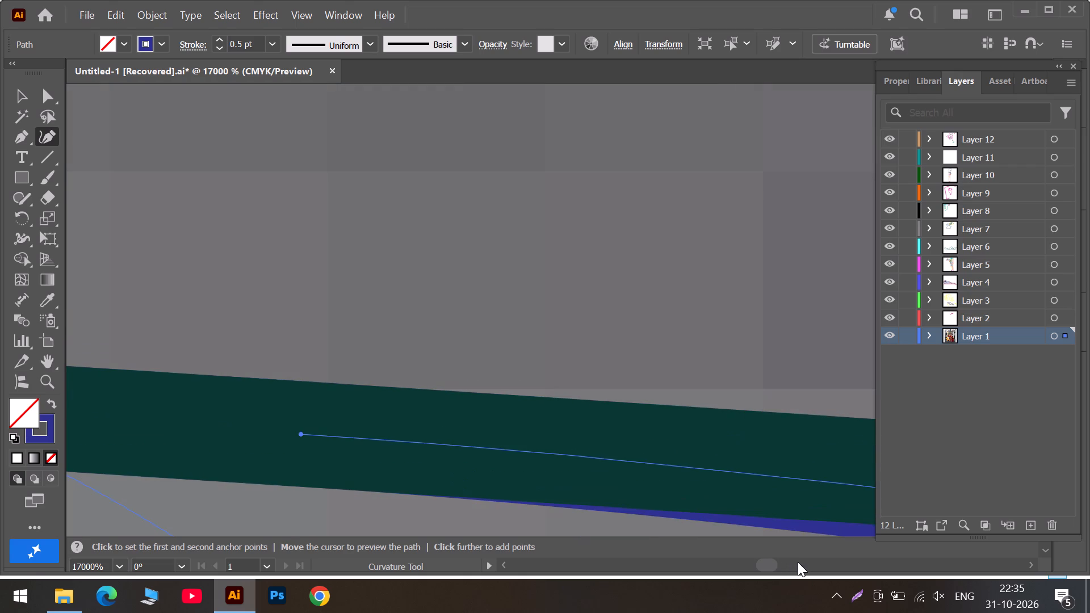
pyautogui.moveTo(819, 482); pyautogui.dragTo(816, 476)
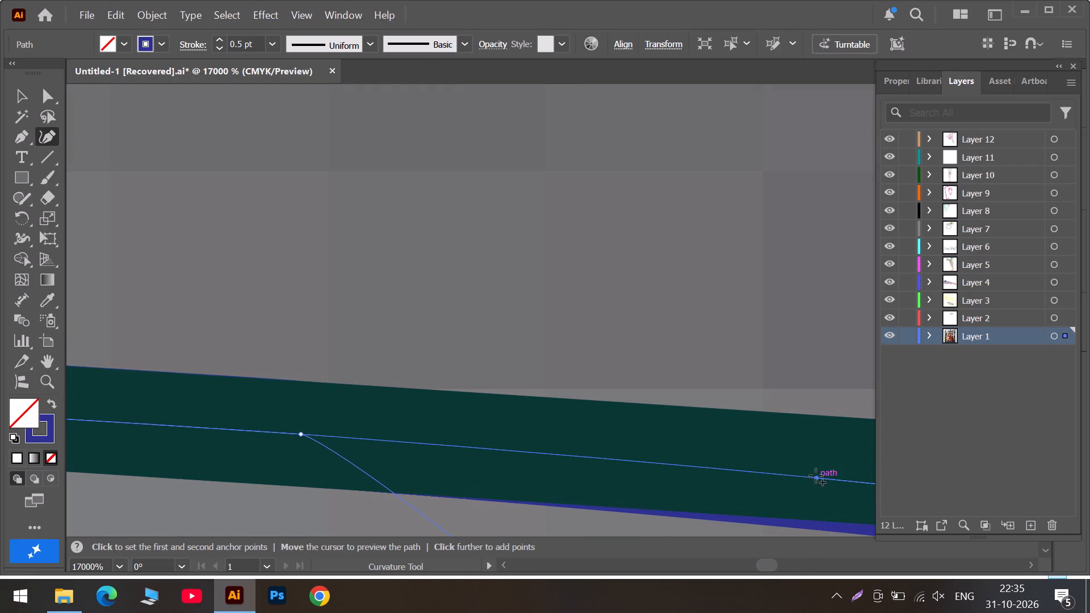
pyautogui.moveTo(816, 476); pyautogui.dragTo(798, 468)
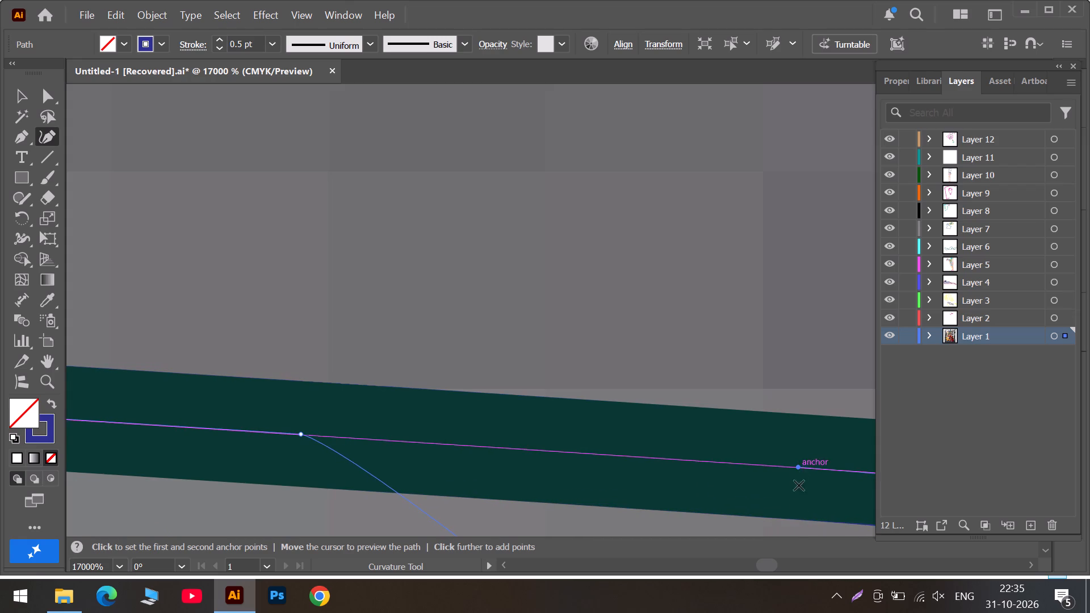
# Add another two anchors along the sagging blue edge and adjust each onto the dark green line's centre.
pyautogui.click(804, 565)
pyautogui.click(804, 565)
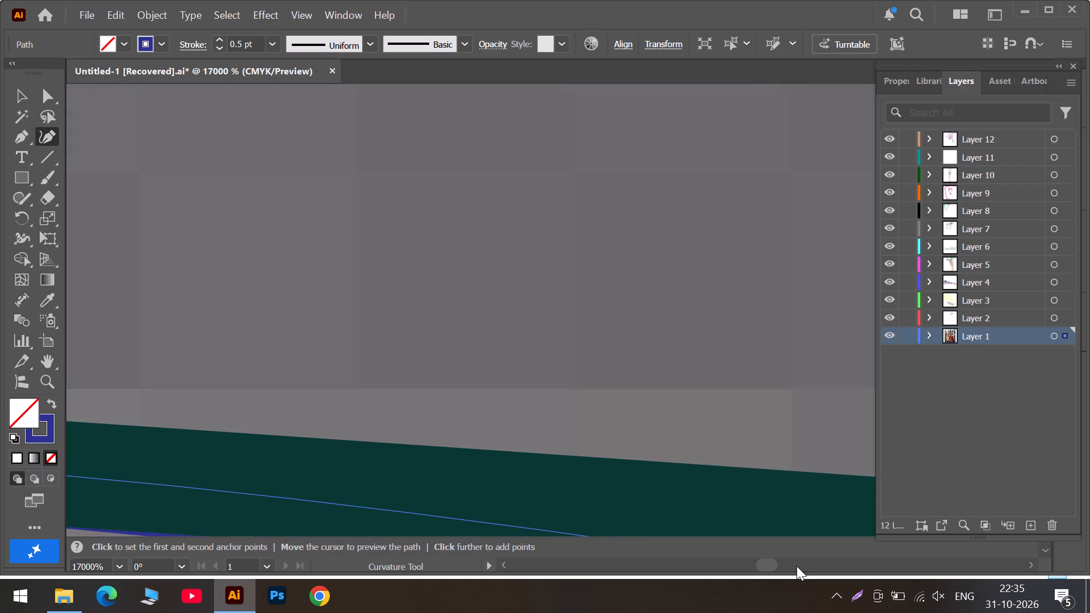
pyautogui.scroll(-2, 583, 523)
pyautogui.scroll(1, 533, 330)
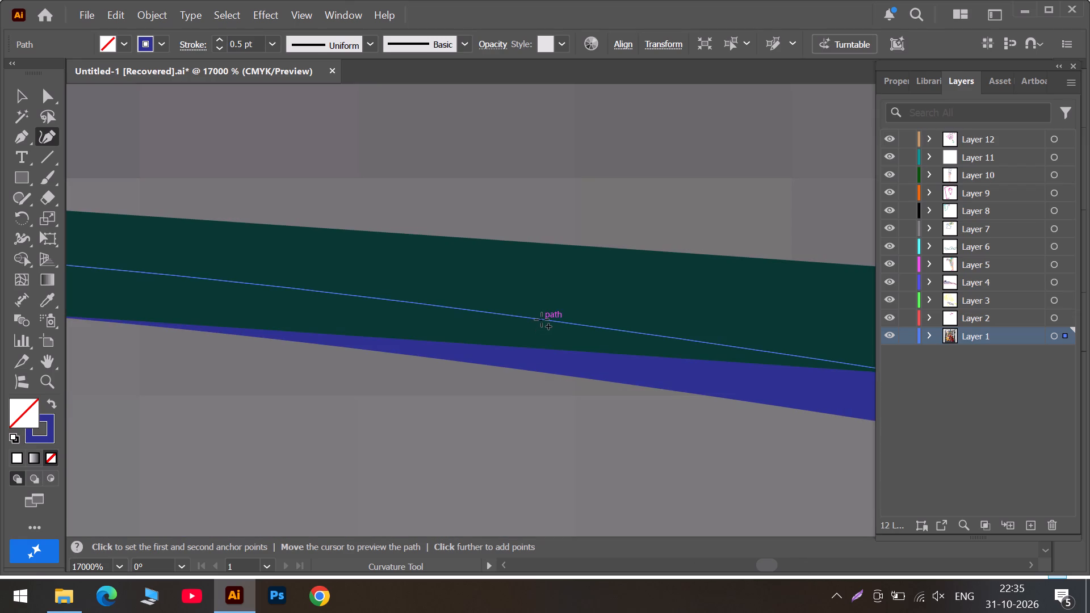
pyautogui.moveTo(542, 320); pyautogui.dragTo(542, 301)
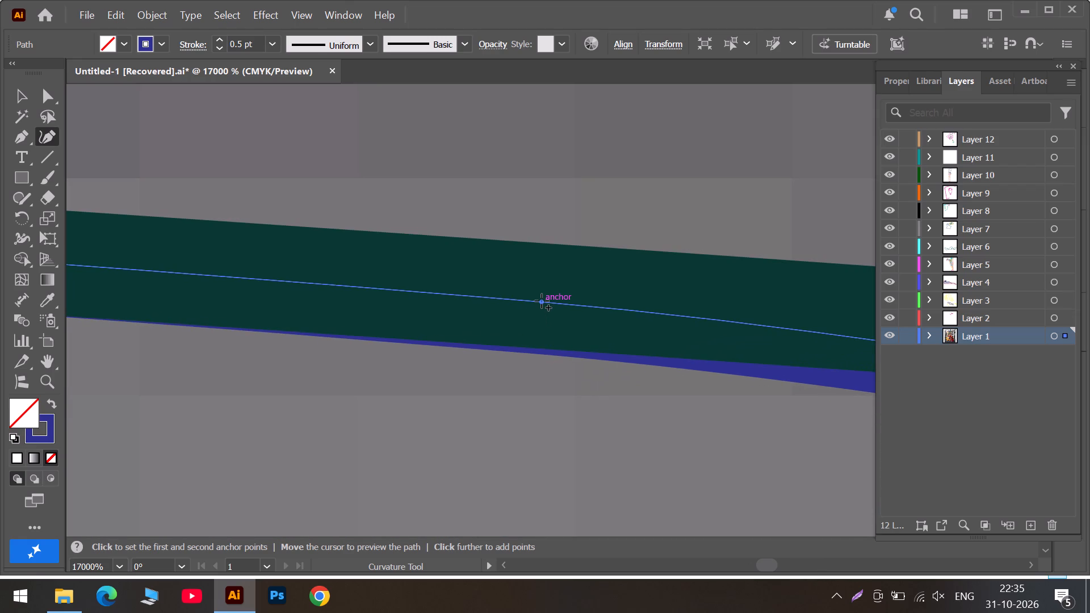
pyautogui.moveTo(542, 301); pyautogui.dragTo(540, 296)
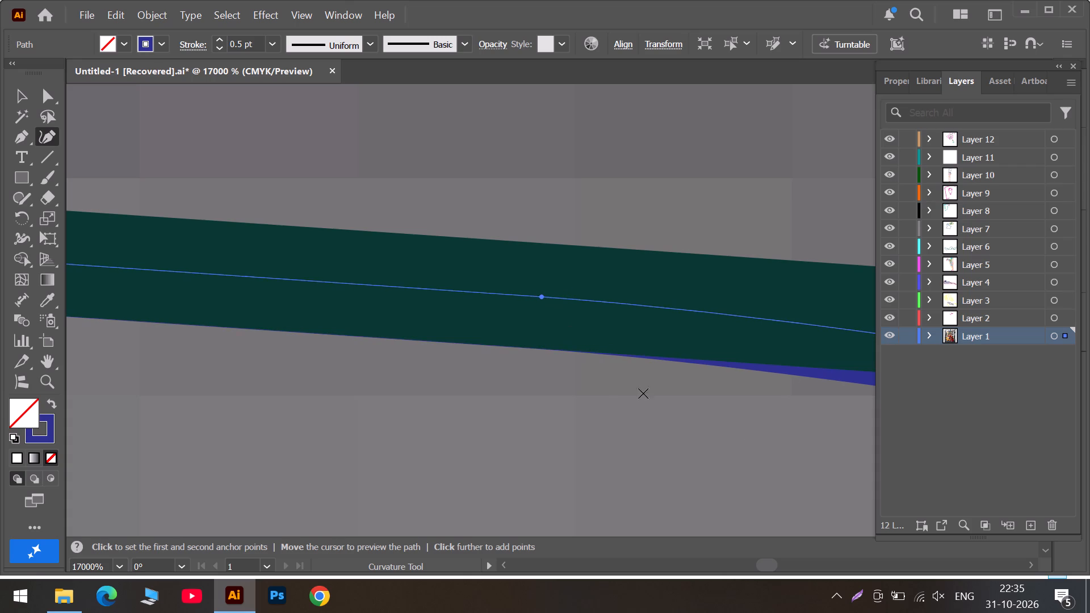
pyautogui.click(781, 565)
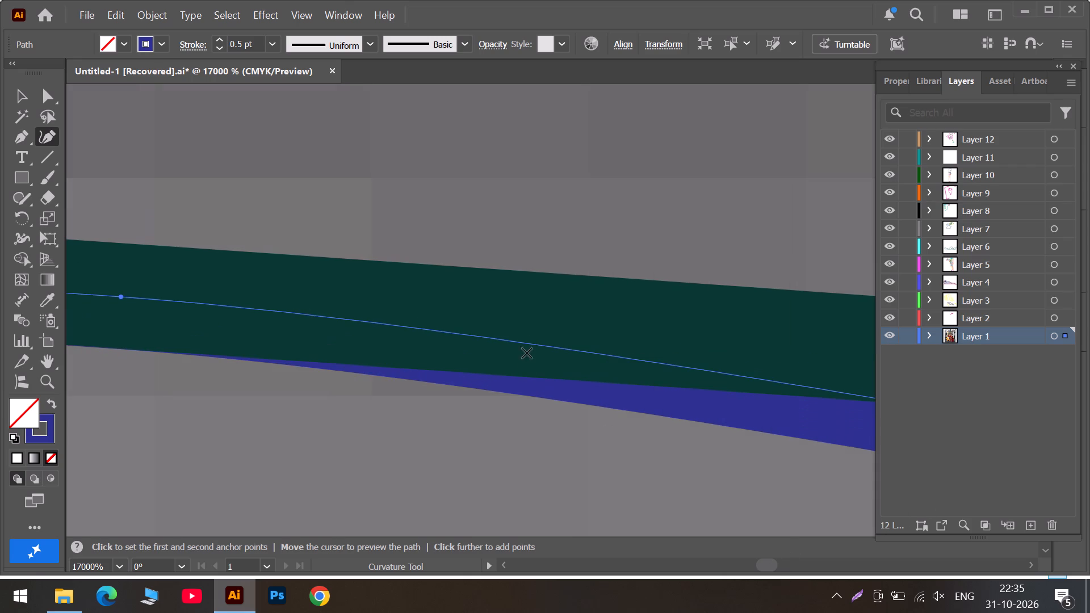
pyautogui.moveTo(529, 342); pyautogui.dragTo(527, 325)
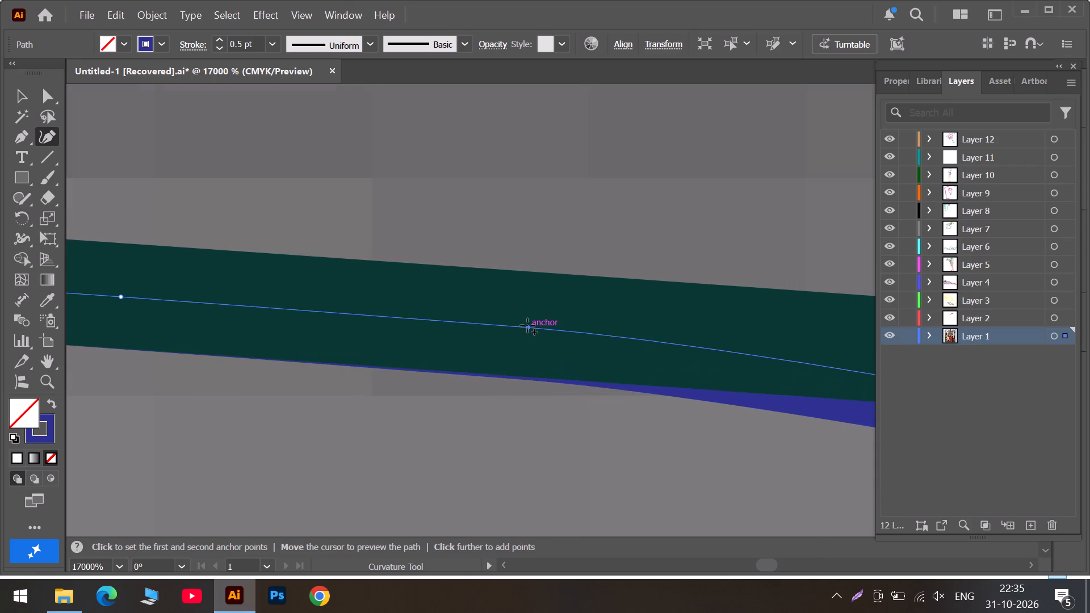
pyautogui.moveTo(527, 325); pyautogui.dragTo(512, 320)
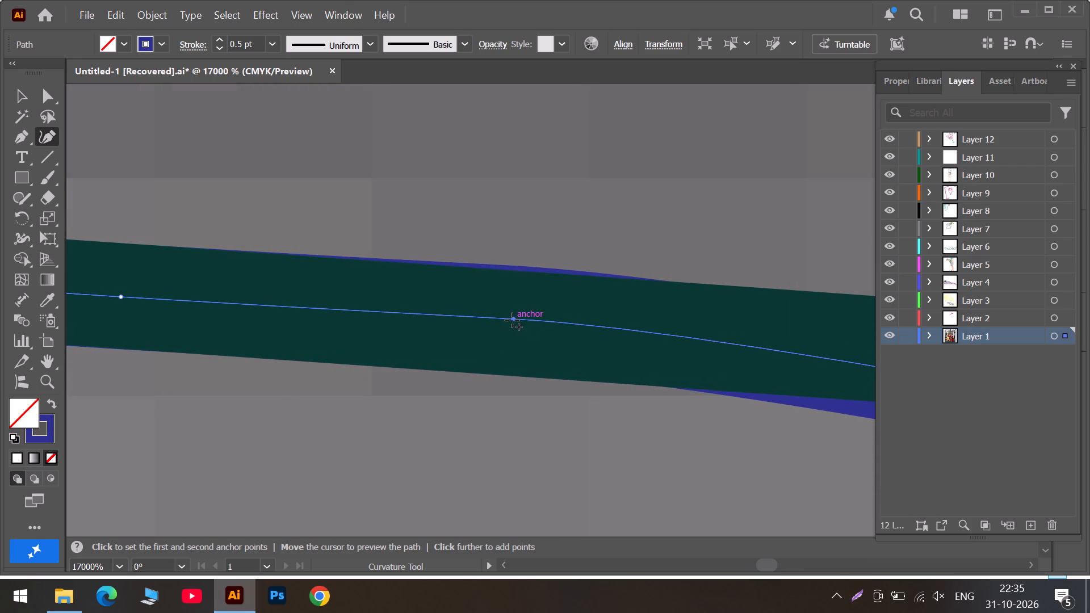
pyautogui.moveTo(512, 320); pyautogui.dragTo(506, 324)
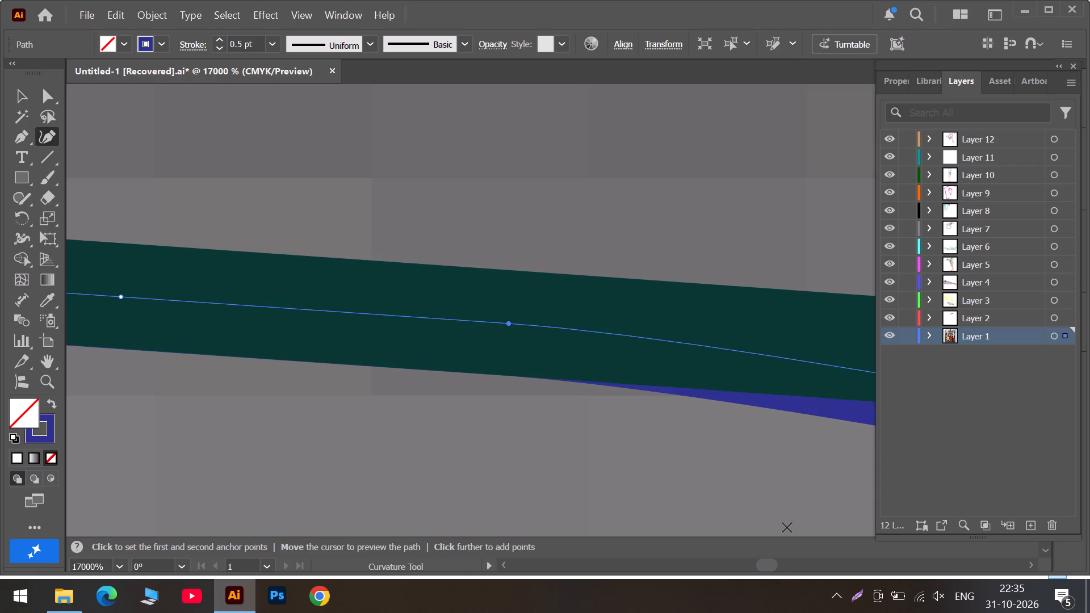
# Extend the fit with two further anchors on the descending blue edge, pulling both up to the dark green line's centre.
pyautogui.click(781, 570)
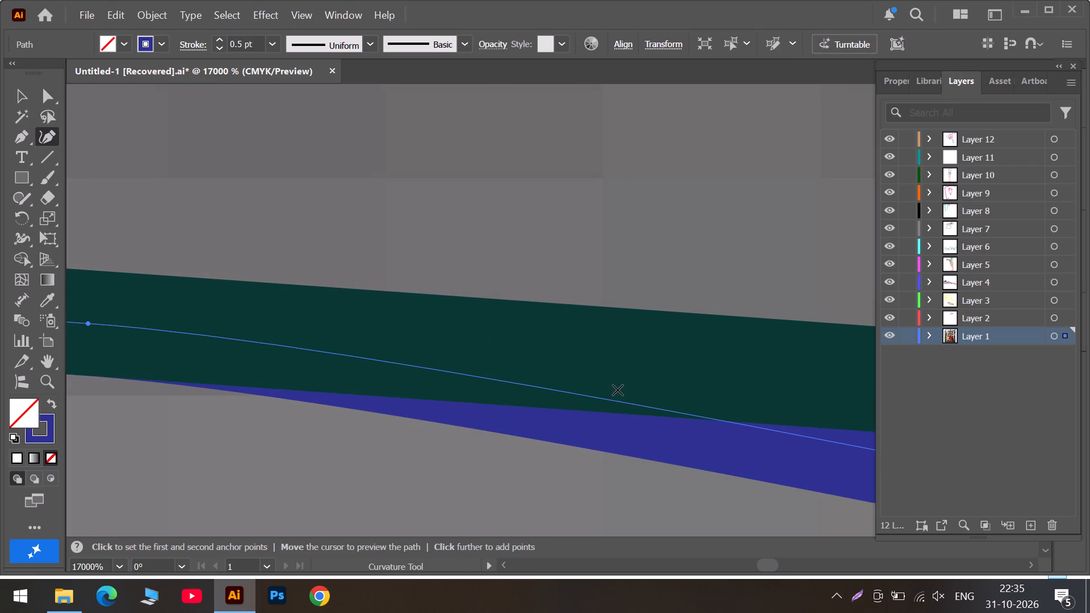
pyautogui.moveTo(614, 401); pyautogui.dragTo(602, 370)
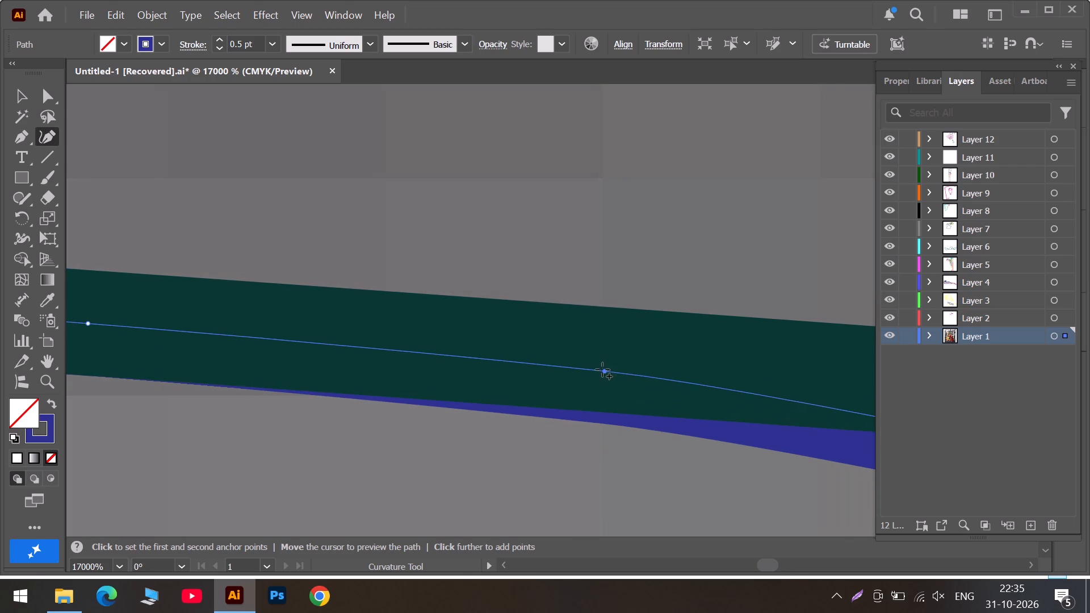
pyautogui.moveTo(602, 370); pyautogui.dragTo(573, 359)
pyautogui.click(785, 566)
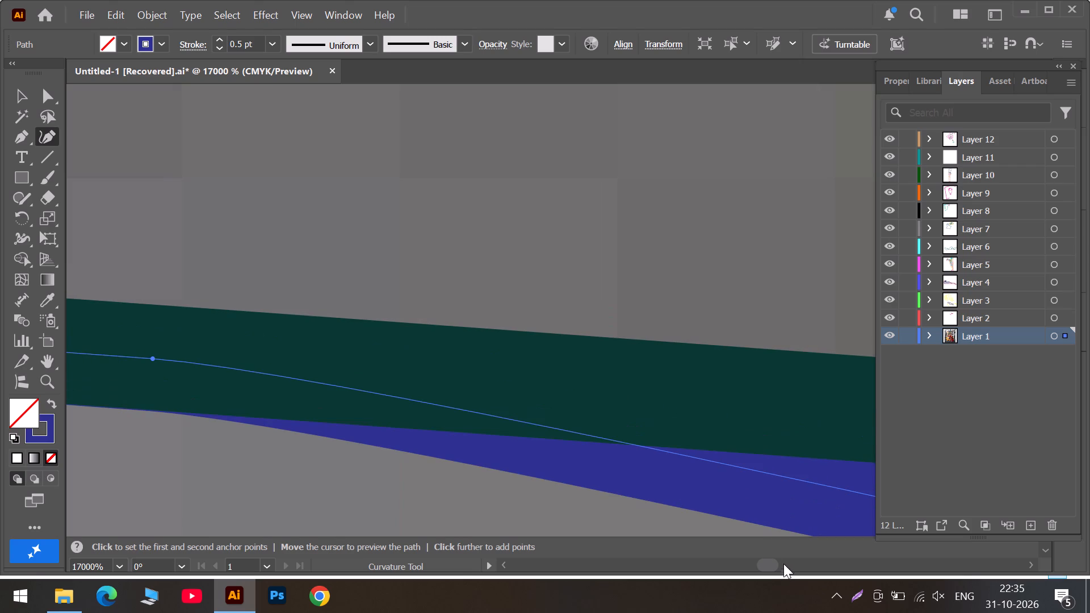
pyautogui.moveTo(516, 418); pyautogui.dragTo(510, 391)
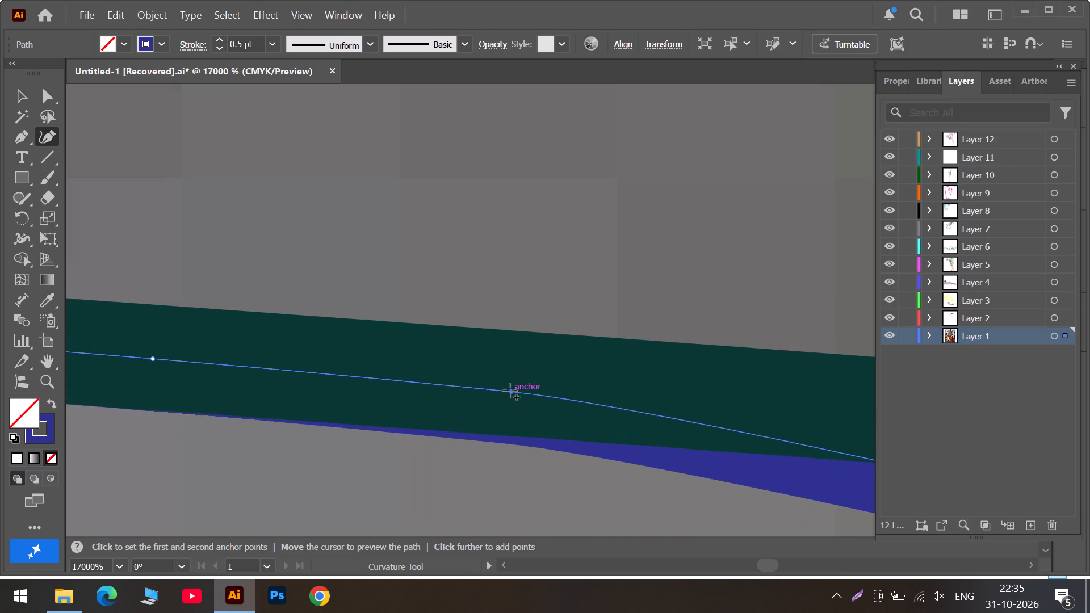
pyautogui.moveTo(510, 391); pyautogui.dragTo(485, 383)
# Add two more anchors further down the blue top edge with the Curvature tool, centring each on the dark green line.
pyautogui.click(785, 562)
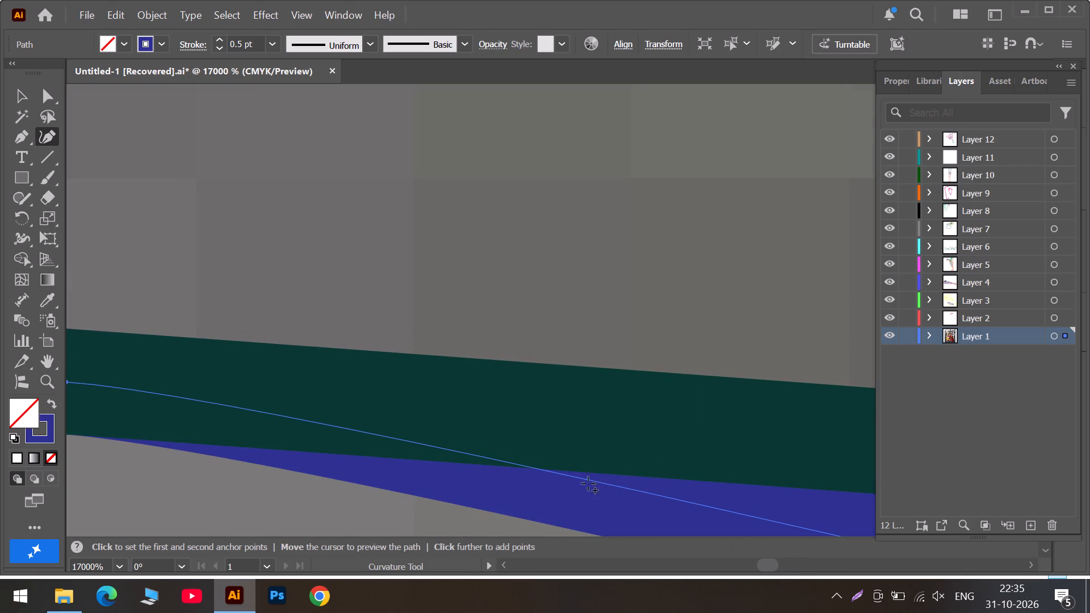
pyautogui.moveTo(589, 479); pyautogui.dragTo(552, 413)
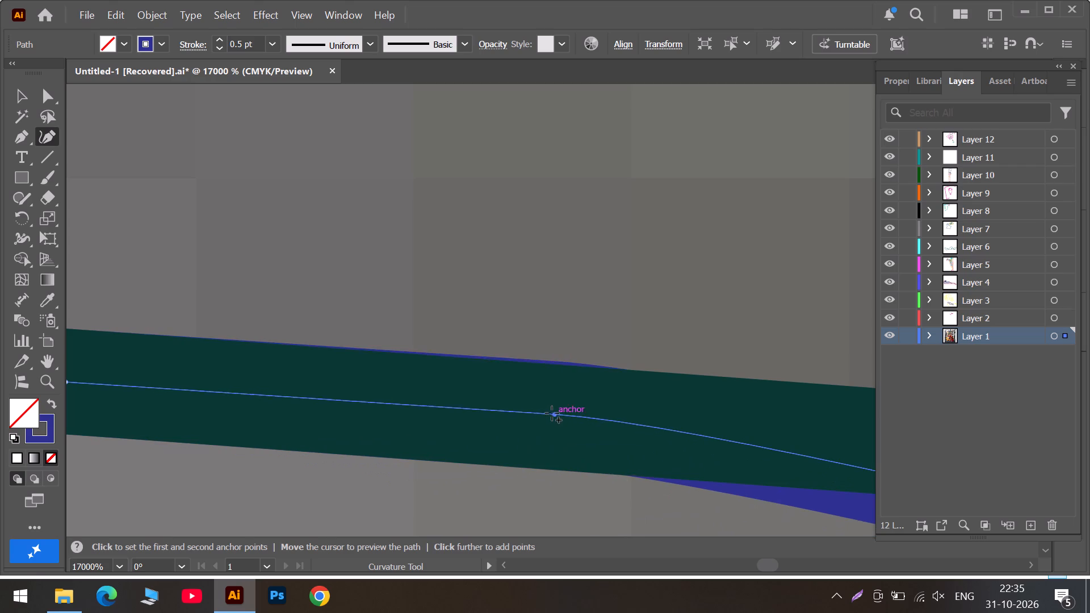
pyautogui.moveTo(552, 413); pyautogui.dragTo(532, 417)
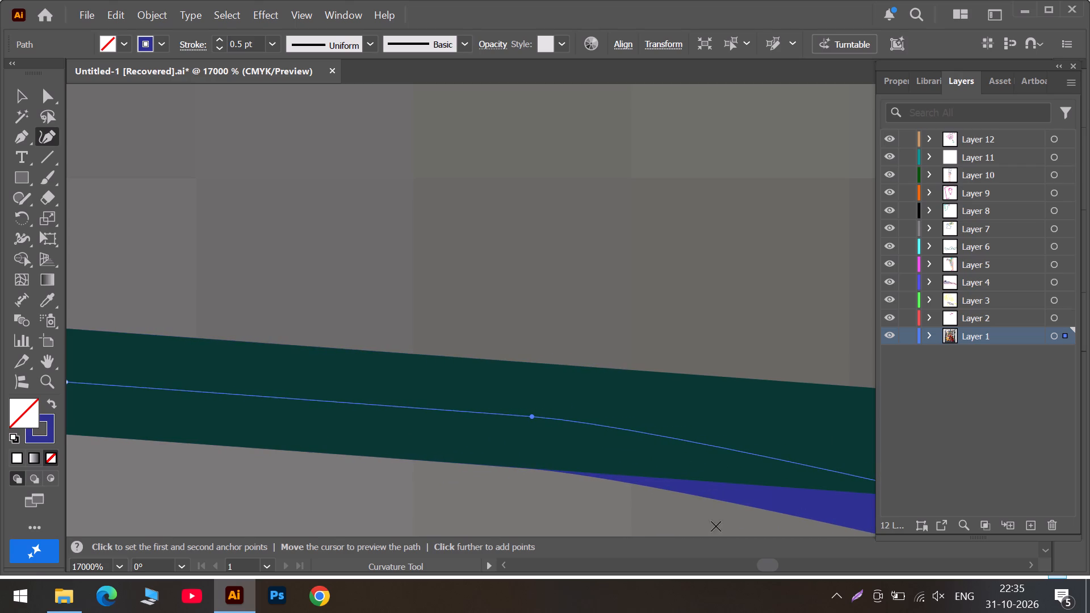
pyautogui.click(786, 565)
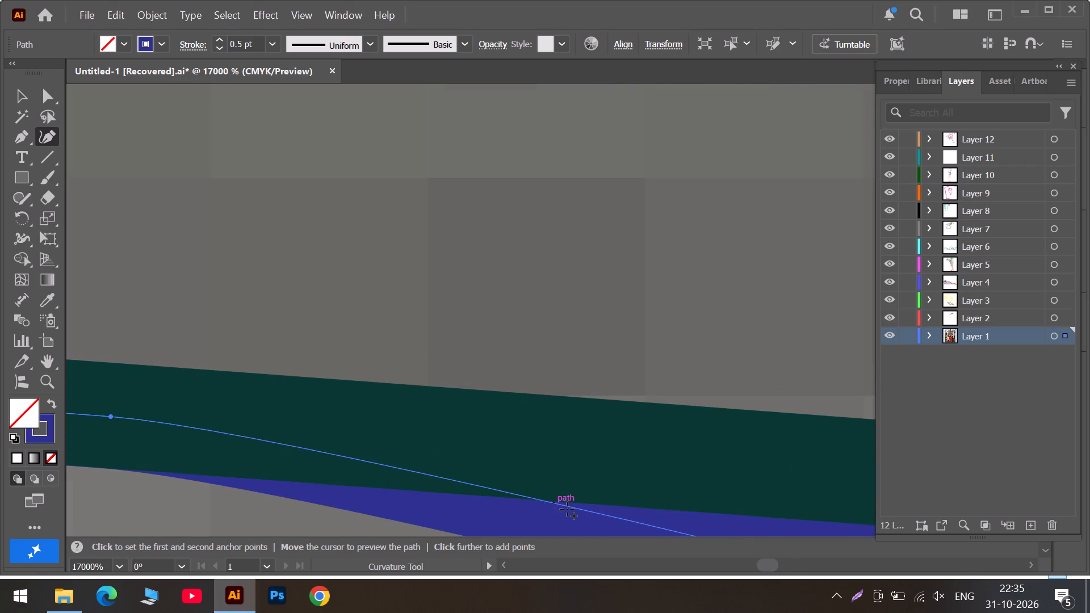
pyautogui.moveTo(568, 509); pyautogui.dragTo(527, 443)
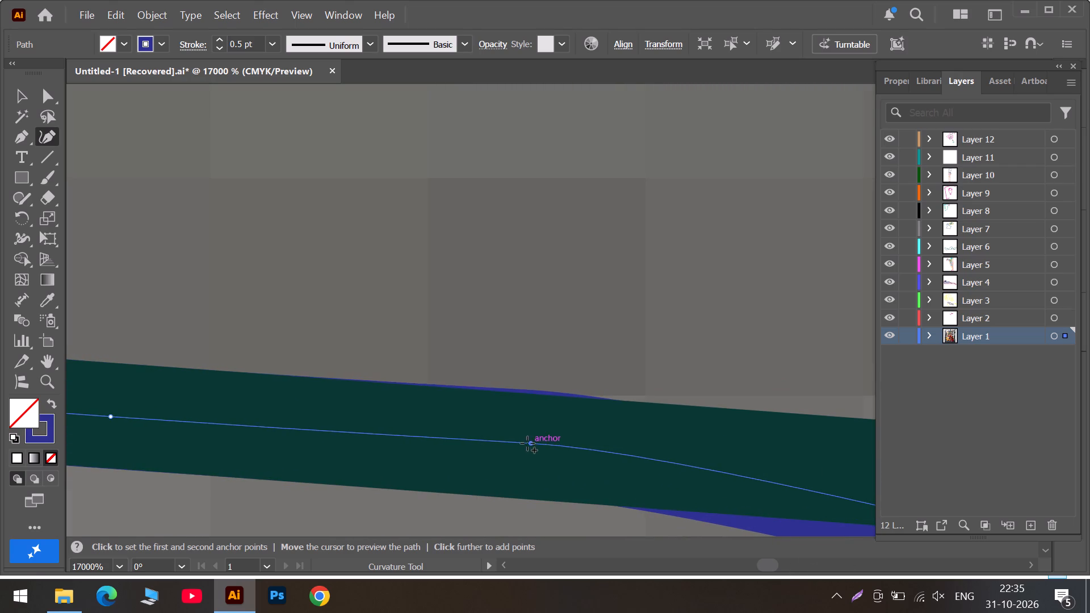
pyautogui.moveTo(527, 443); pyautogui.dragTo(517, 447)
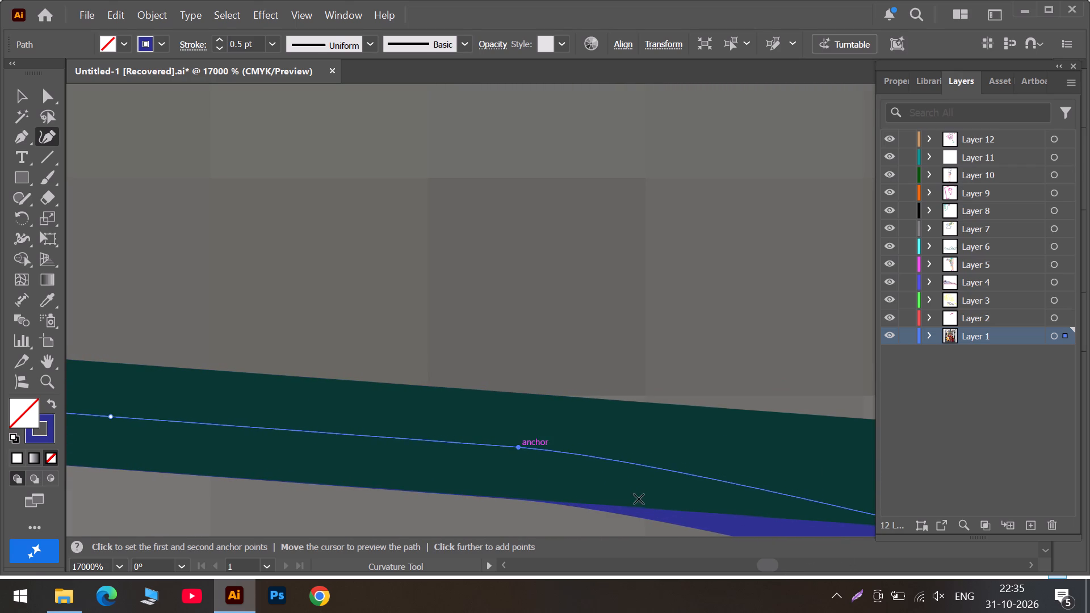
# Follow the descent with another two anchors on the sagging blue edge, each raised and fine-tuned onto the dark green line's centre.
pyautogui.click(785, 561)
pyautogui.scroll(-1, 603, 531)
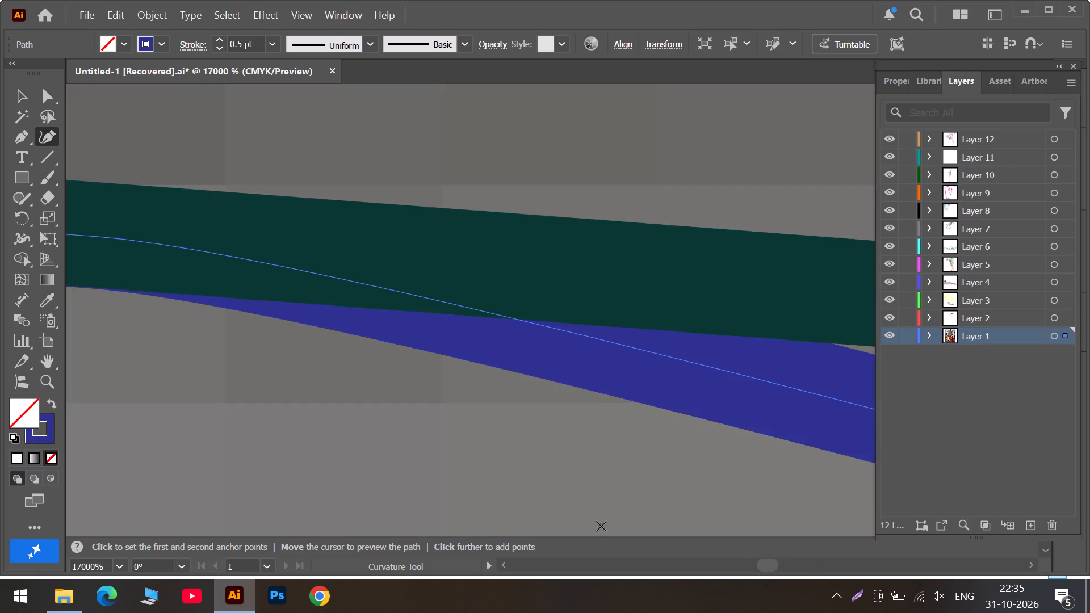
pyautogui.scroll(-1, 601, 526)
pyautogui.scroll(1, 658, 353)
pyautogui.moveTo(768, 383); pyautogui.dragTo(560, 273)
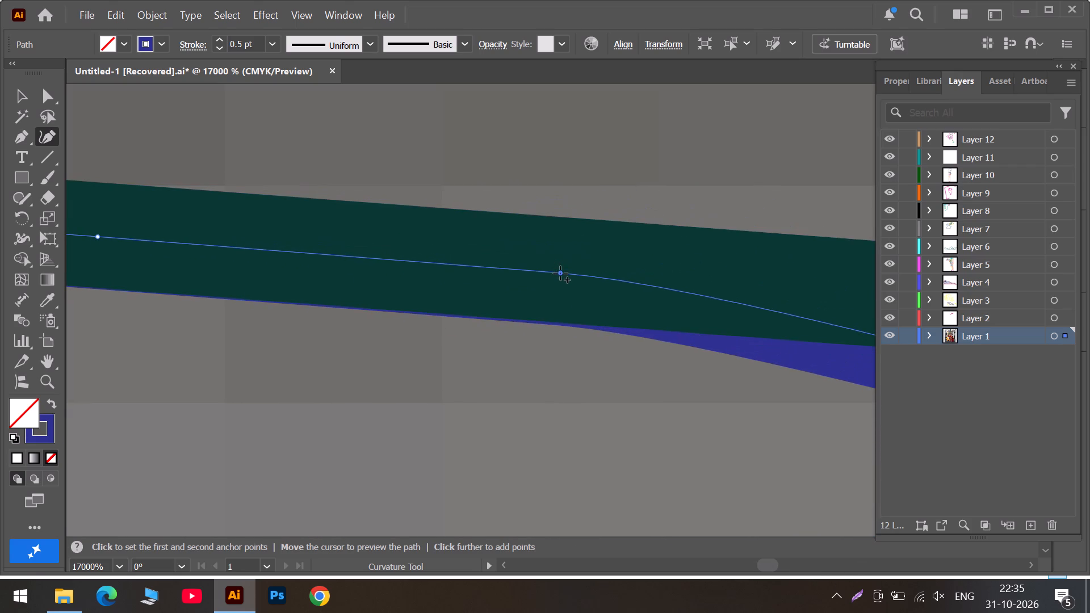
pyautogui.moveTo(560, 273); pyautogui.dragTo(564, 271)
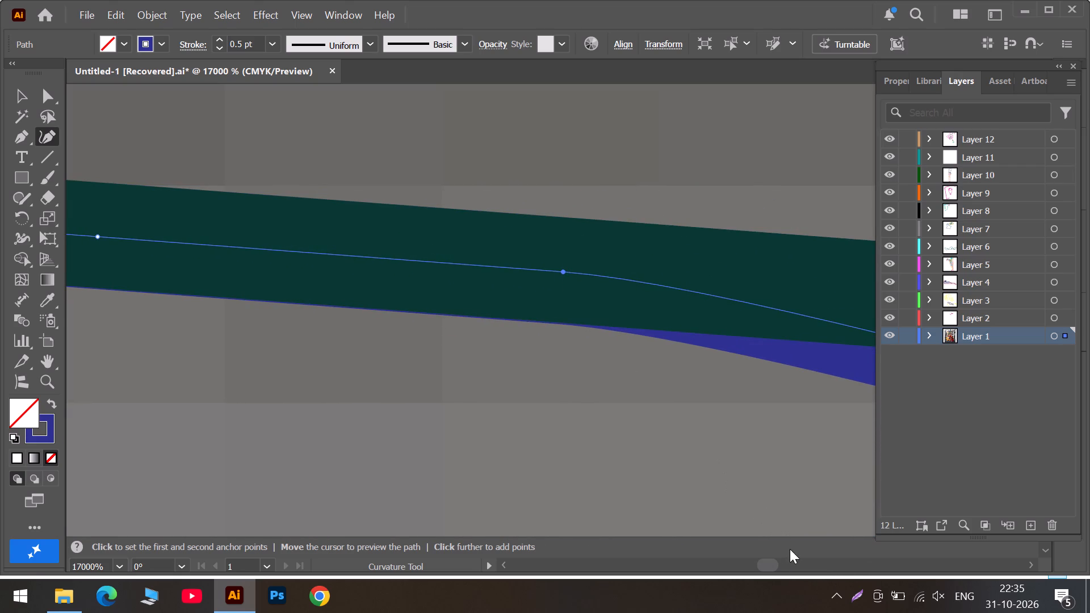
pyautogui.click(788, 562)
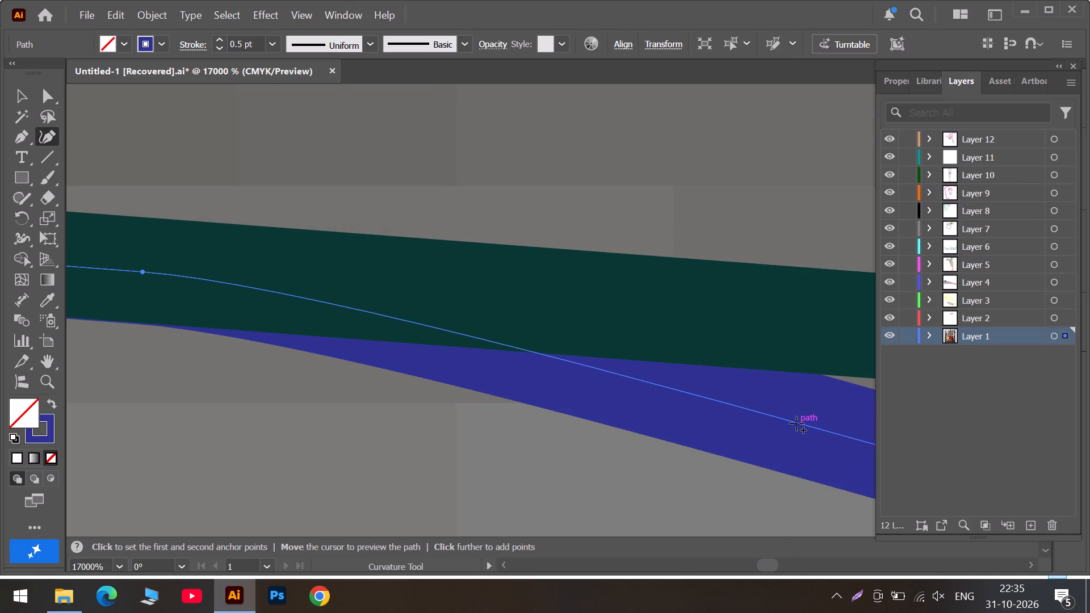
pyautogui.moveTo(796, 423); pyautogui.dragTo(662, 312)
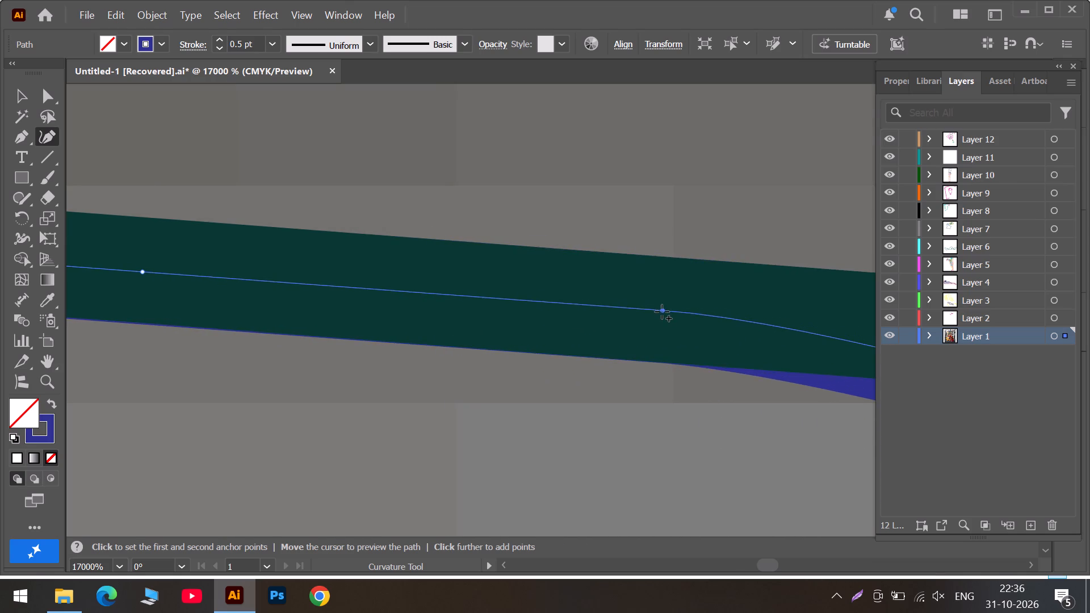
pyautogui.moveTo(662, 312); pyautogui.dragTo(657, 312)
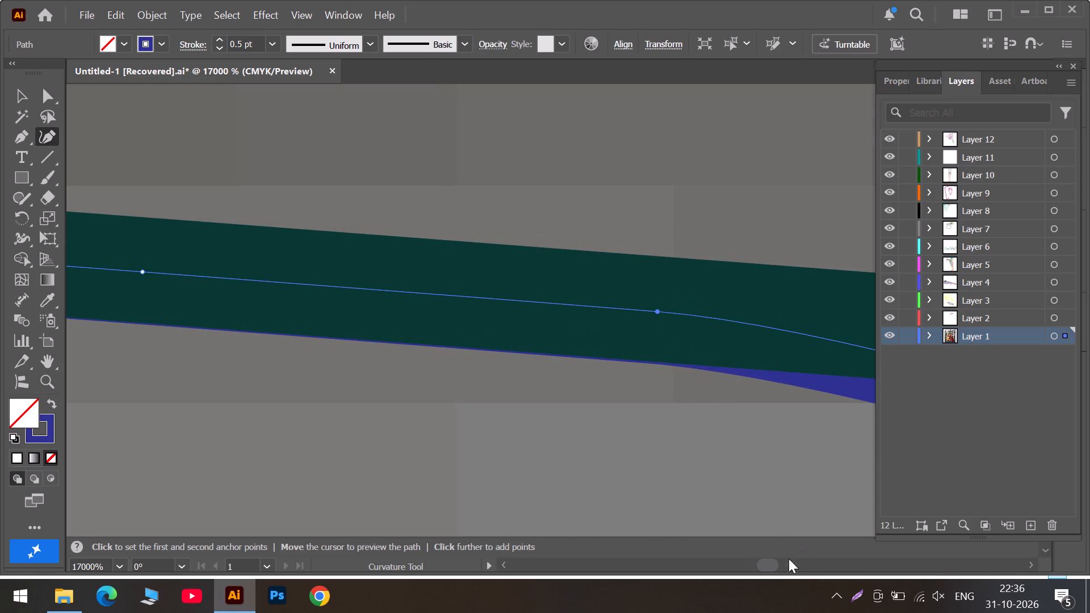
# Extend the blue path along the dark green line with two more anchors pulled up to its centre.
pyautogui.click(784, 564)
pyautogui.moveTo(827, 451); pyautogui.dragTo(827, 452)
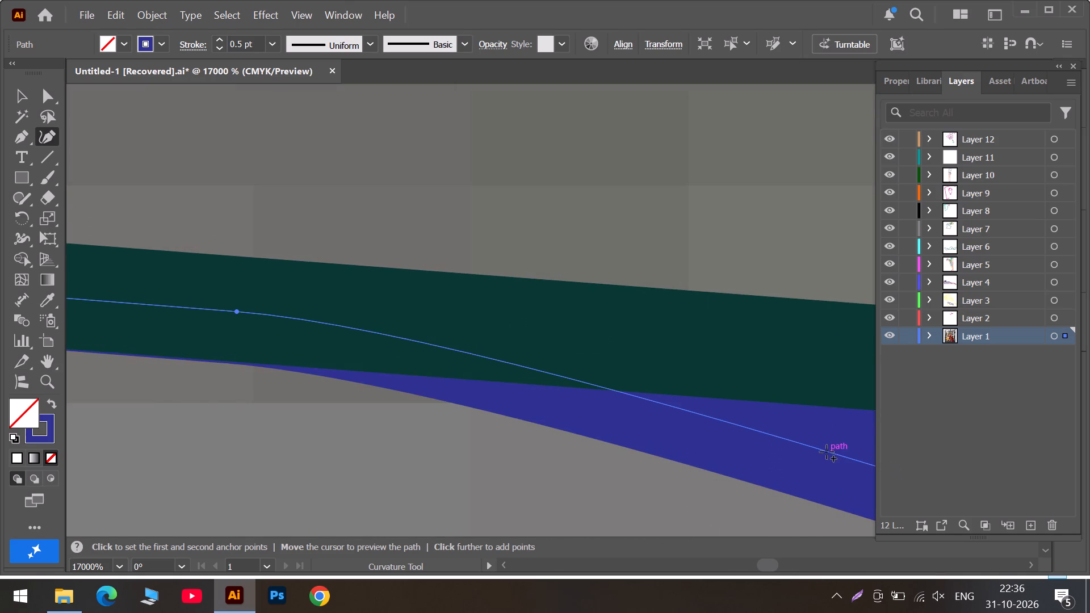
pyautogui.moveTo(827, 452); pyautogui.dragTo(726, 347)
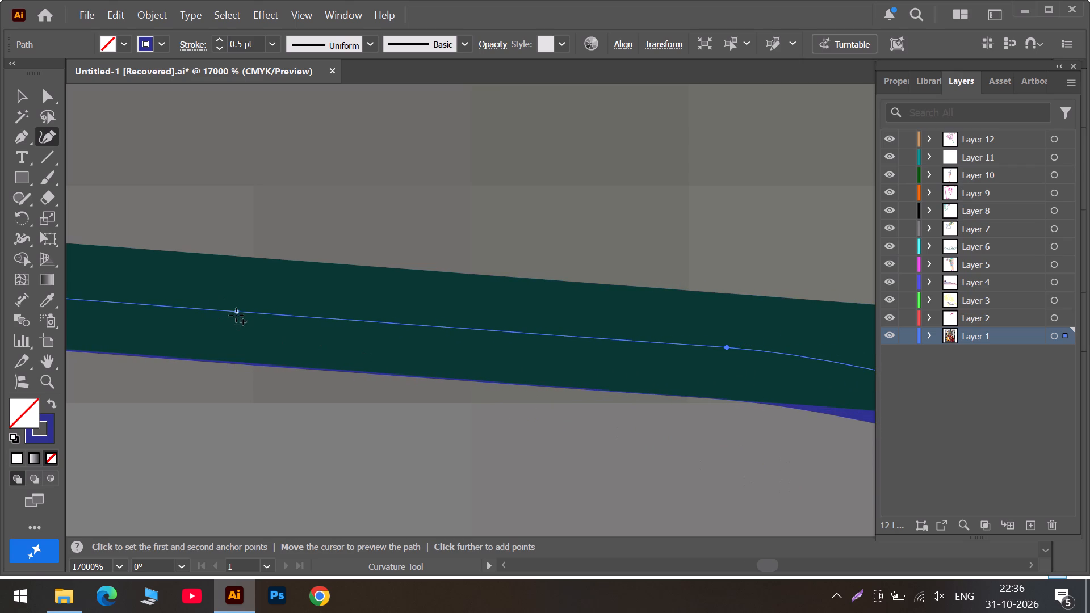
pyautogui.click(236, 313)
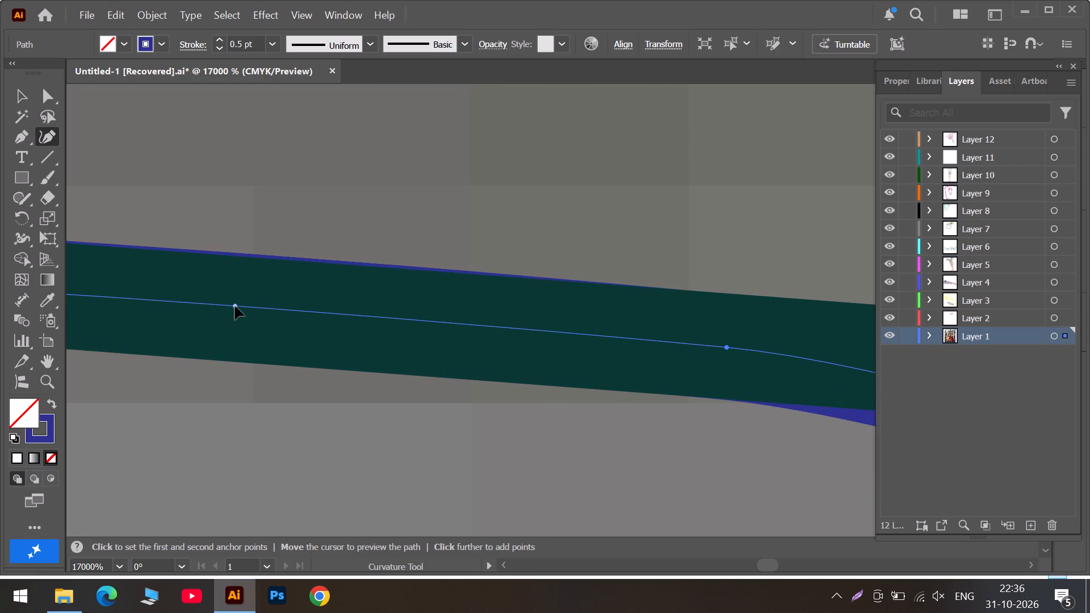
pyautogui.click(787, 562)
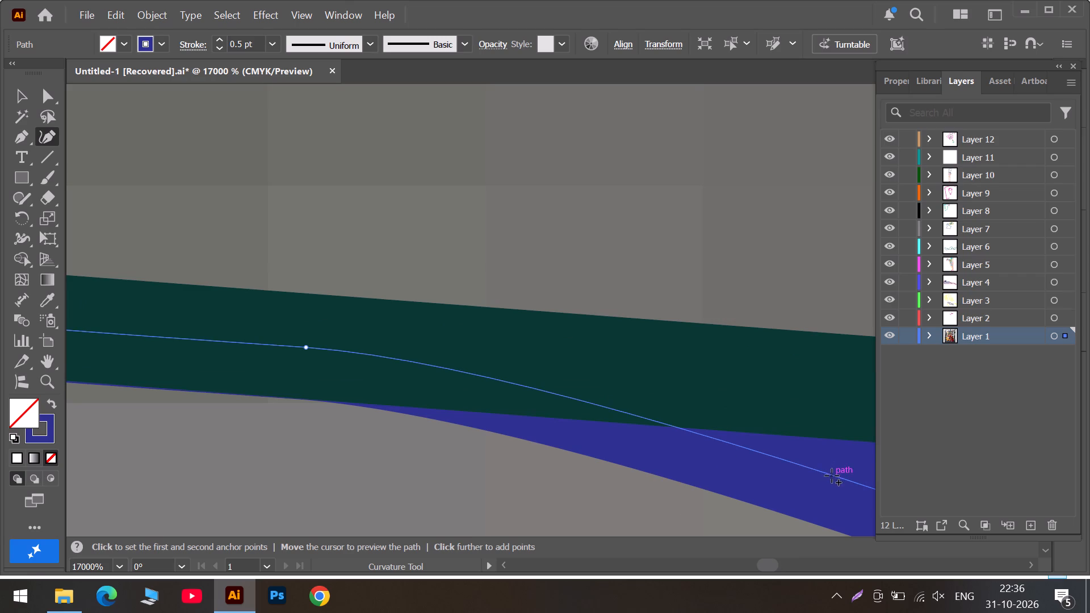
pyautogui.moveTo(832, 476); pyautogui.dragTo(767, 381)
# Place two further anchors where the blue edge drops below the dark green line and adjust both onto its centre.
pyautogui.click(796, 563)
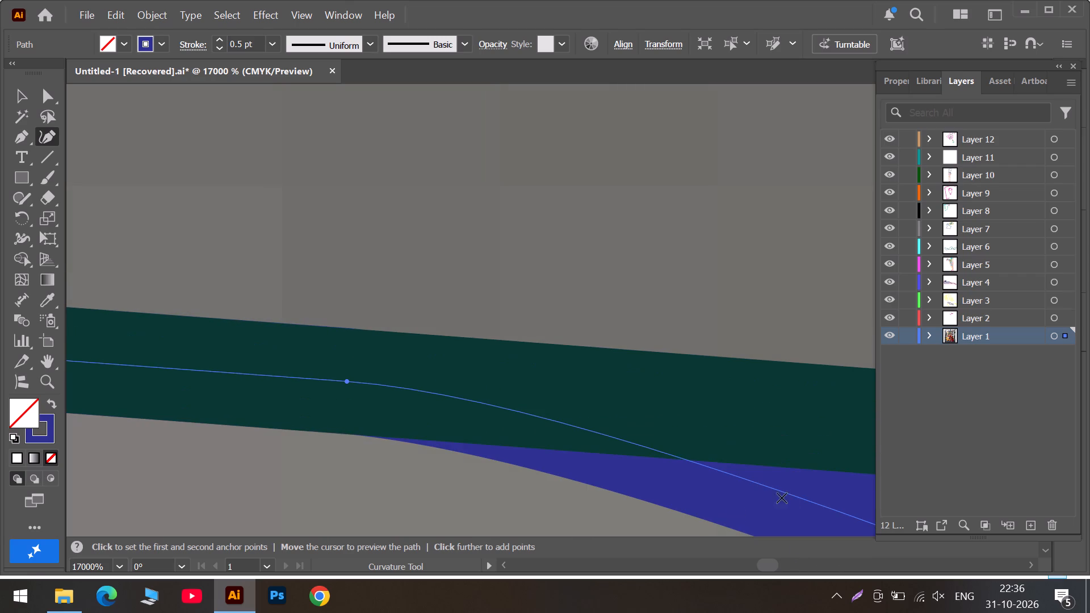
pyautogui.moveTo(832, 508); pyautogui.dragTo(828, 414)
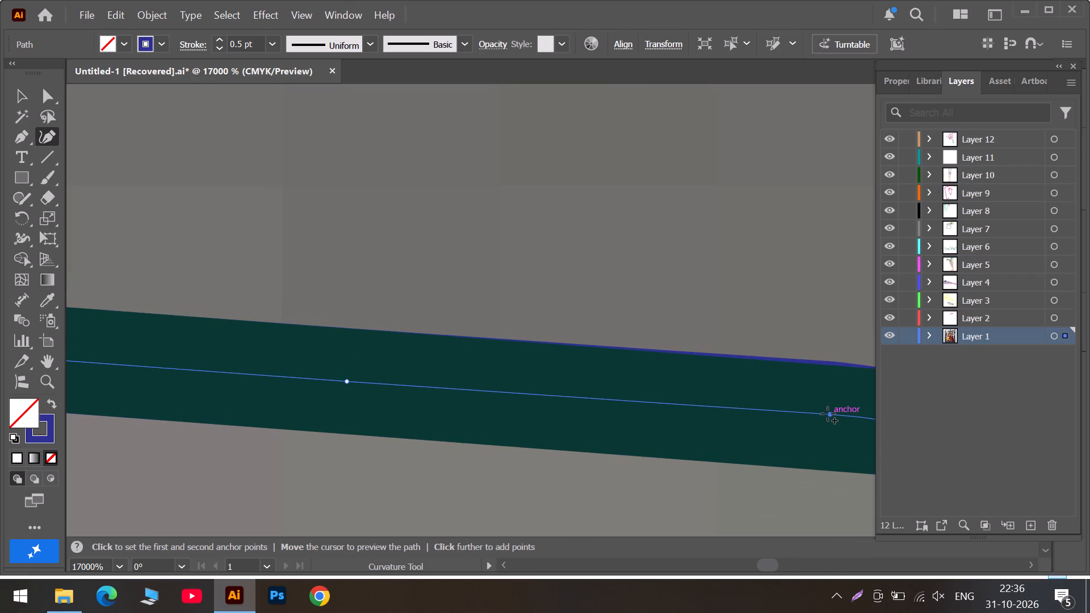
pyautogui.moveTo(828, 414); pyautogui.dragTo(811, 419)
pyautogui.click(820, 566)
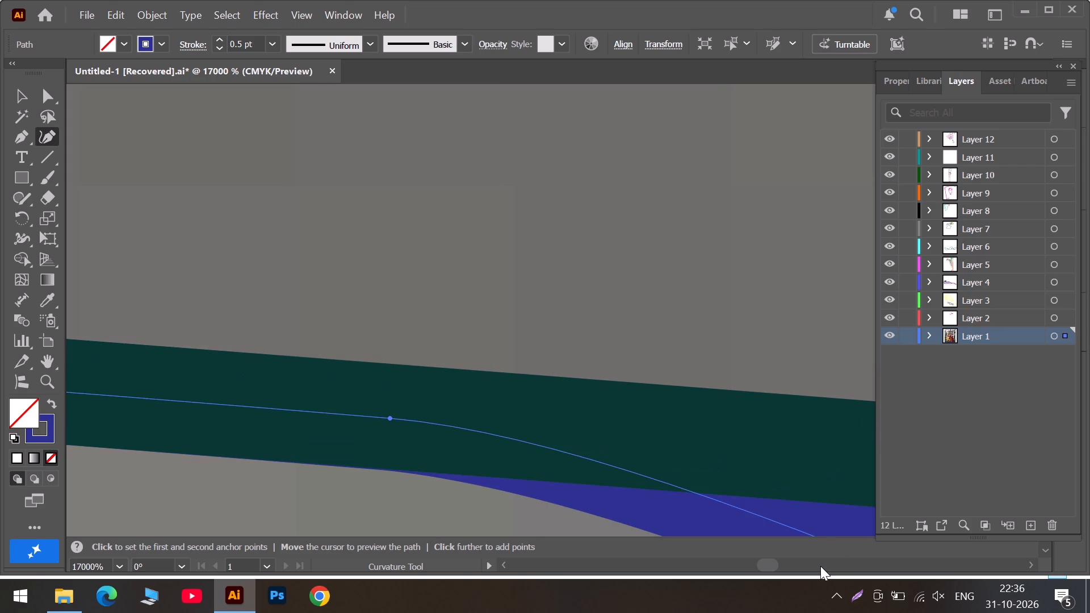
pyautogui.click(820, 566)
pyautogui.scroll(-4, 582, 534)
pyautogui.scroll(3, 598, 400)
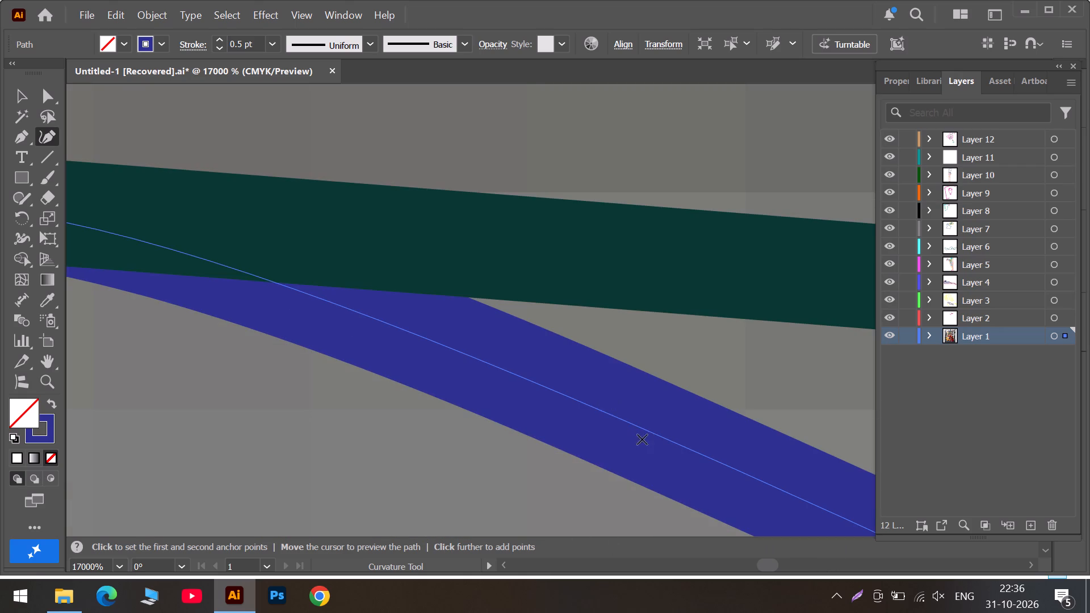
pyautogui.moveTo(701, 452); pyautogui.dragTo(497, 261)
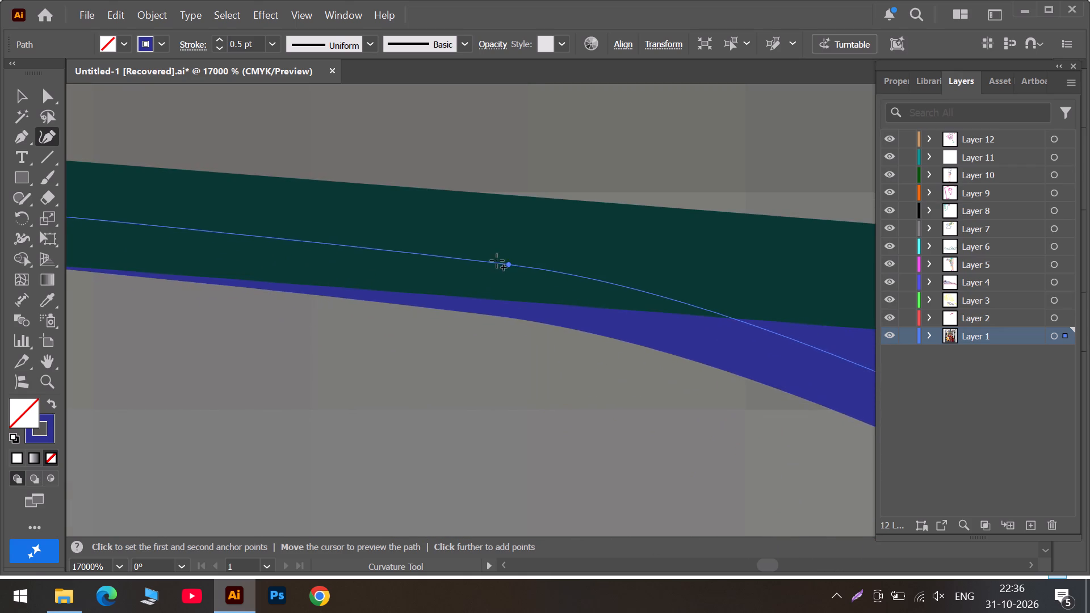
pyautogui.moveTo(497, 261); pyautogui.dragTo(443, 246)
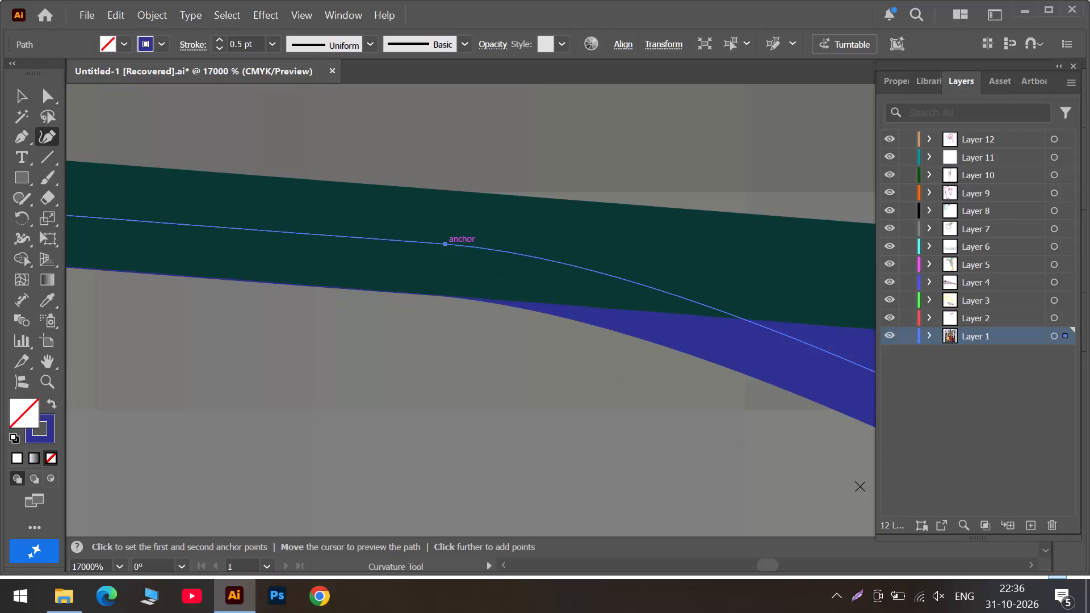
# Add the following two anchors on the blue edge along the dark green line, then nudge the first to centre the path.
pyautogui.click(789, 569)
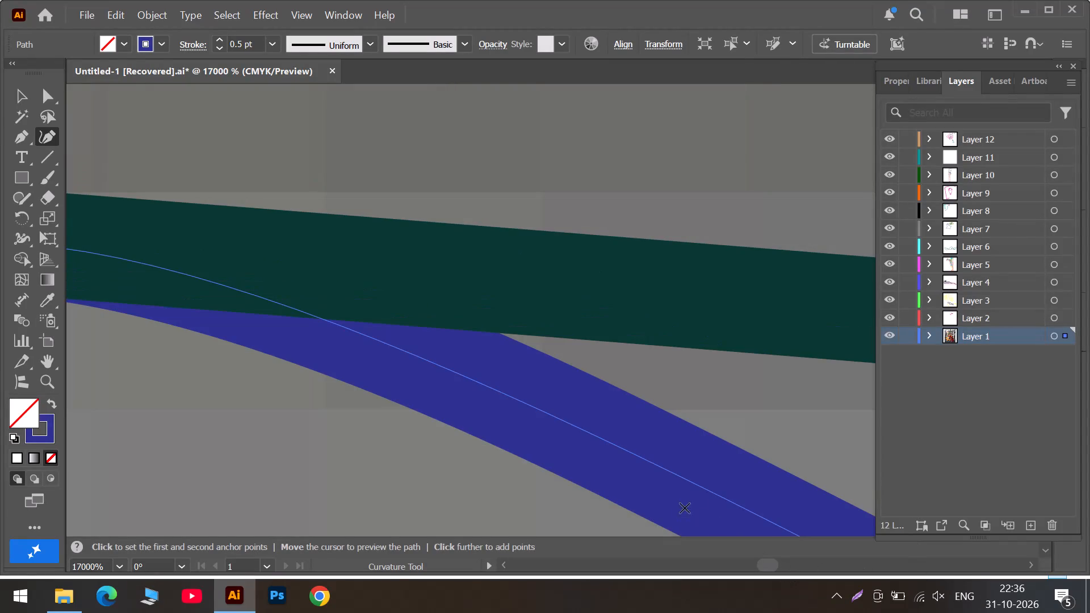
pyautogui.moveTo(712, 490); pyautogui.dragTo(613, 280)
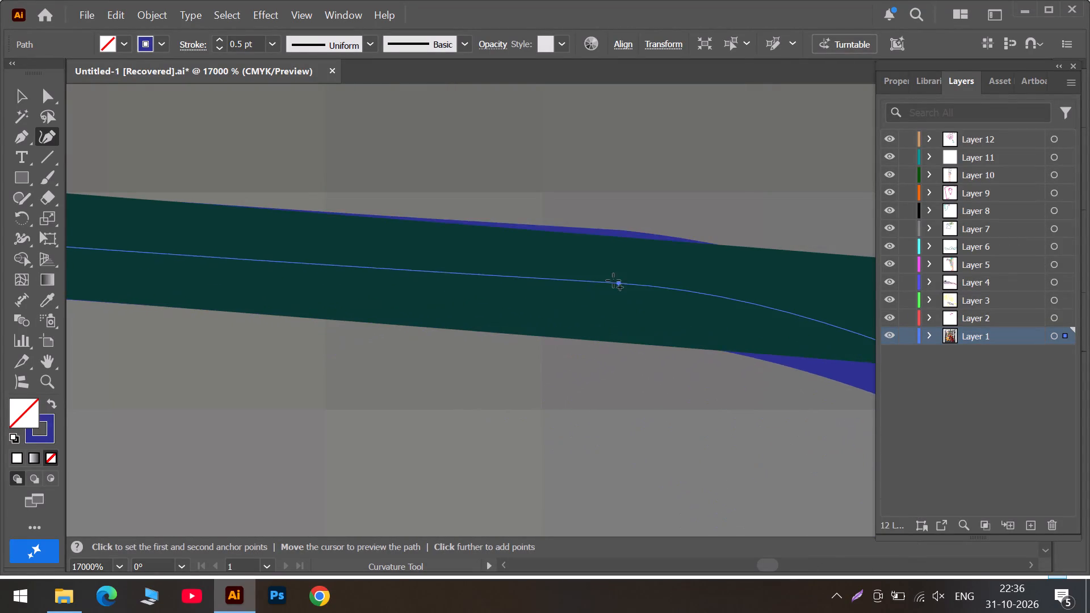
pyautogui.moveTo(613, 280); pyautogui.dragTo(569, 289)
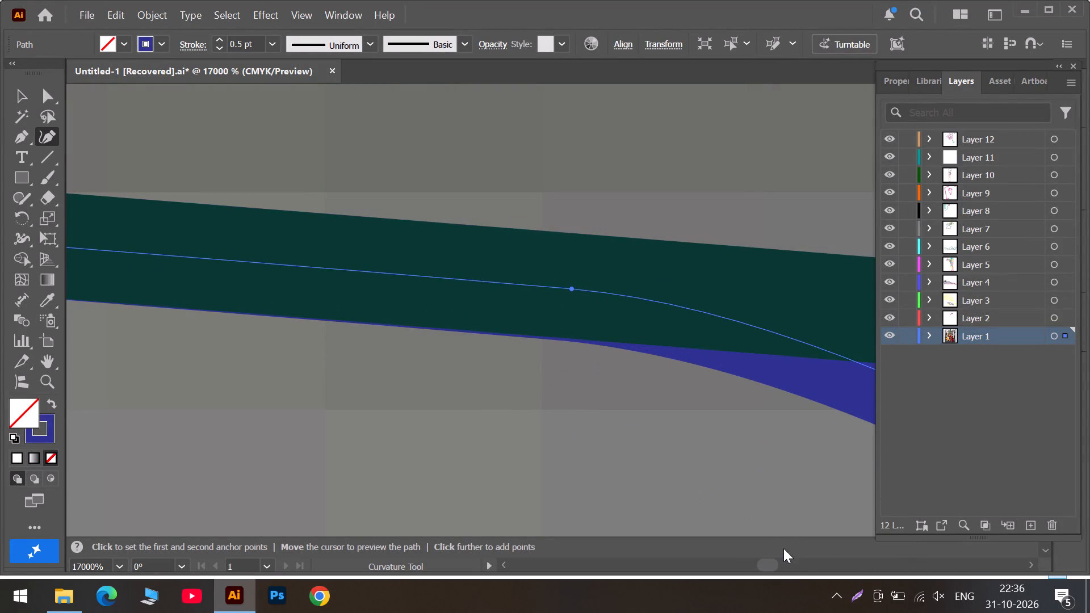
pyautogui.click(794, 565)
pyautogui.moveTo(673, 468); pyautogui.dragTo(674, 462)
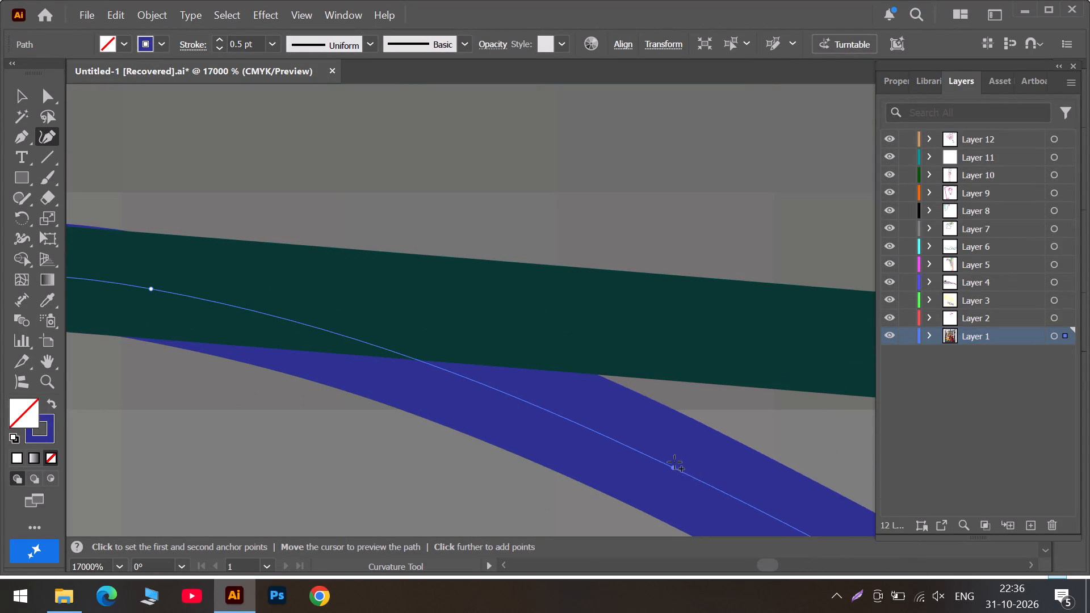
pyautogui.moveTo(674, 462); pyautogui.dragTo(629, 323)
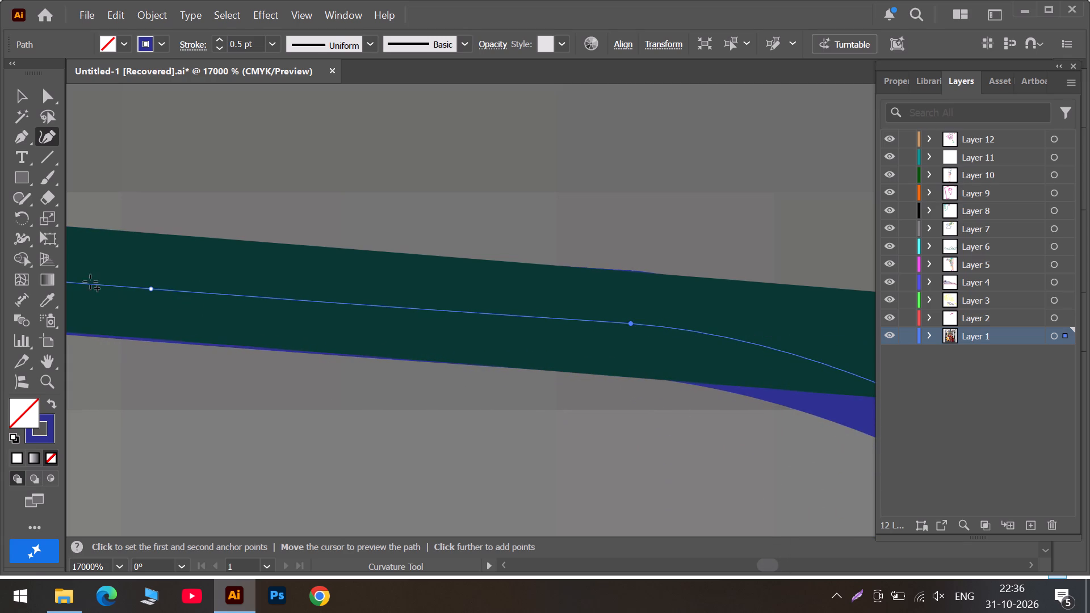
pyautogui.keyDown('alt'); pyautogui.scroll(2, 155, 294); pyautogui.keyUp('alt')
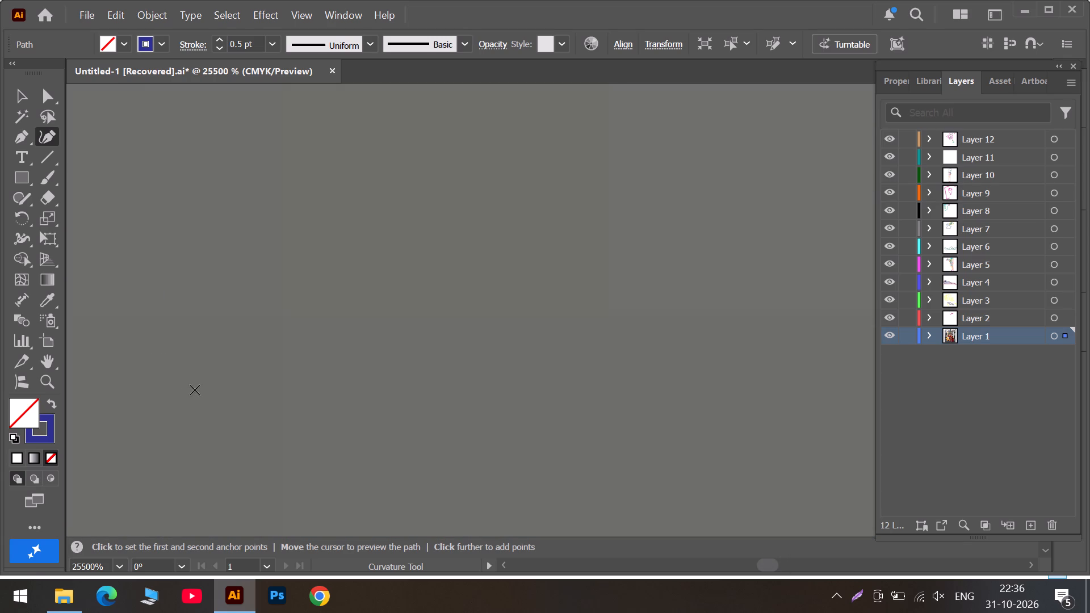
pyautogui.scroll(-2, 195, 391)
pyautogui.keyDown('alt'); pyautogui.scroll(-2, 267, 325); pyautogui.keyUp('alt')
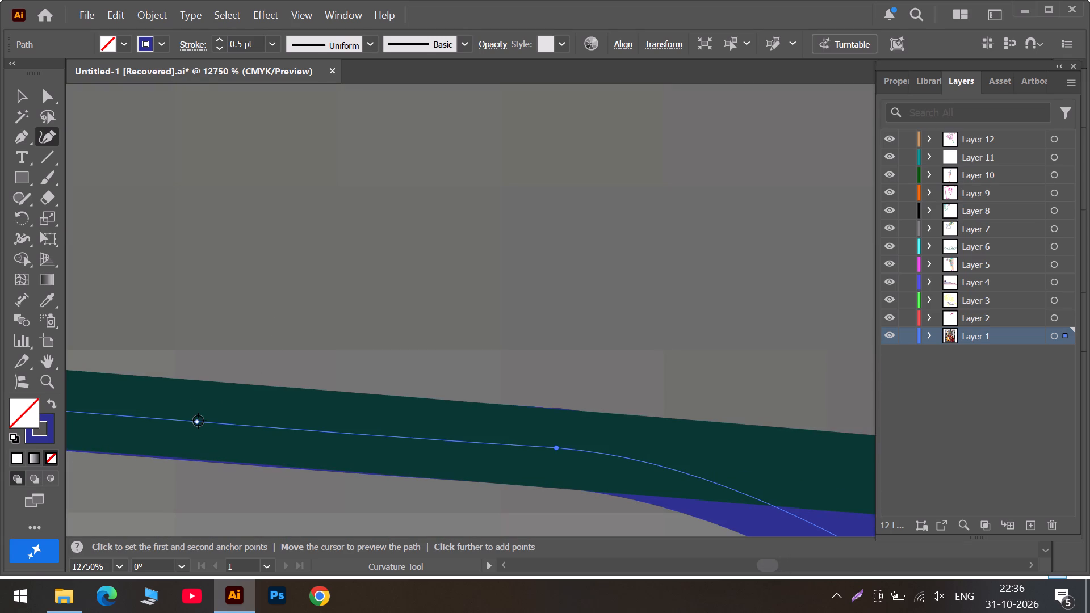
pyautogui.click(198, 421)
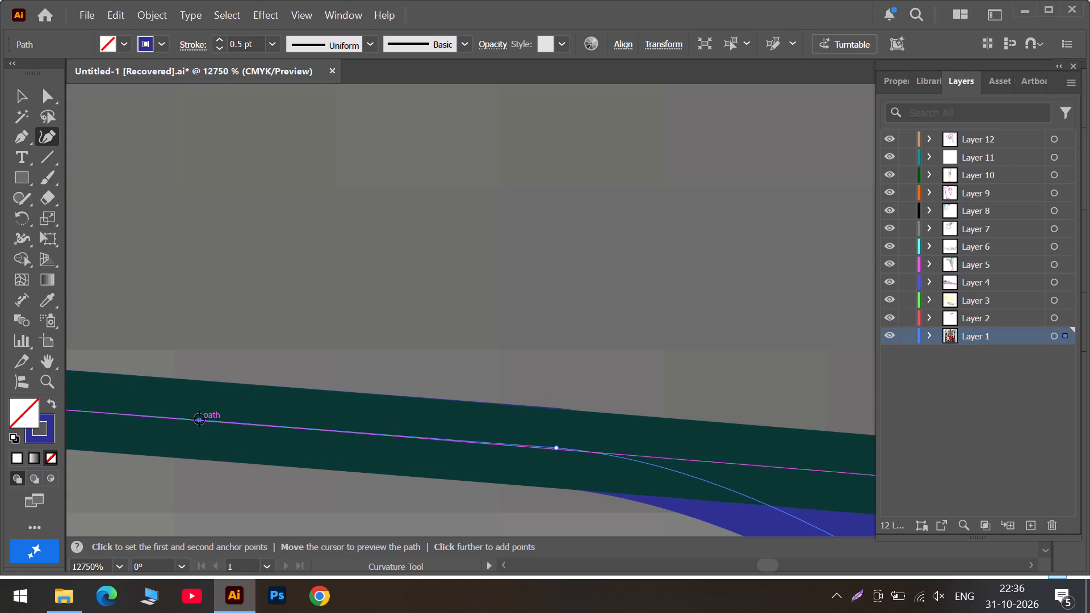
# Add one more anchor on the steeply dropping blue edge and centre it on the dark green line.
pyautogui.click(780, 561)
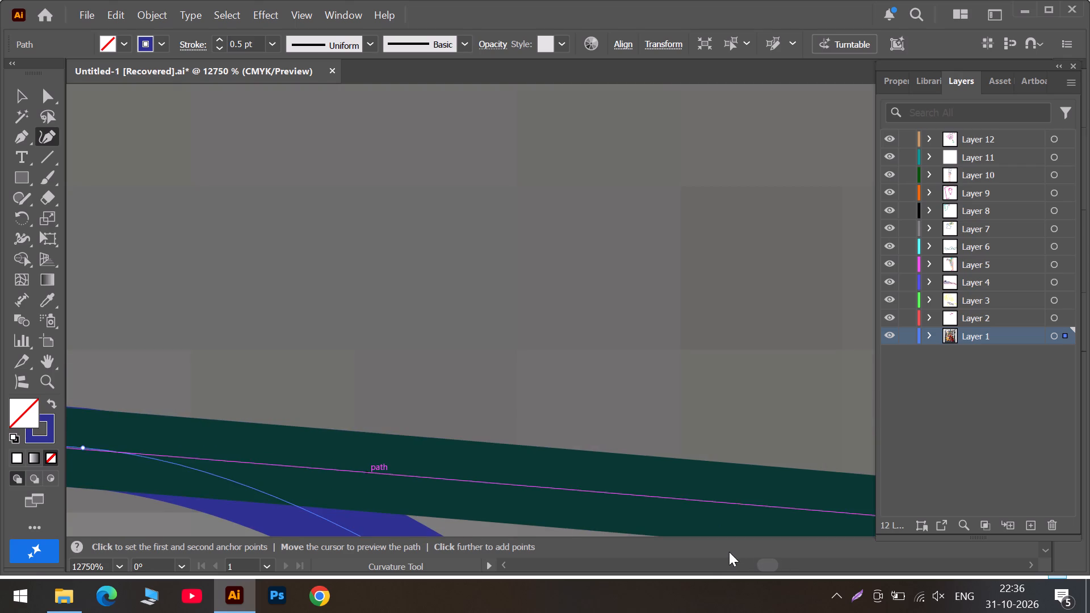
pyautogui.scroll(-2, 512, 514)
pyautogui.scroll(1, 517, 394)
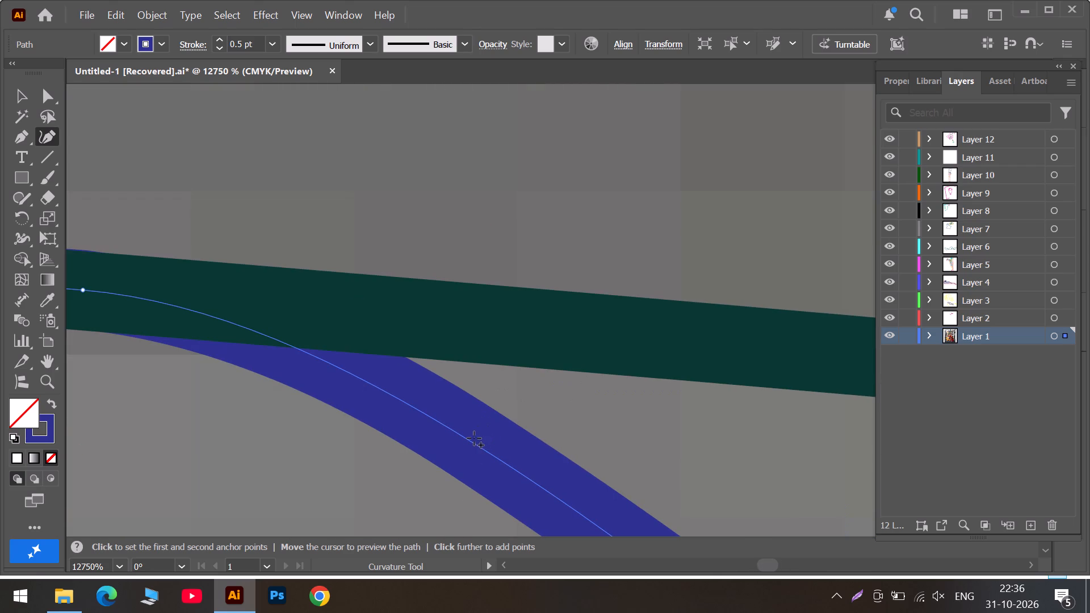
pyautogui.moveTo(474, 442); pyautogui.dragTo(437, 308)
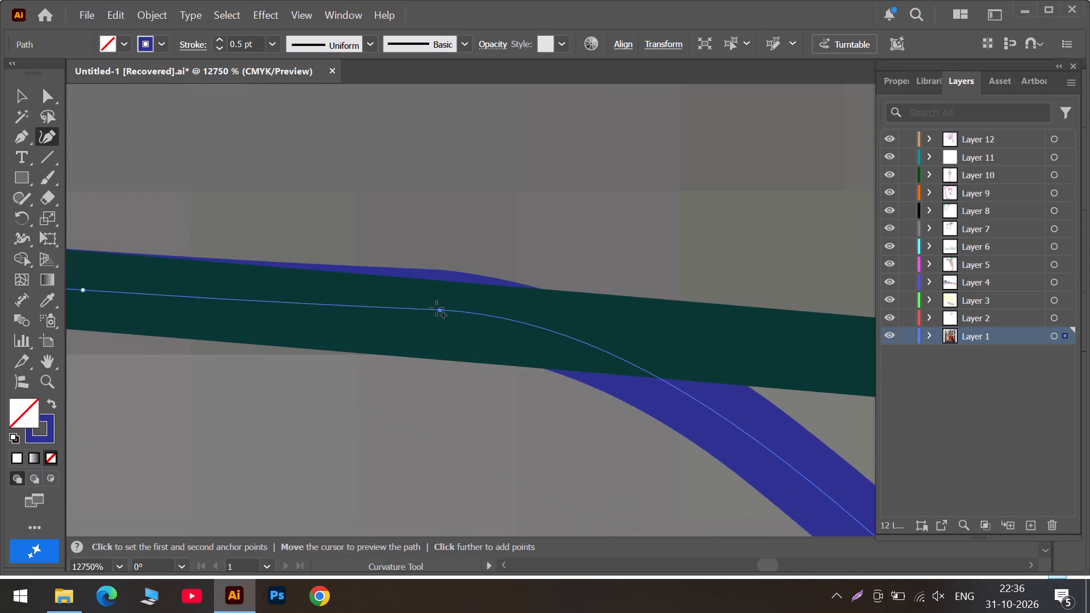
pyautogui.moveTo(437, 308); pyautogui.dragTo(424, 321)
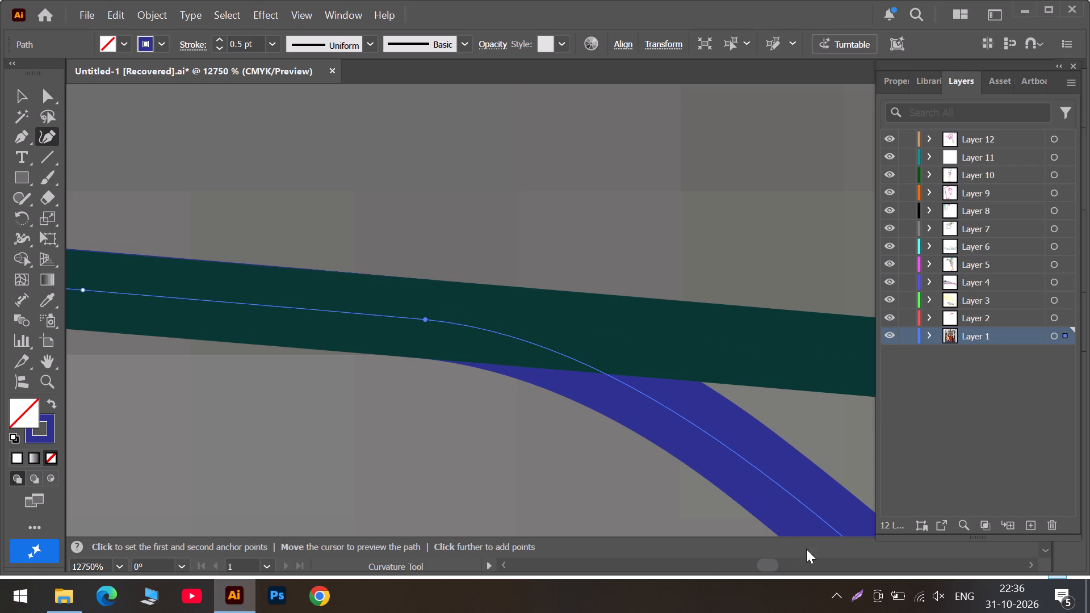
# Place two more anchors on the drooping blue edge and adjust both onto the centre of the dark green line.
pyautogui.click(789, 565)
pyautogui.scroll(-1, 631, 531)
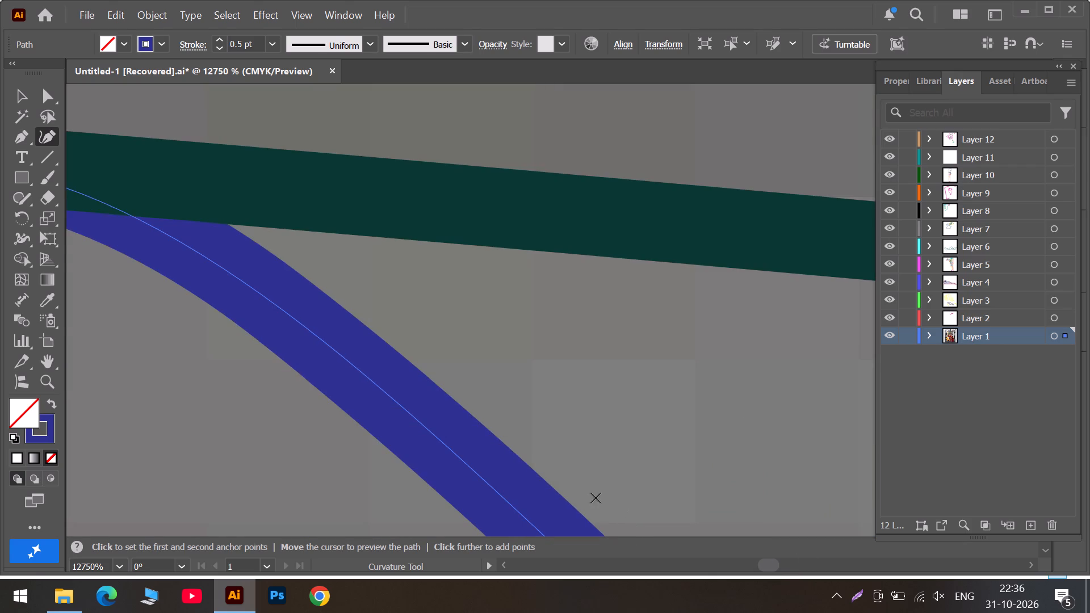
pyautogui.moveTo(483, 480); pyautogui.dragTo(380, 198)
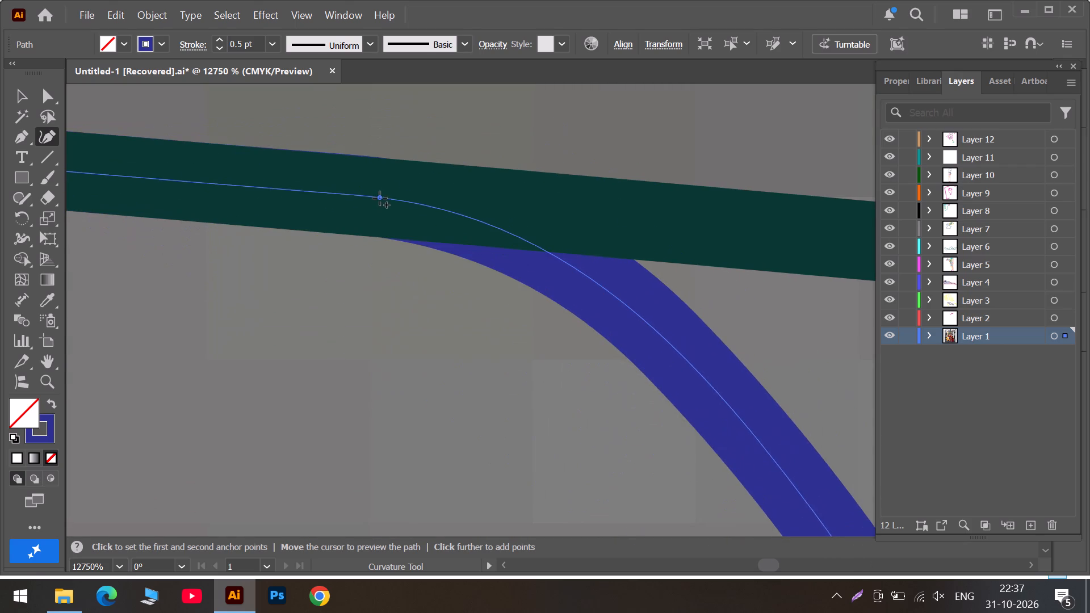
pyautogui.moveTo(380, 198); pyautogui.dragTo(391, 204)
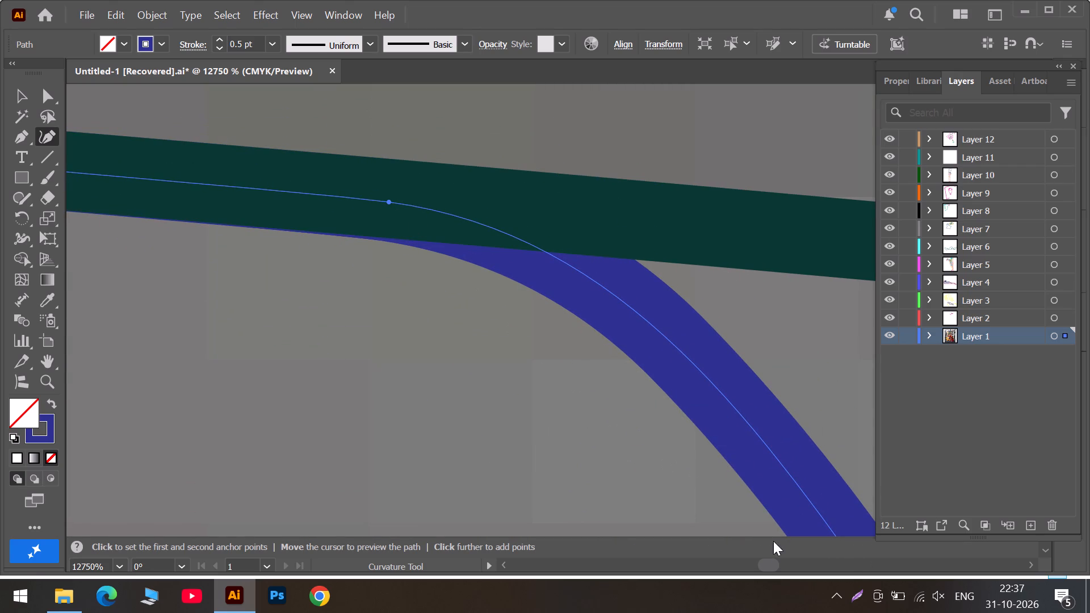
pyautogui.moveTo(791, 477); pyautogui.dragTo(786, 233)
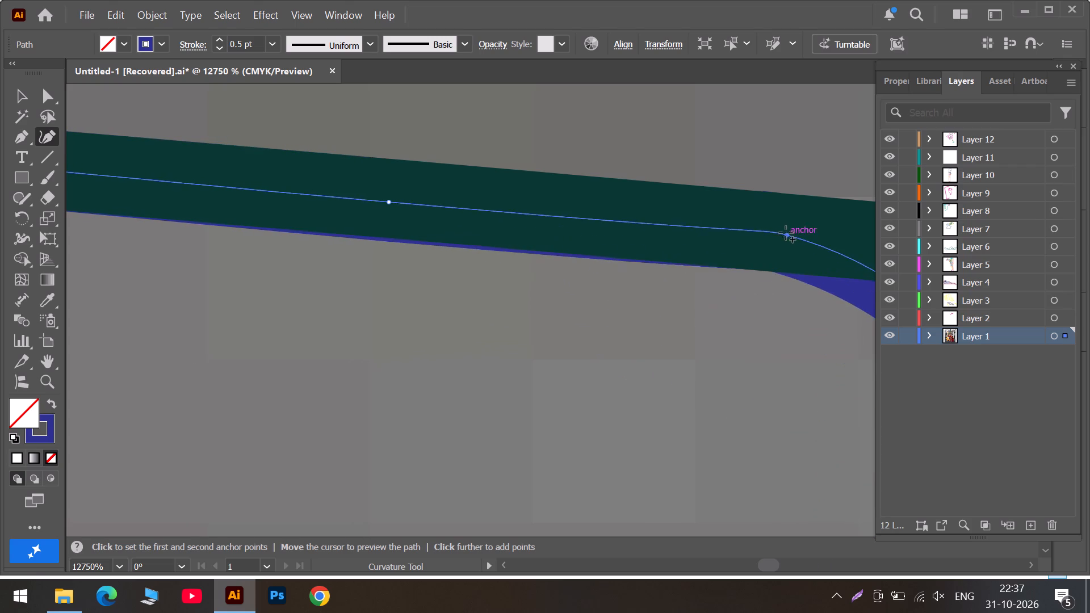
pyautogui.moveTo(786, 233); pyautogui.dragTo(775, 235)
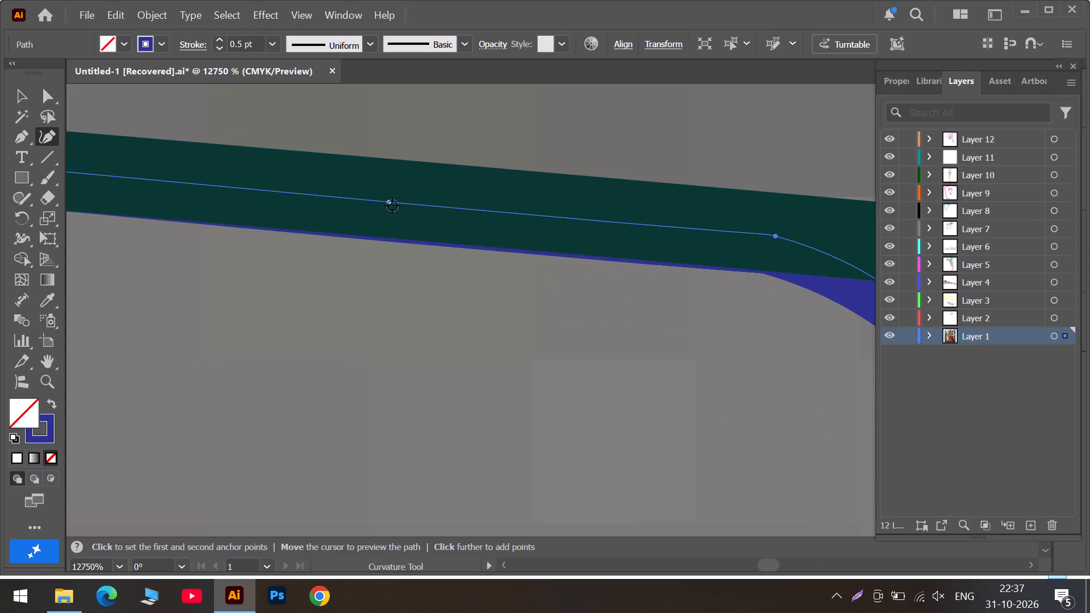
pyautogui.click(389, 202)
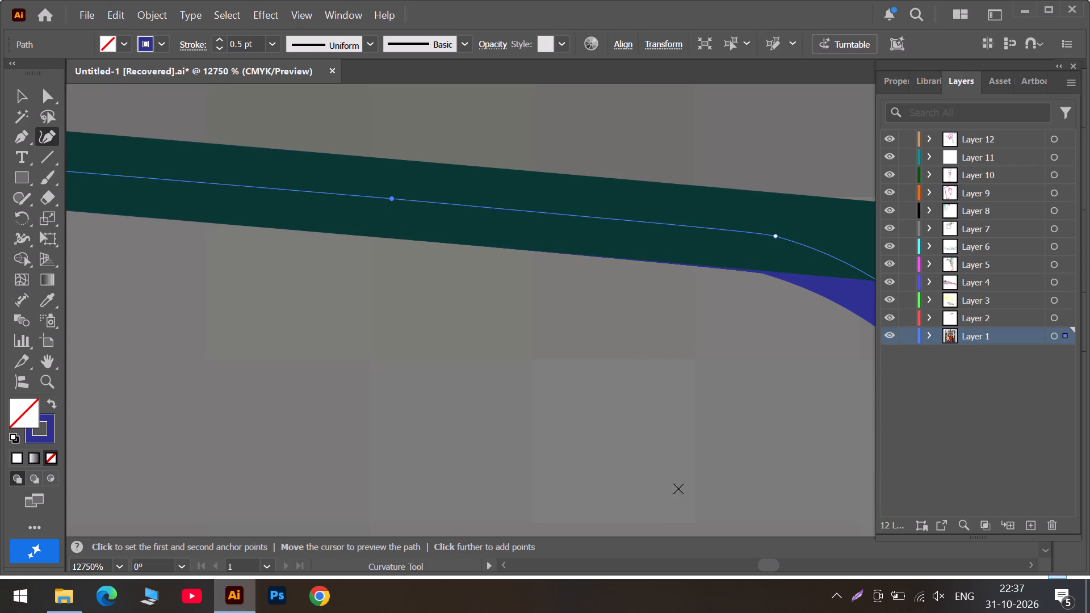
# Add an anchor on the blue edge where it drops away, place it on the dark green line, and recentre the preceding anchor.
pyautogui.click(783, 561)
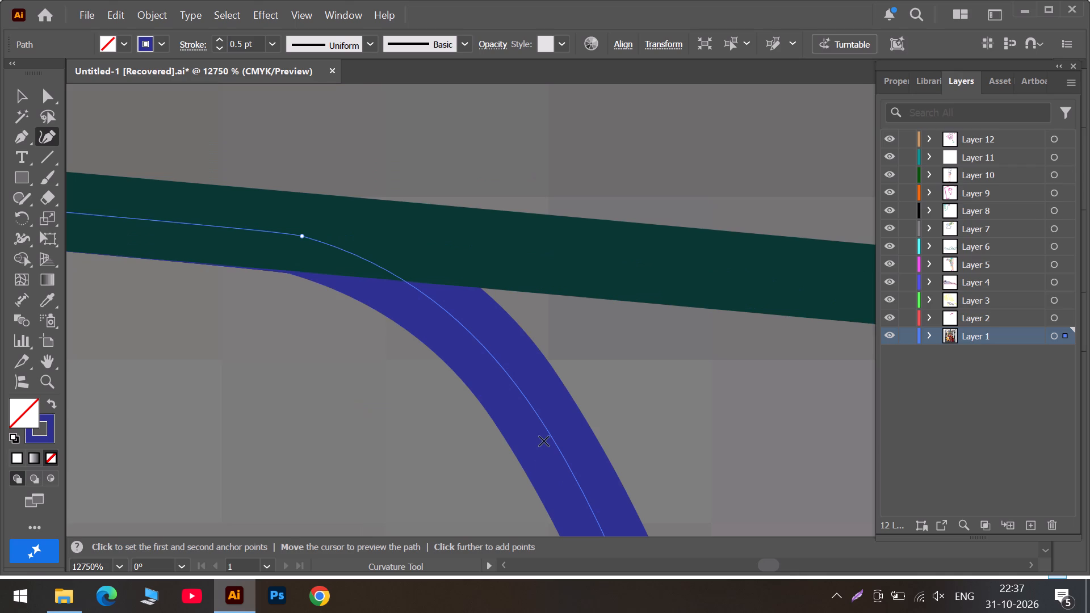
pyautogui.moveTo(551, 436); pyautogui.dragTo(671, 264)
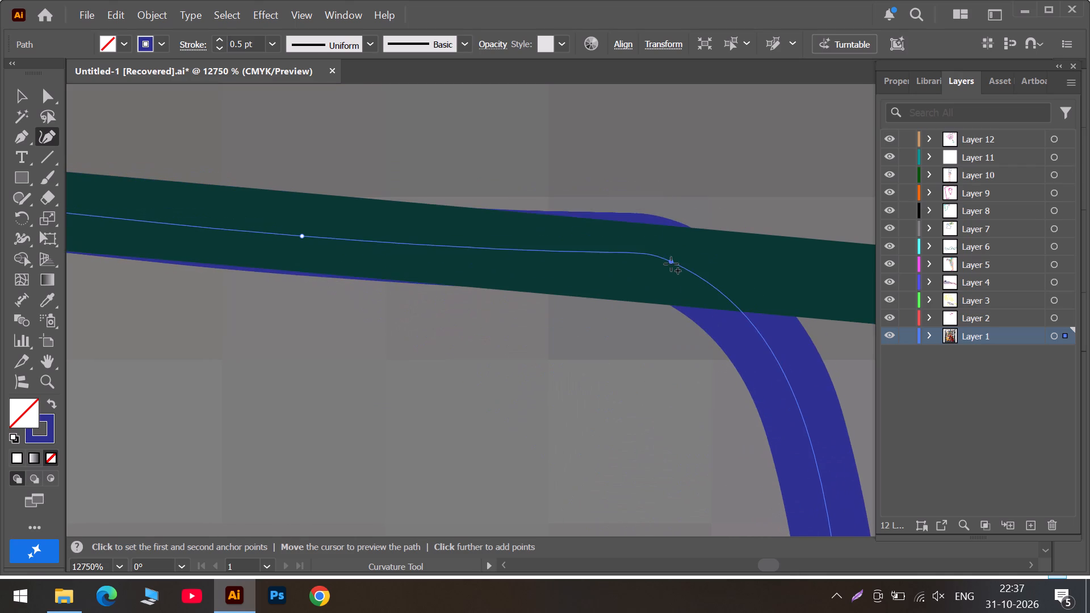
pyautogui.moveTo(671, 264); pyautogui.dragTo(682, 272)
pyautogui.moveTo(303, 240); pyautogui.dragTo(307, 230)
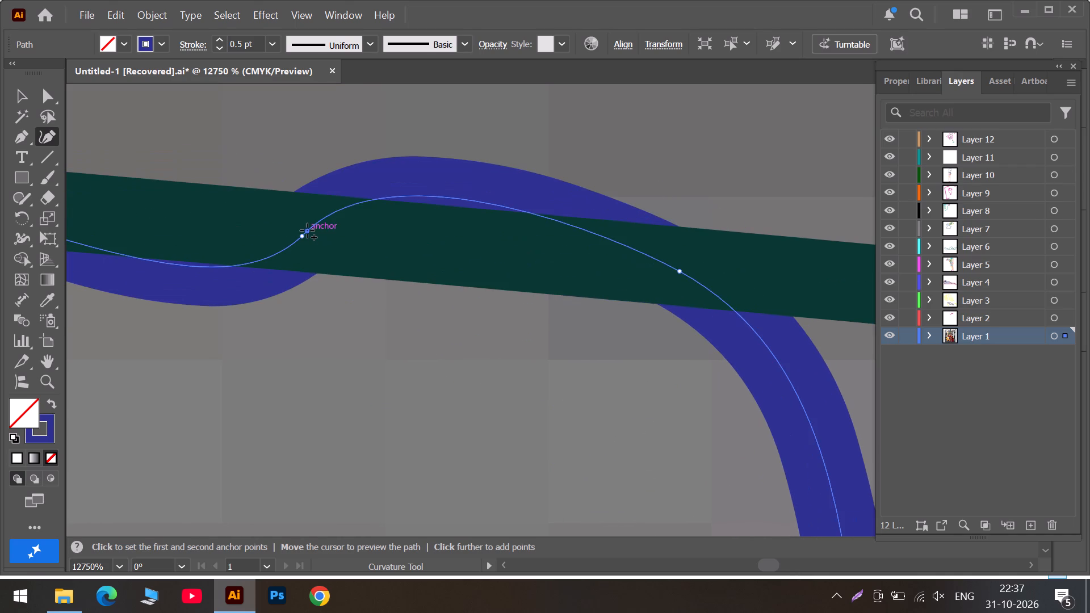
pyautogui.moveTo(307, 230); pyautogui.dragTo(307, 232)
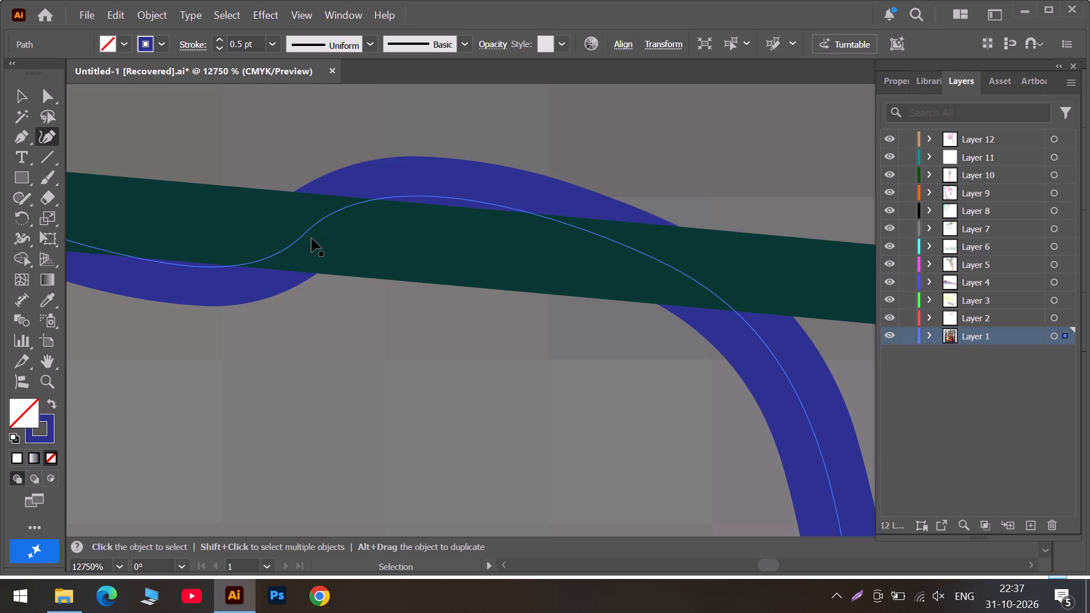
pyautogui.hotkey('ctrl', 'z')
pyautogui.moveTo(304, 236); pyautogui.dragTo(308, 233)
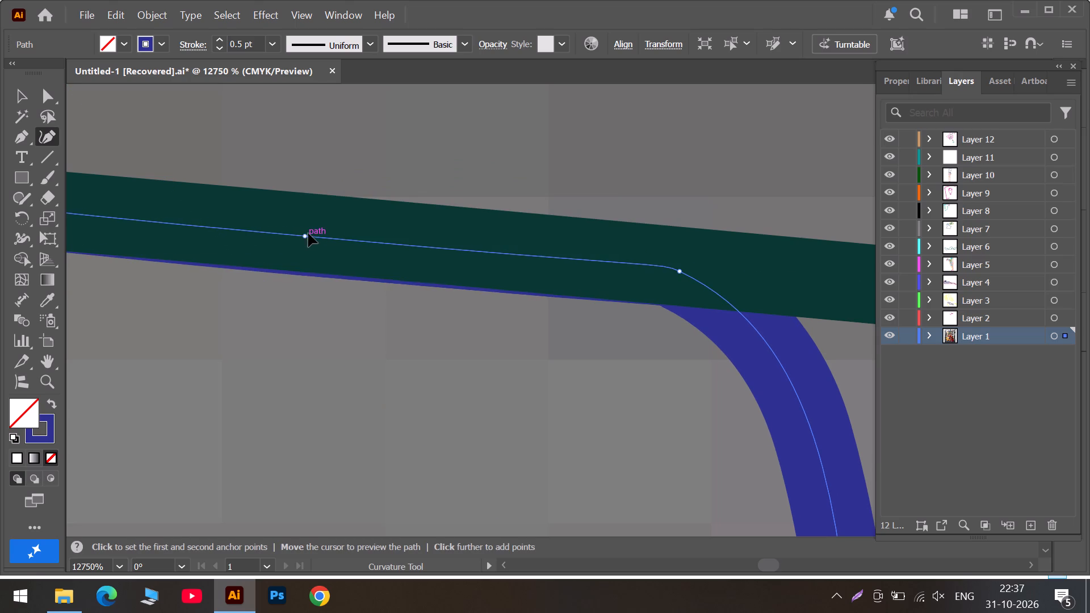
pyautogui.moveTo(308, 233); pyautogui.dragTo(311, 232)
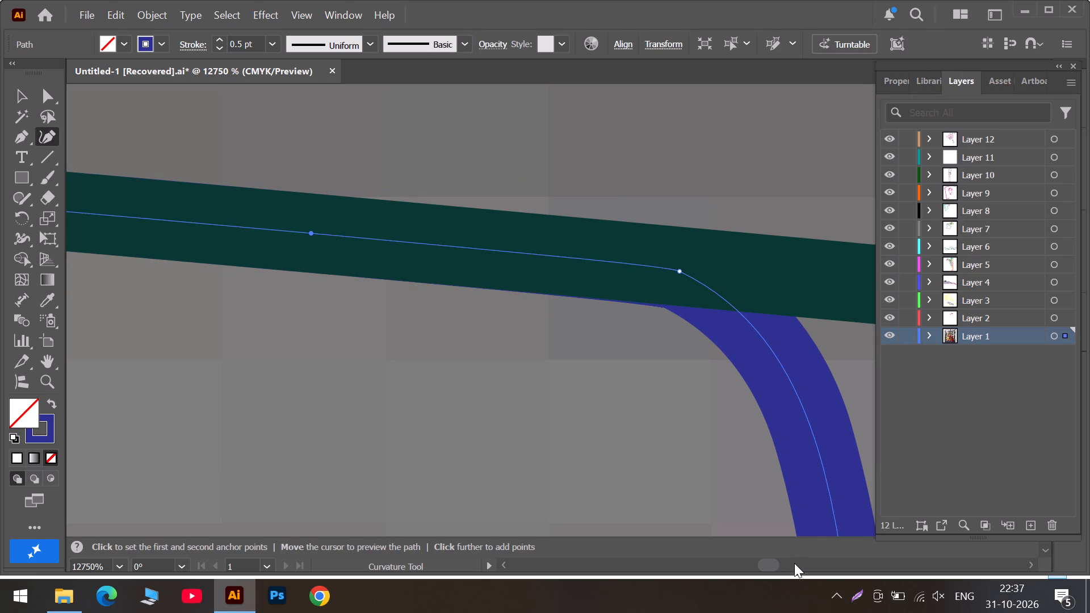
# Pull the steep blue edge onto the dark green line with one more anchor, then nudge the anchor before it onto the centre.
pyautogui.click(794, 563)
pyautogui.scroll(-1, 460, 509)
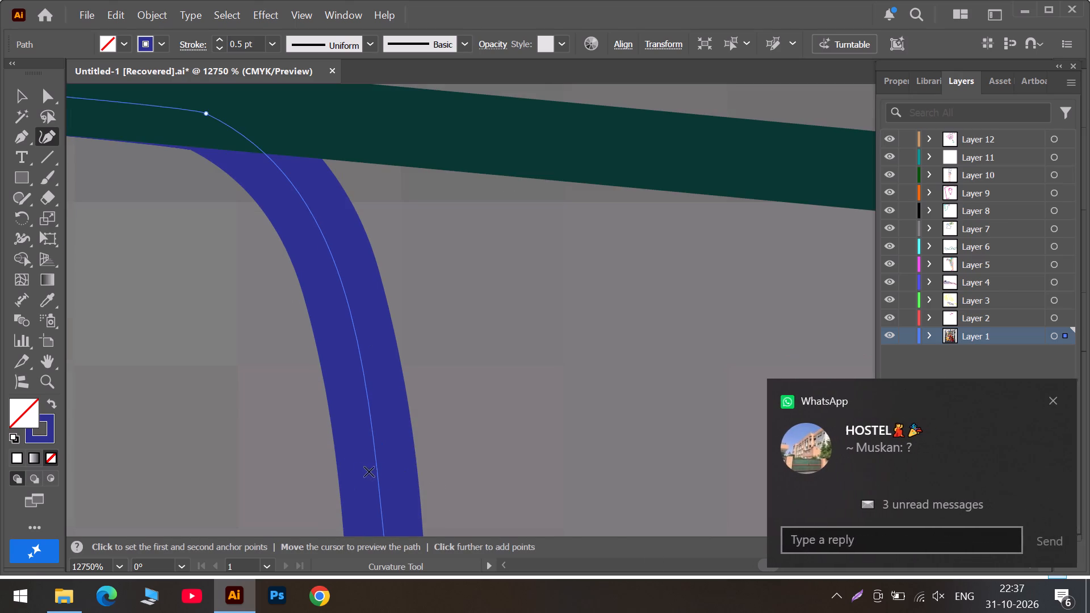
pyautogui.moveTo(380, 475); pyautogui.dragTo(546, 179)
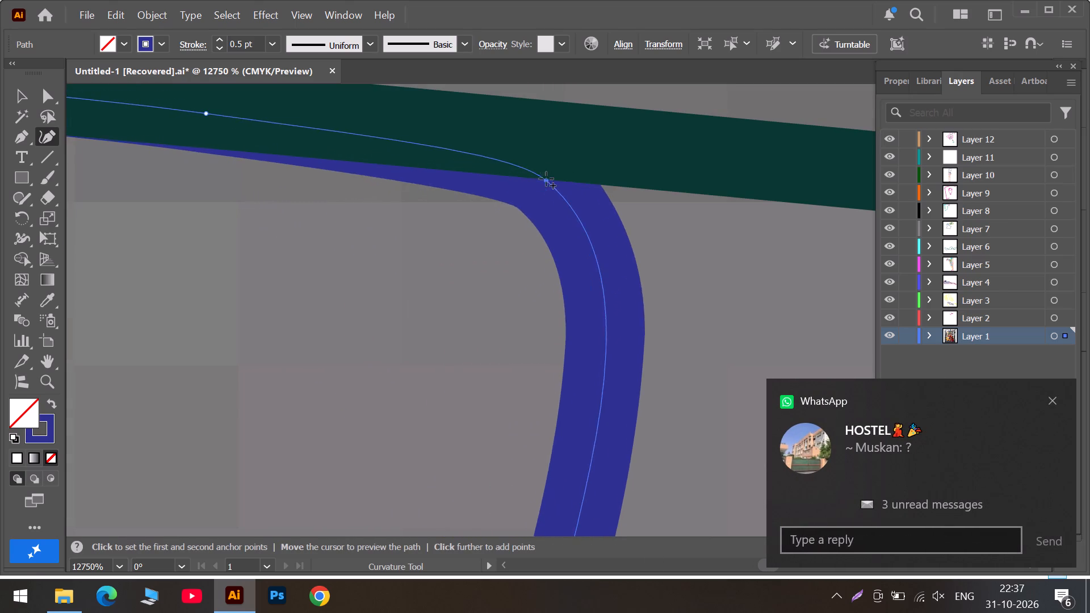
pyautogui.moveTo(546, 179); pyautogui.dragTo(551, 151)
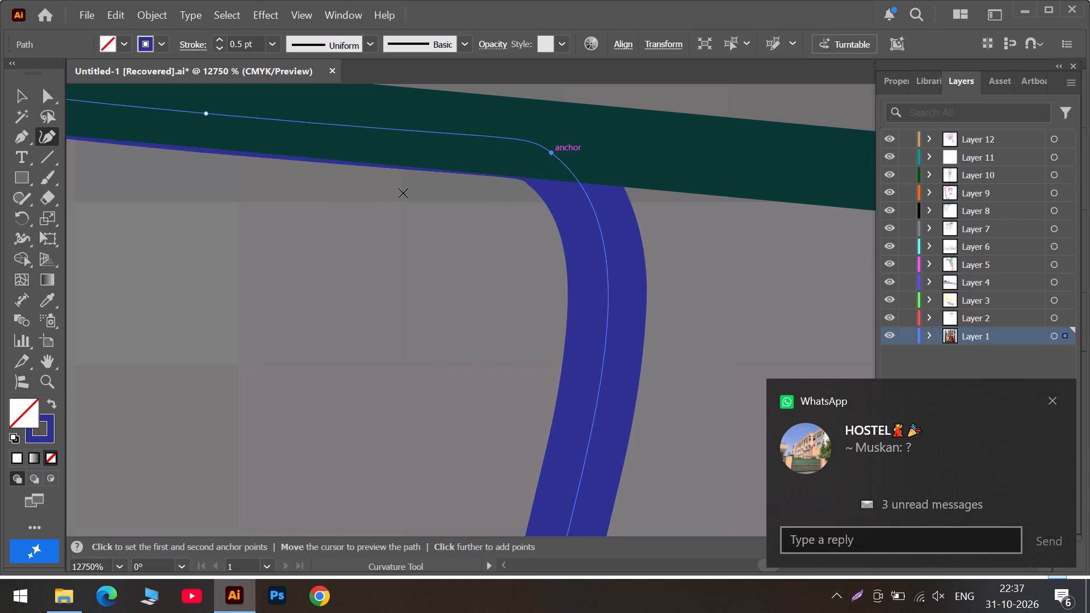
pyautogui.scroll(2, 237, 199)
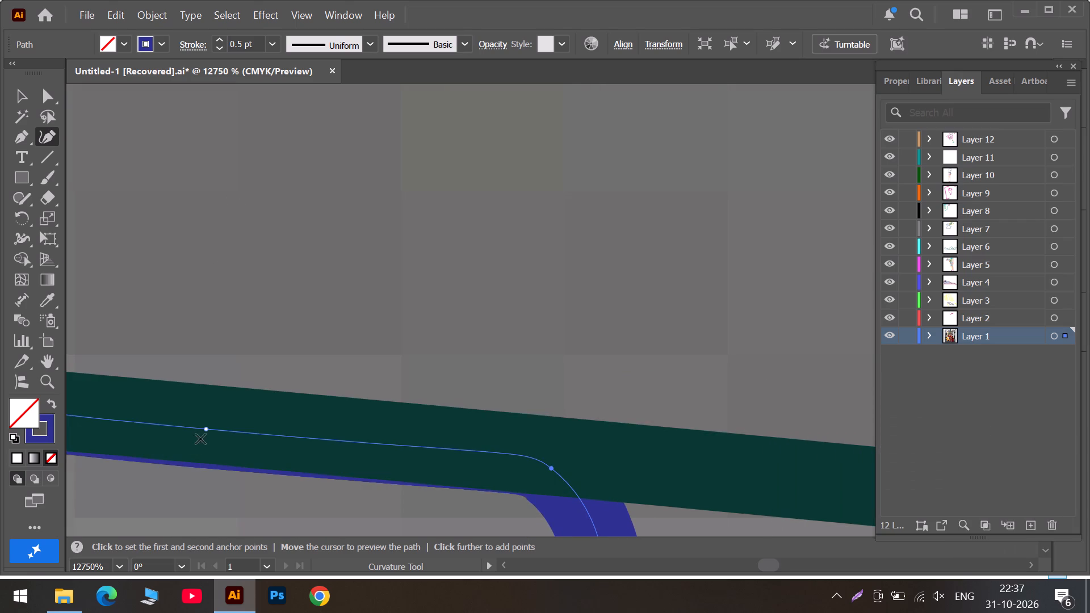
pyautogui.moveTo(207, 430); pyautogui.dragTo(211, 423)
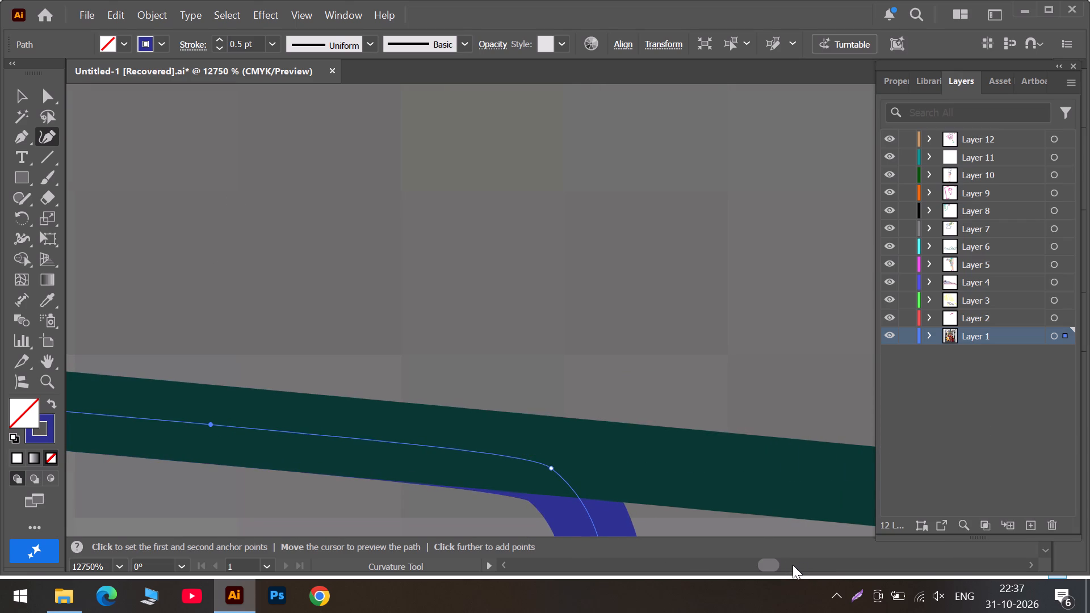
# Continue fitting the blue edge to the dark green line past the newest anchor, where the path drops away.
pyautogui.click(793, 565)
pyautogui.scroll(-4, 396, 534)
pyautogui.scroll(3, 149, 153)
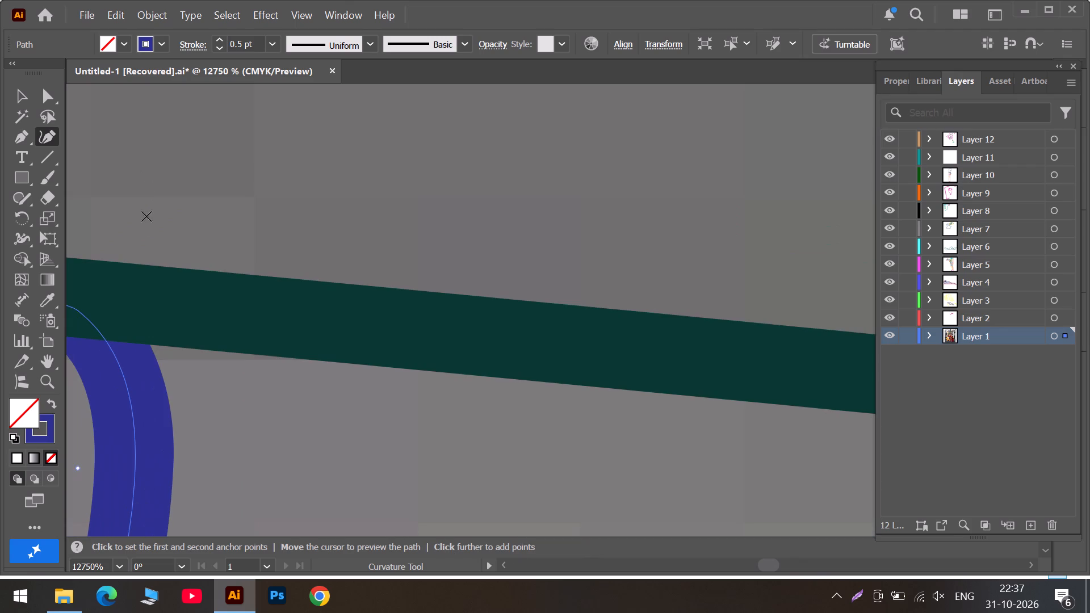
# Delete the left one of the two bottom anchors in the blue path's U-shaped dip below the dark green line.
pyautogui.keyDown('alt'); pyautogui.scroll(-3, 169, 411); pyautogui.keyUp('alt')
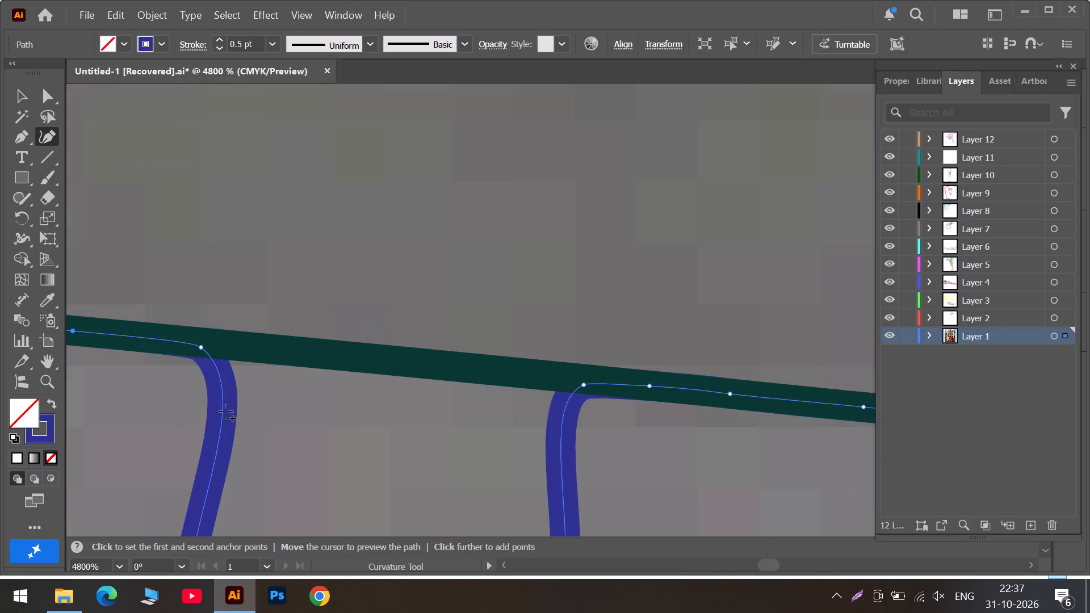
pyautogui.scroll(-3, 273, 425)
pyautogui.scroll(-5, 454, 520)
pyautogui.scroll(1, 406, 396)
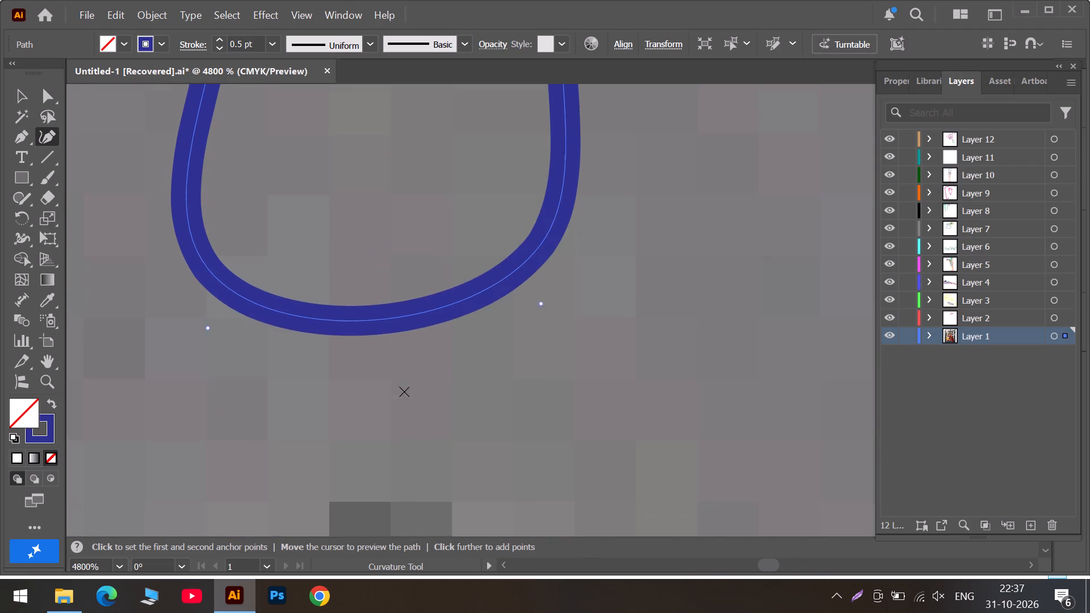
pyautogui.scroll(1, 404, 392)
pyautogui.click(205, 328)
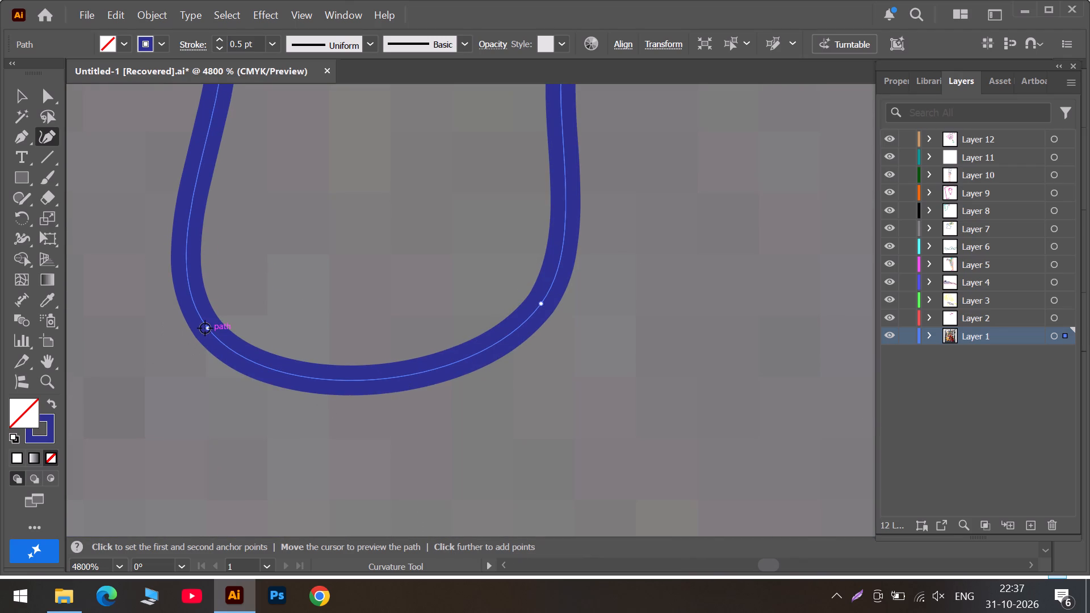
pyautogui.press('Delete')
pyautogui.scroll(5, 380, 324)
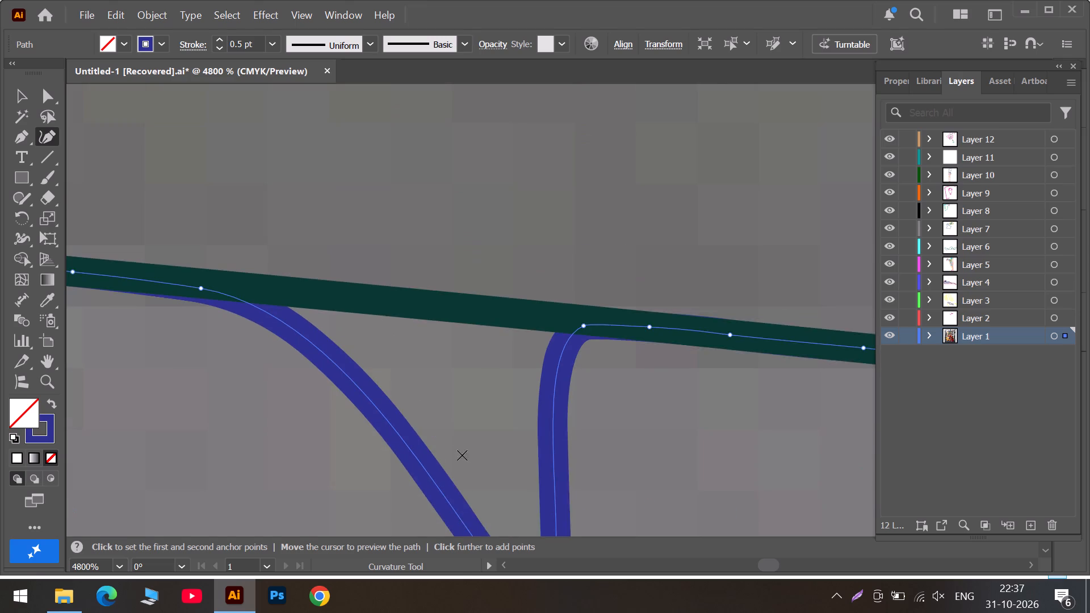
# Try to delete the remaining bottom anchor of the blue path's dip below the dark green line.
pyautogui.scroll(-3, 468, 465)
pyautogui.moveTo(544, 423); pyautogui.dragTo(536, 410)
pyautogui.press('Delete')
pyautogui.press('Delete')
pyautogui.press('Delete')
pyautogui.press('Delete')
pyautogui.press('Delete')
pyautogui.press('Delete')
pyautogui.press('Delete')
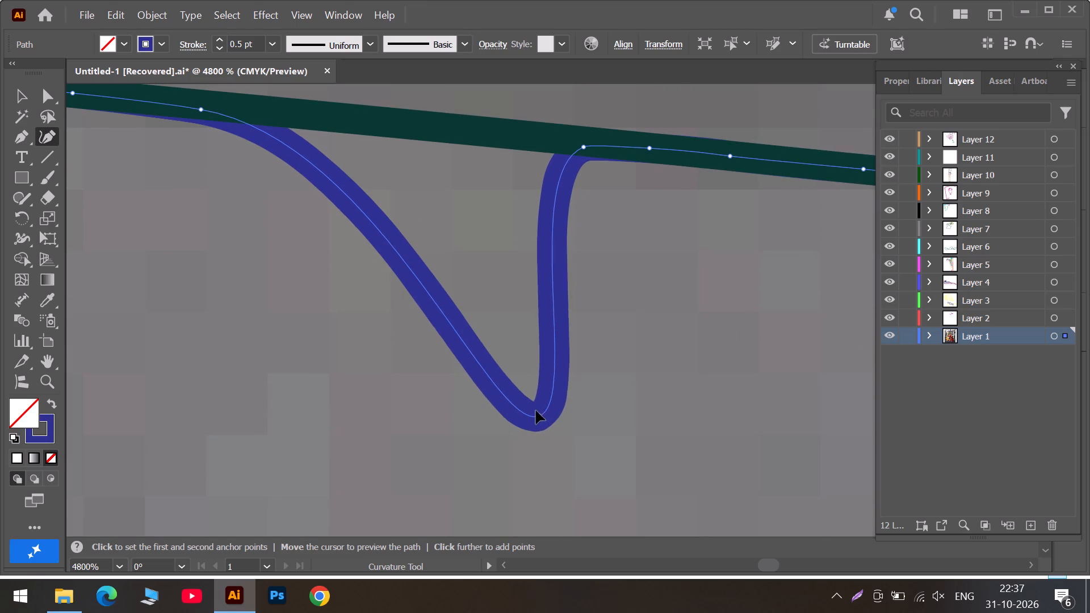
# Move the dip's bottom anchor up onto the dark green line and centre it and the neighbouring anchor on that line.
pyautogui.moveTo(536, 410); pyautogui.dragTo(429, 128)
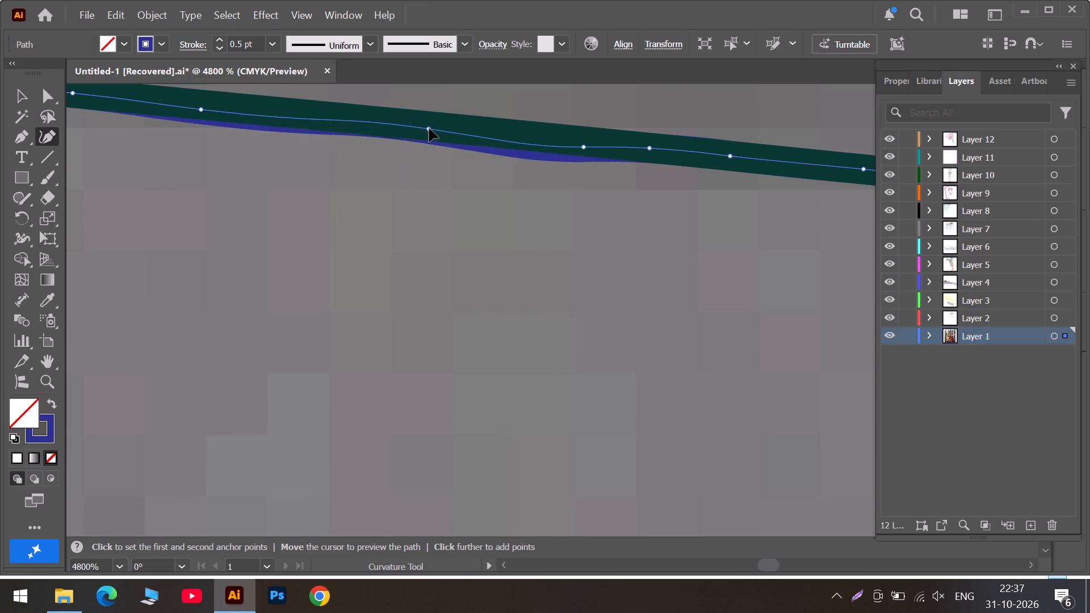
pyautogui.moveTo(429, 128); pyautogui.dragTo(424, 126)
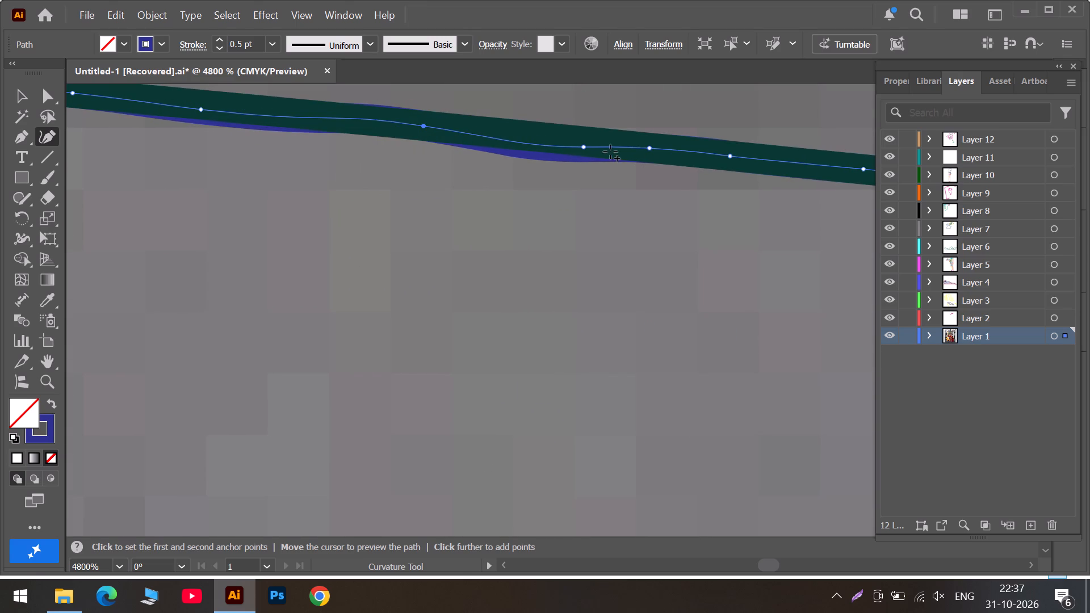
pyautogui.moveTo(585, 149); pyautogui.dragTo(581, 140)
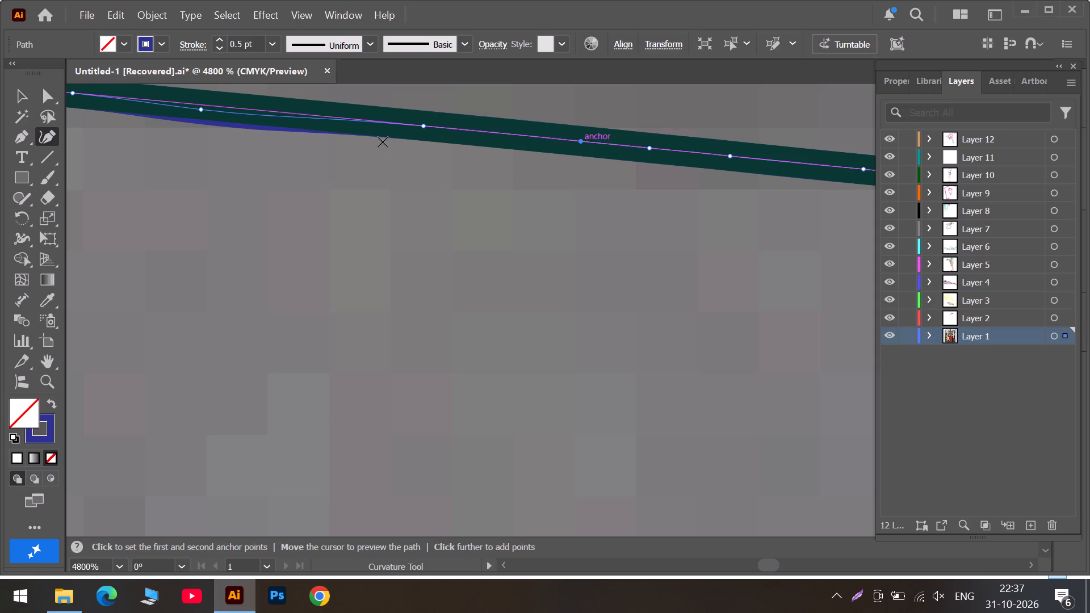
# Move the sagging anchor farther along the blue edge onto the centre of the dark green line.
pyautogui.click(747, 561)
pyautogui.scroll(2, 646, 198)
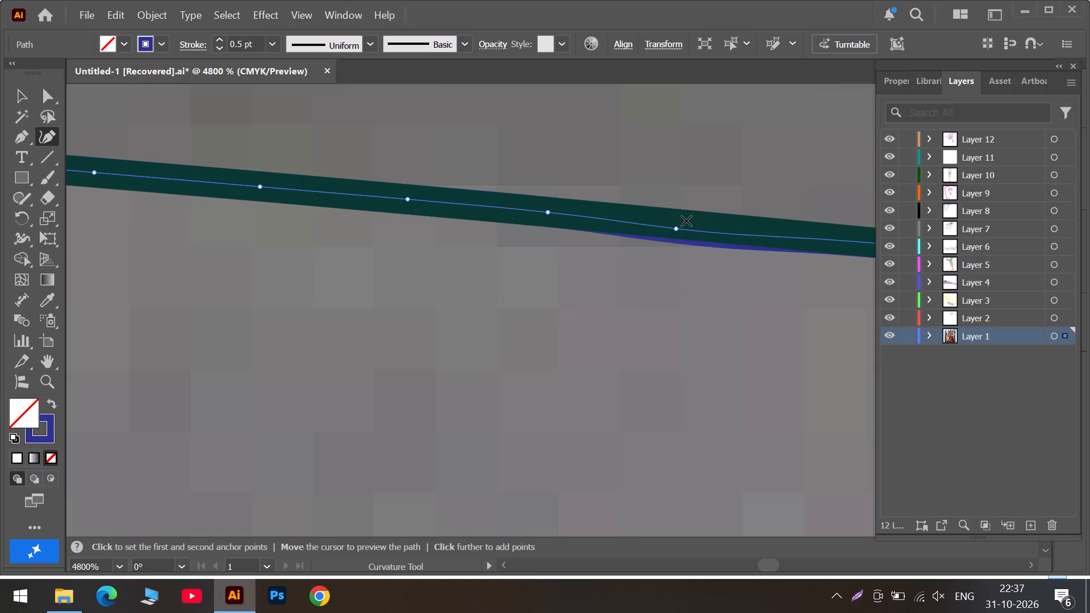
pyautogui.keyDown('alt'); pyautogui.scroll(1, 684, 222); pyautogui.keyUp('alt')
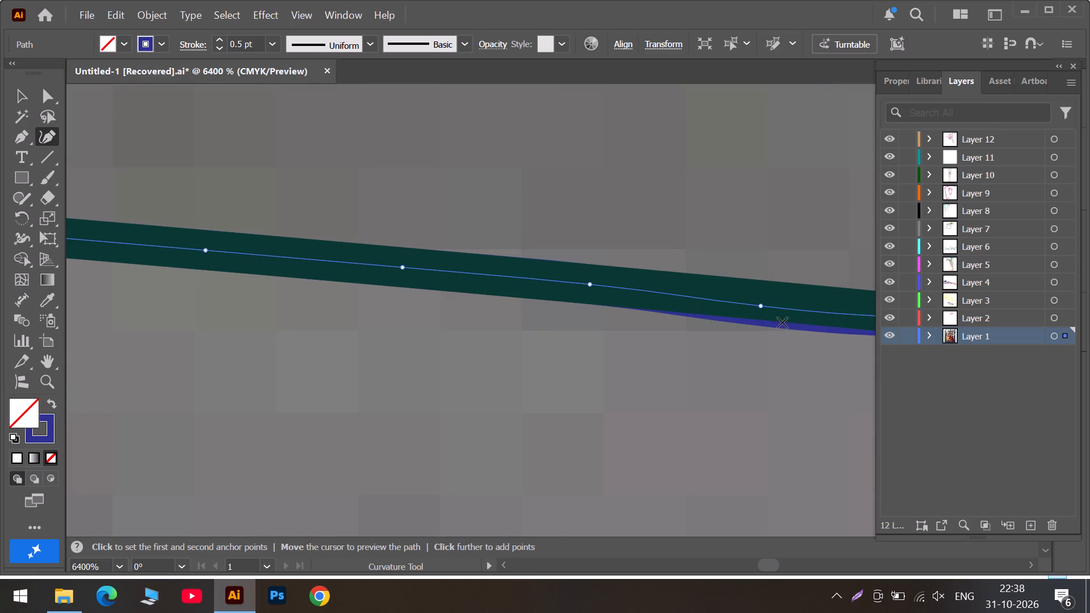
pyautogui.moveTo(762, 308); pyautogui.dragTo(771, 300)
# Switch to the Selection tool and save the document.
pyautogui.click(805, 564)
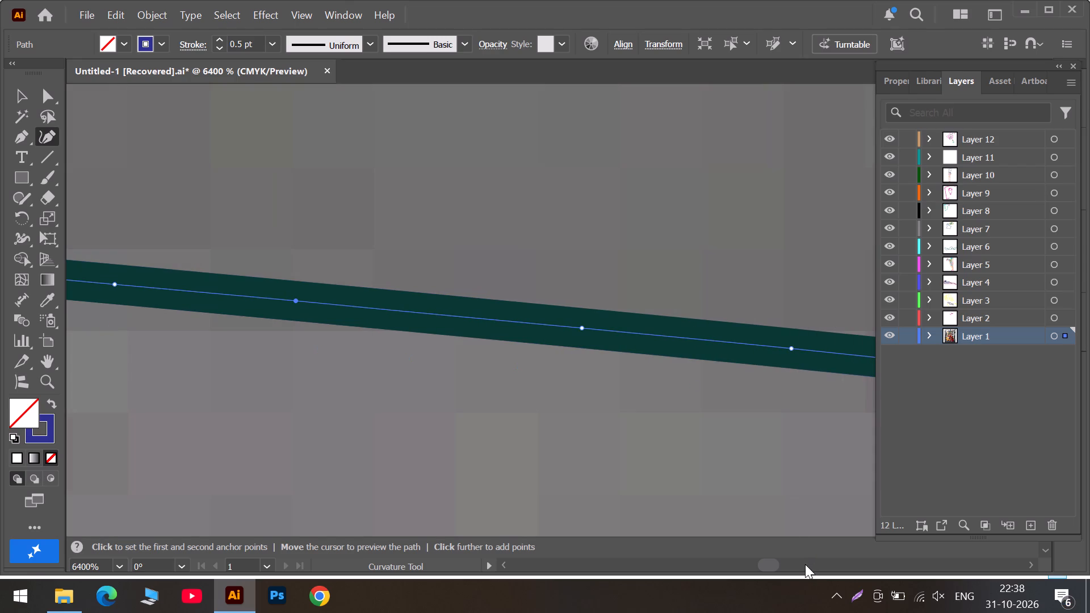
pyautogui.keyDown('alt'); pyautogui.scroll(-4, 642, 491); pyautogui.keyUp('alt')
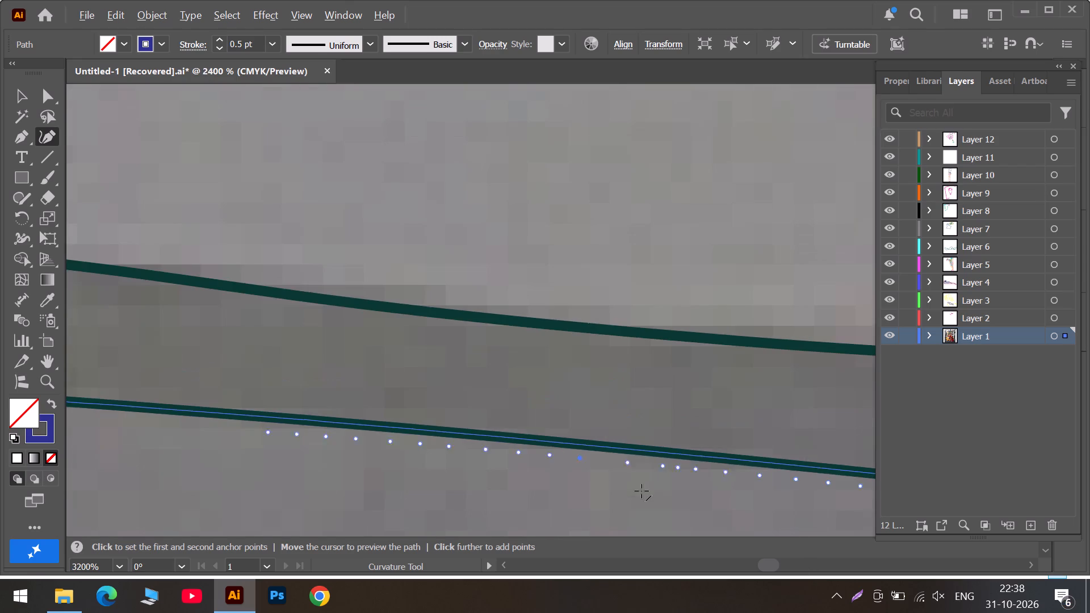
pyautogui.keyDown('alt'); pyautogui.scroll(-3, 642, 491); pyautogui.keyUp('alt')
pyautogui.scroll(-4, 642, 491)
pyautogui.keyDown('alt'); pyautogui.scroll(-2, 640, 489); pyautogui.keyUp('alt')
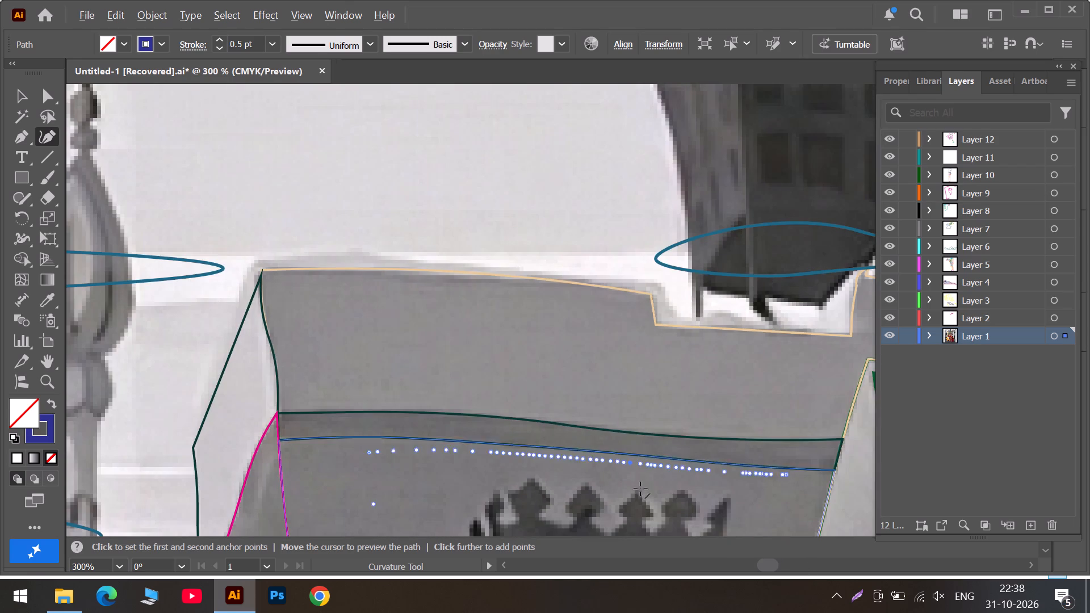
pyautogui.click(21, 94)
pyautogui.click(87, 11)
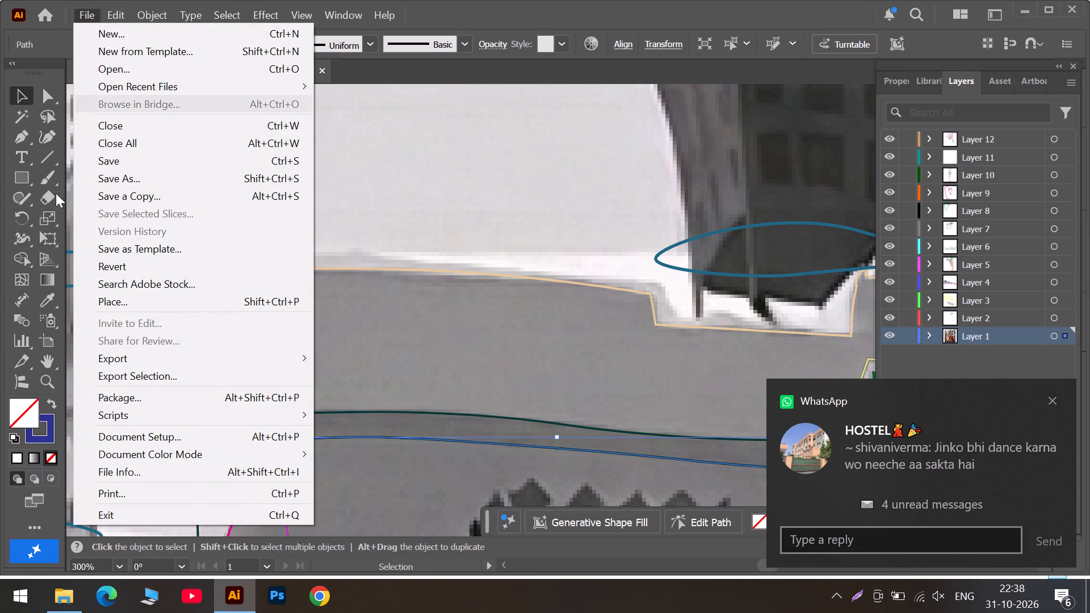
pyautogui.click(118, 164)
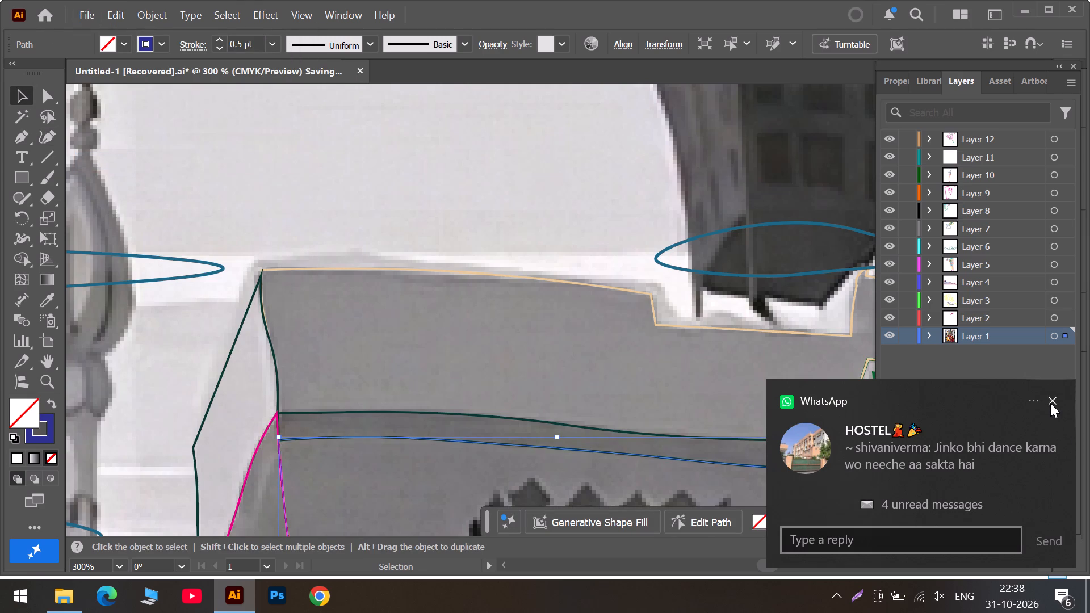
# Dismiss the incoming WhatsApp message notification.
pyautogui.click(1049, 401)
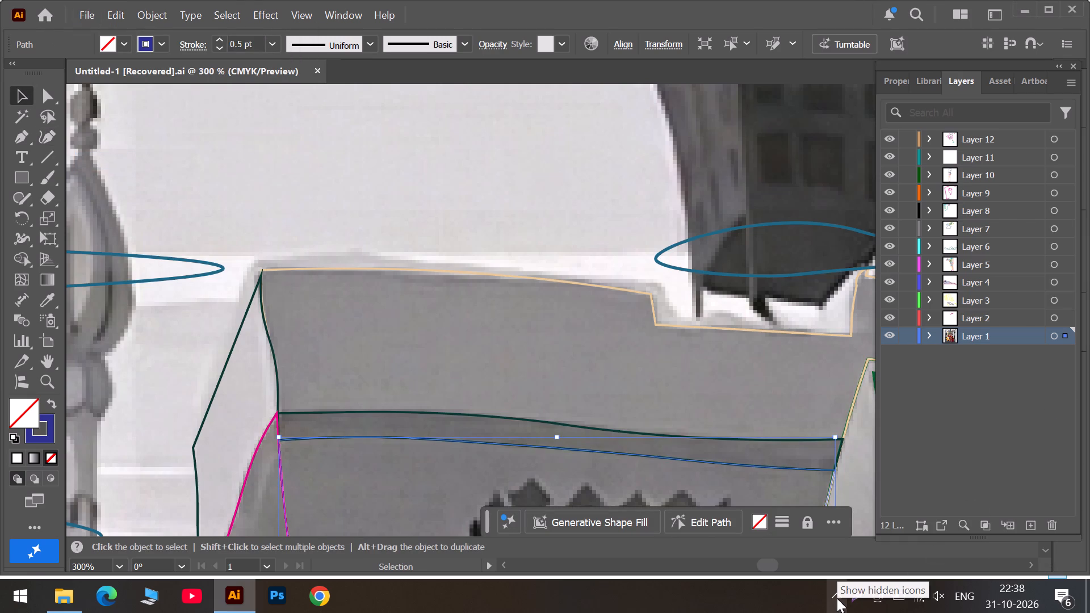
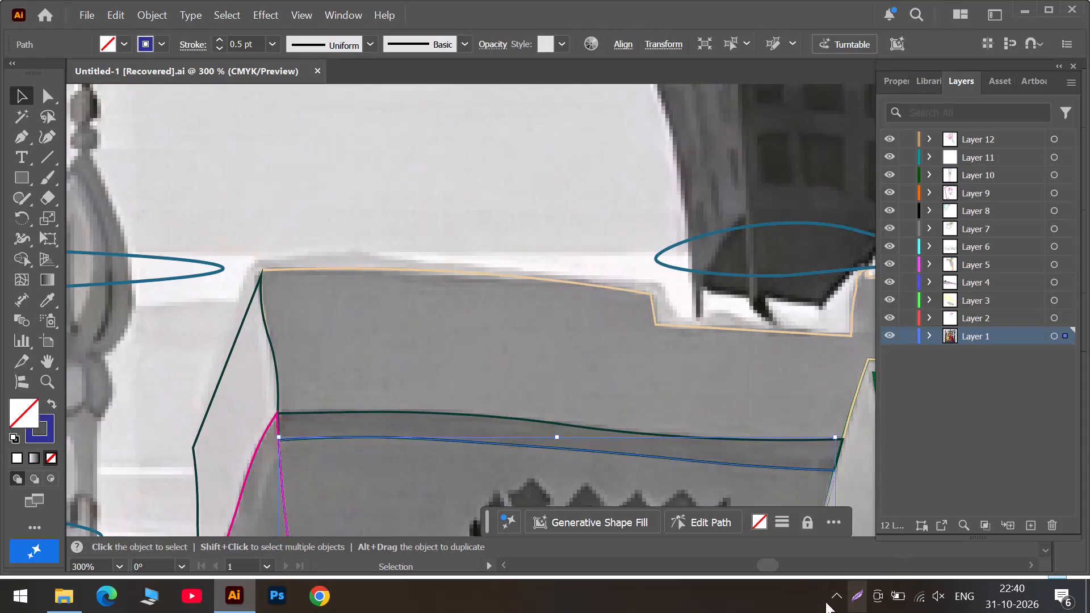
# Show the hidden system tray icons on the Windows taskbar.
pyautogui.click(829, 595)
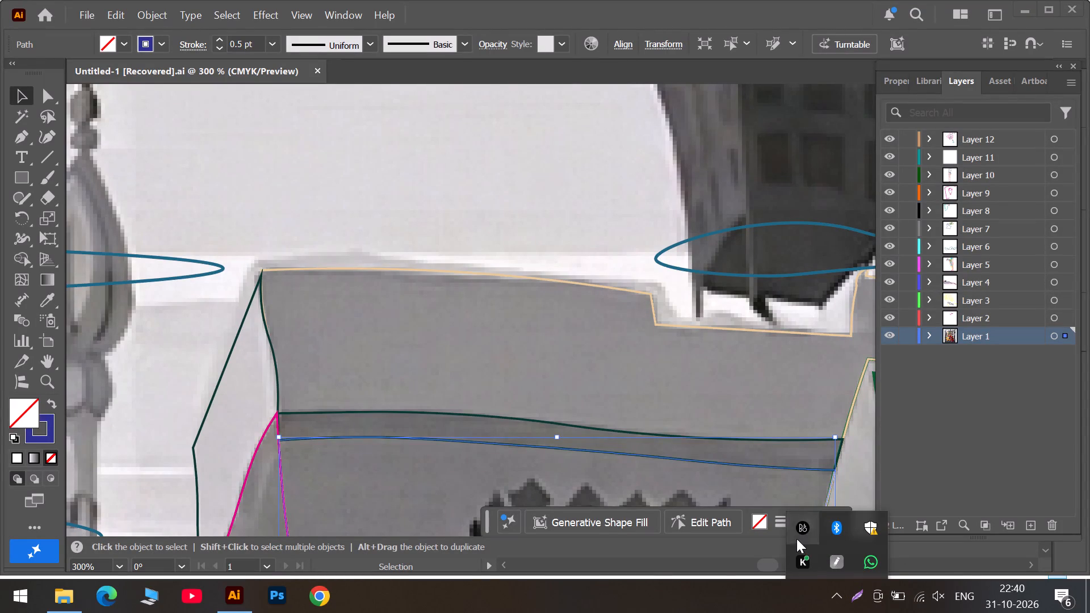